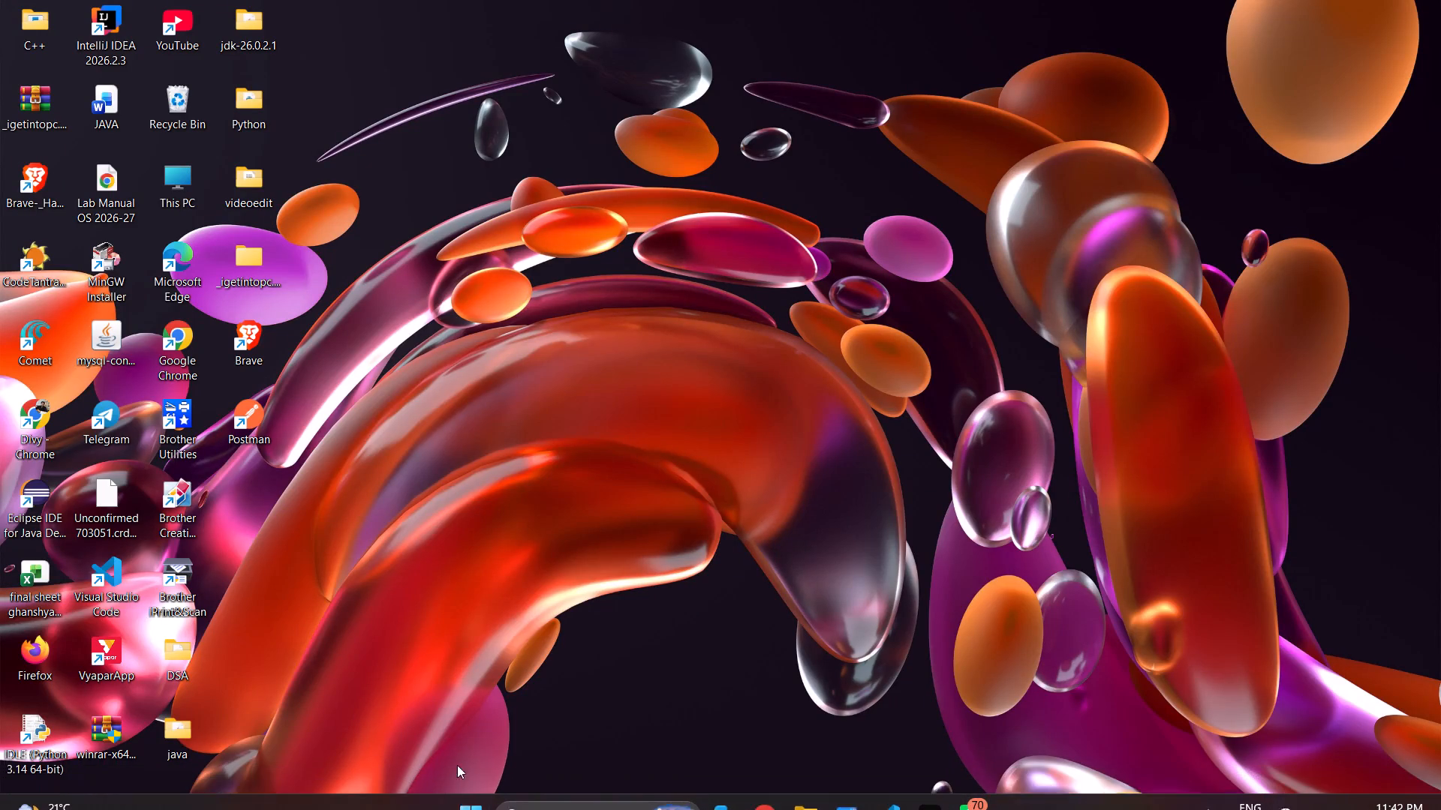
Search the computer's apps for "adobe" and launch Adobe Premiere 2026.
{"action": "left_click", "coordinate": [471, 796]}
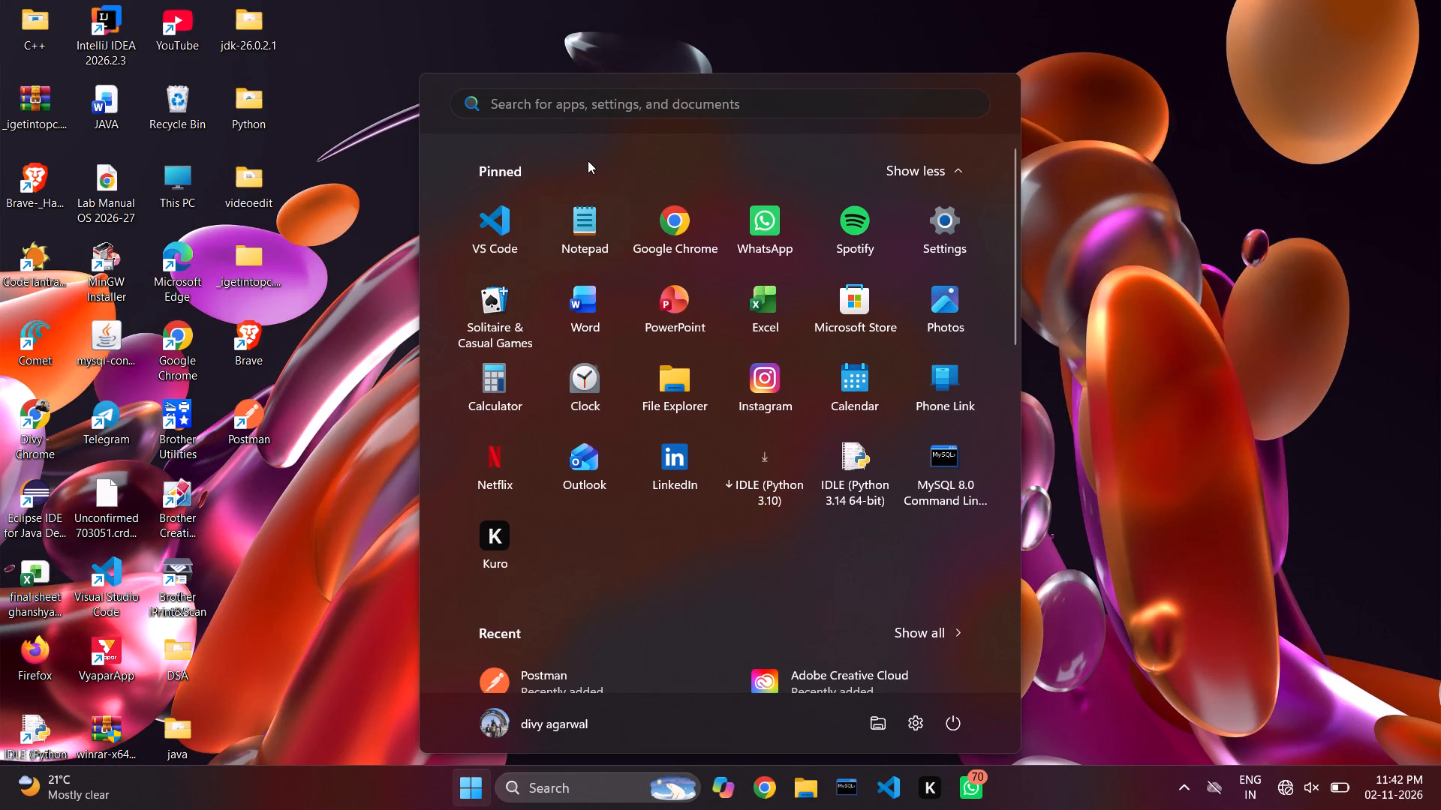
{"action": "type", "text": "adobe"}
{"action": "double_click", "coordinate": [472, 250]}
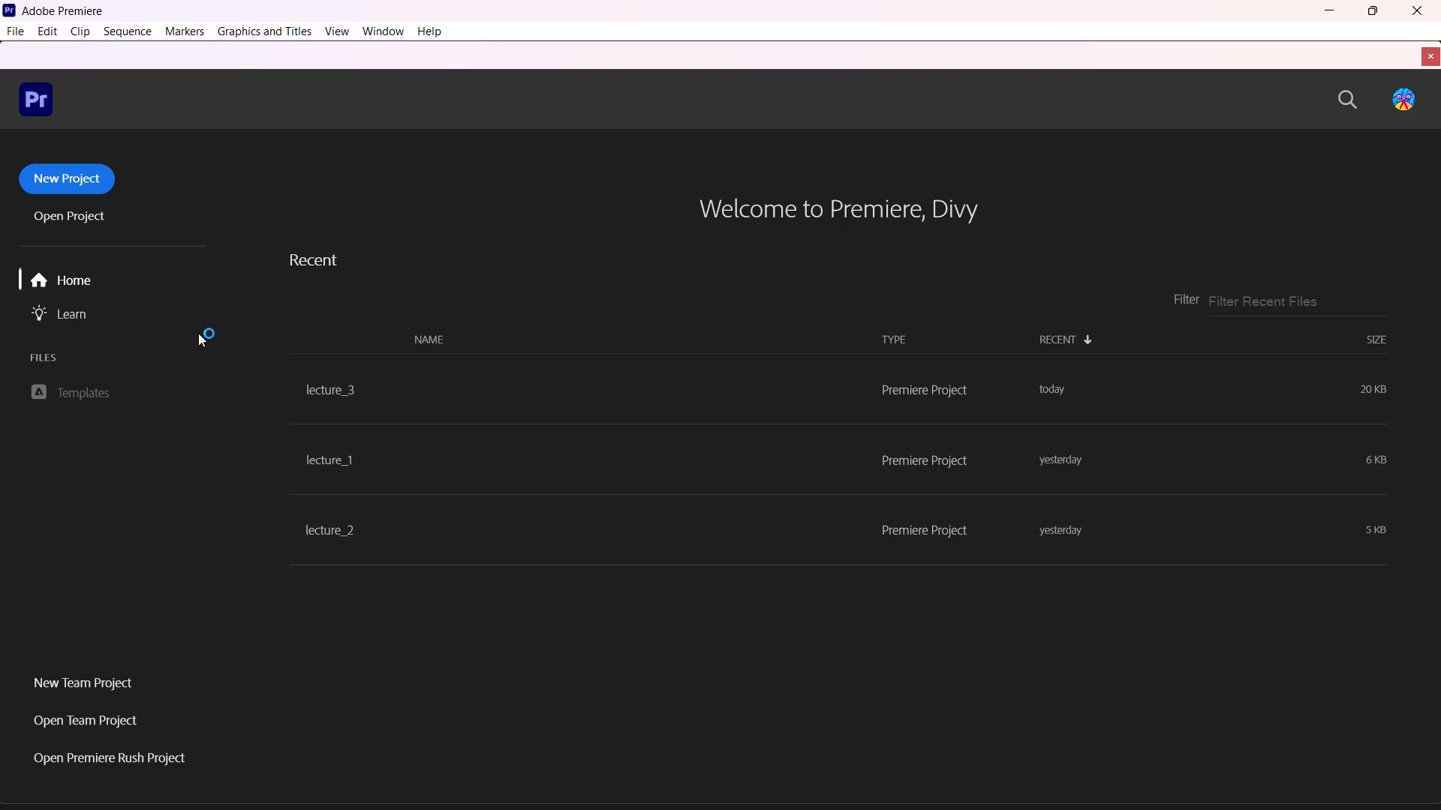
Open the recent project lecture_1.
{"action": "left_click", "coordinate": [401, 457]}
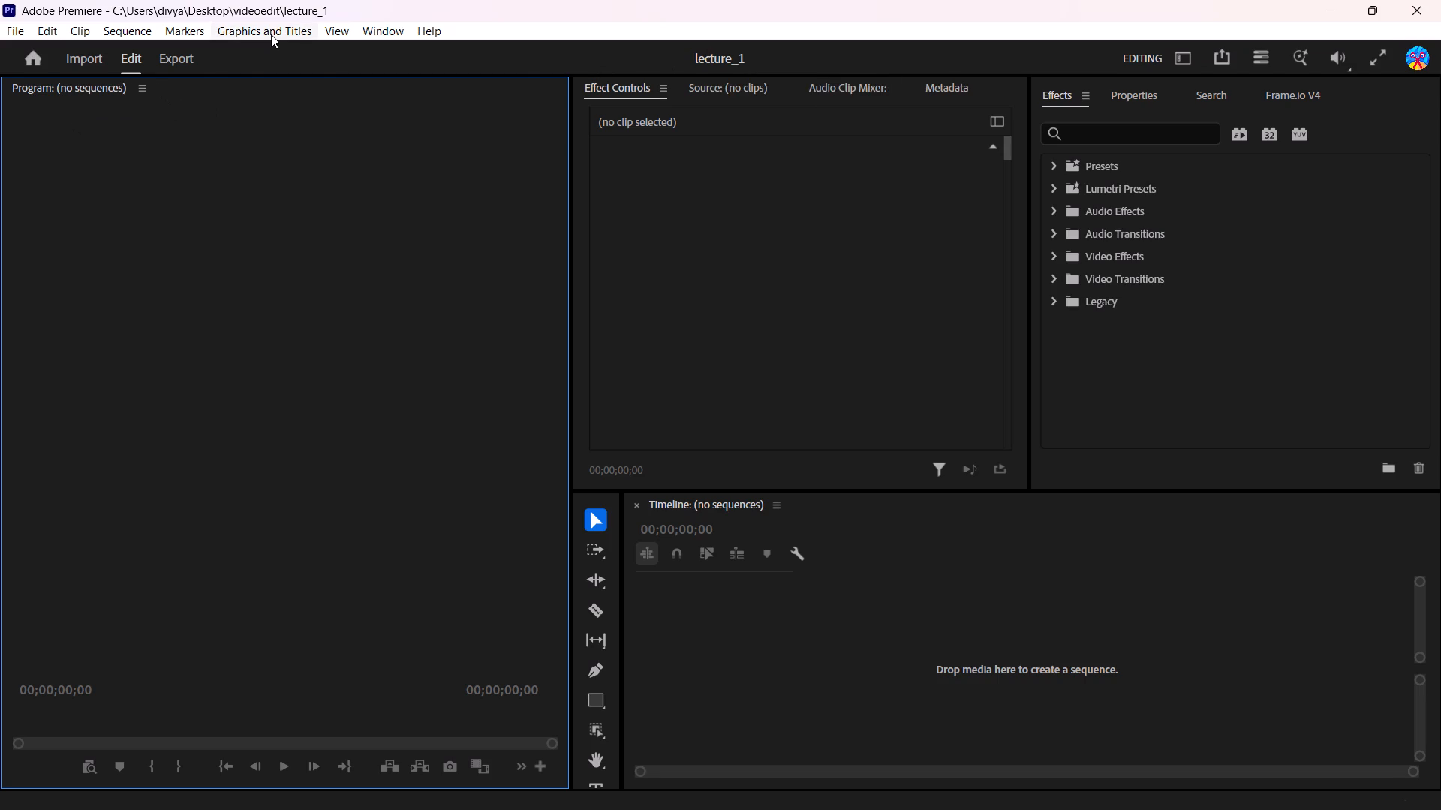
Save a copy of the open project under the new name lecture_4 in the same videoedit folder.
{"action": "key", "text": "ctrl+shift+s"}
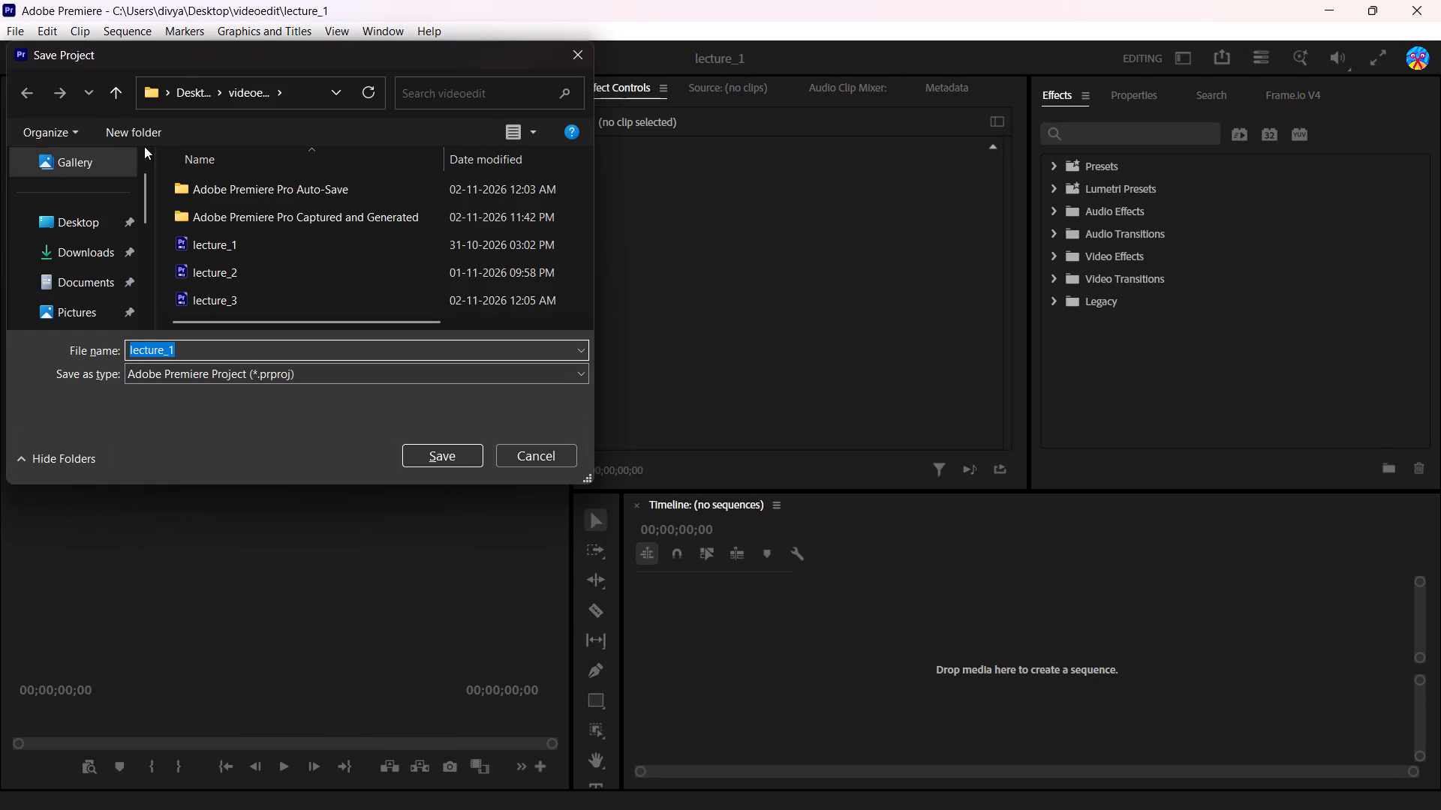
{"action": "key", "text": "Right"}
{"action": "key", "text": "BackSpace"}
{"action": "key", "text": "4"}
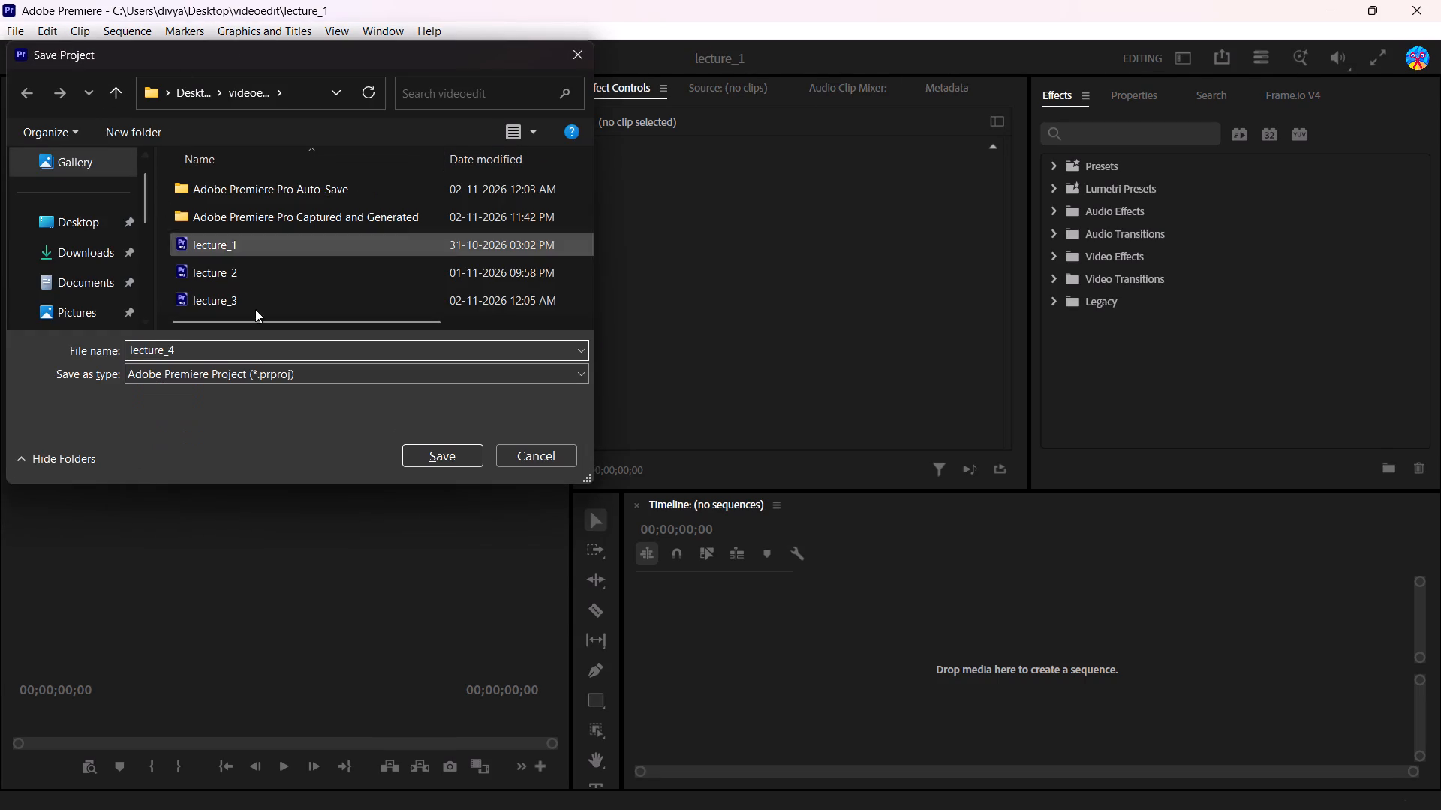
{"action": "left_click", "coordinate": [434, 449]}
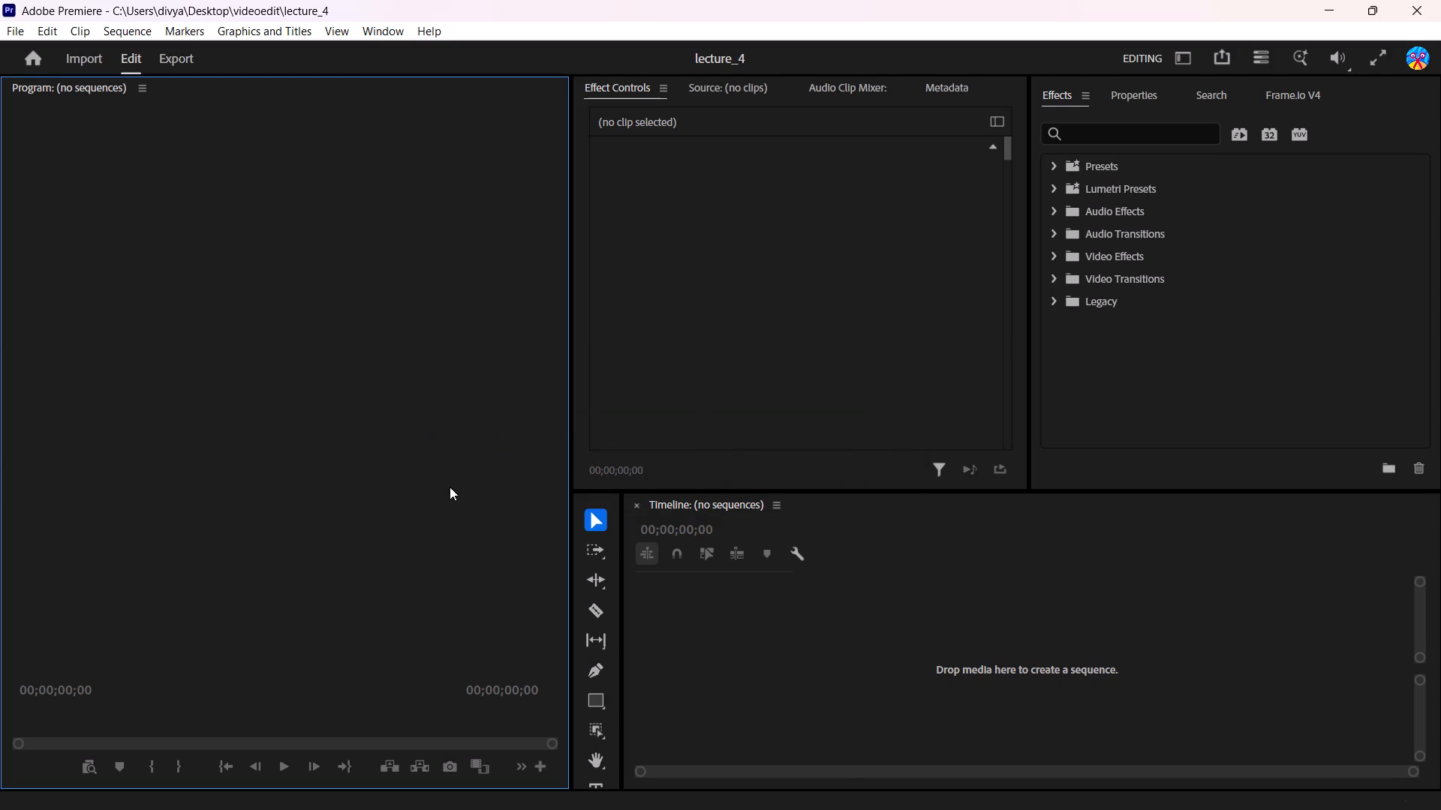
Reset the Editing workspace to its saved layout.
{"action": "left_click", "coordinate": [382, 25]}
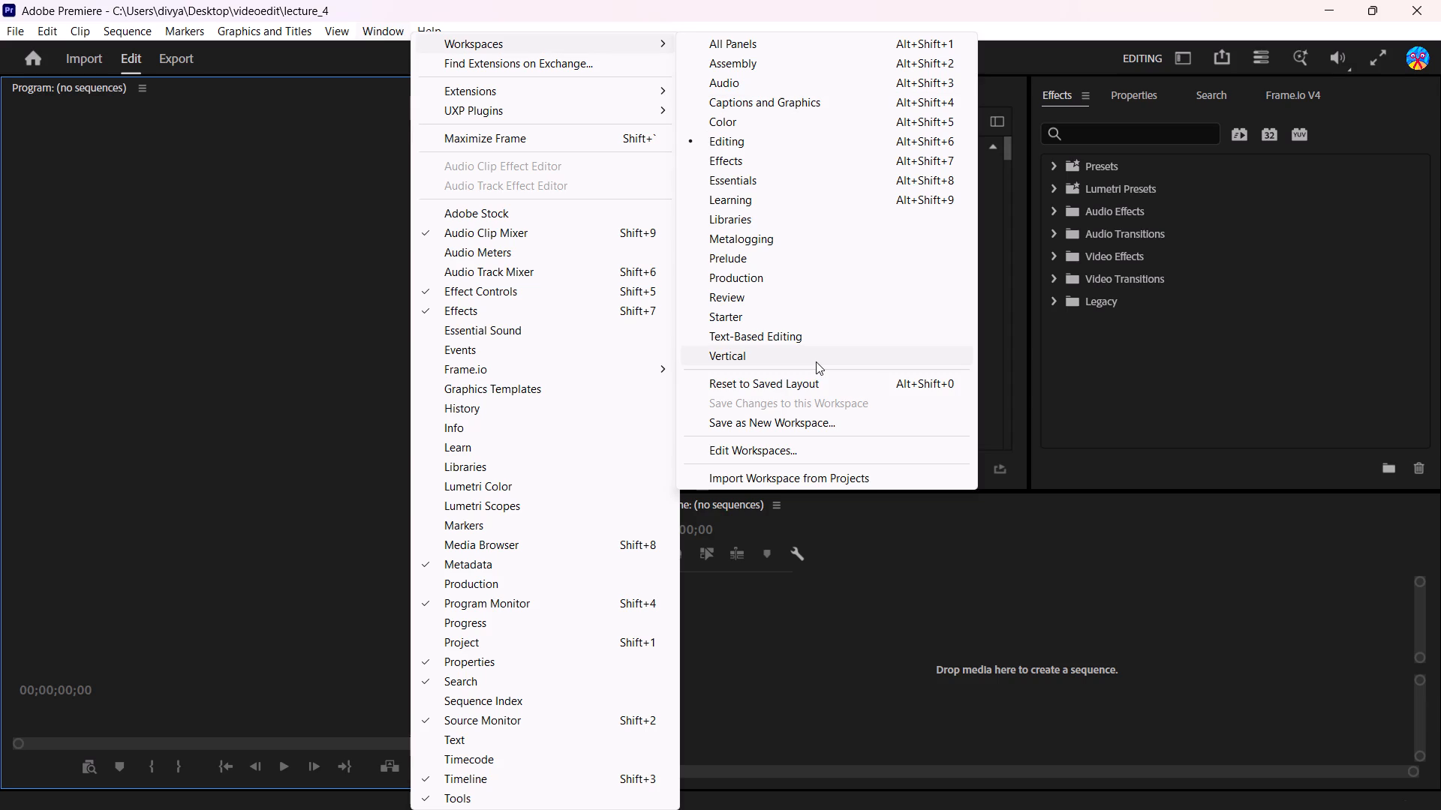
{"action": "left_click", "coordinate": [809, 383]}
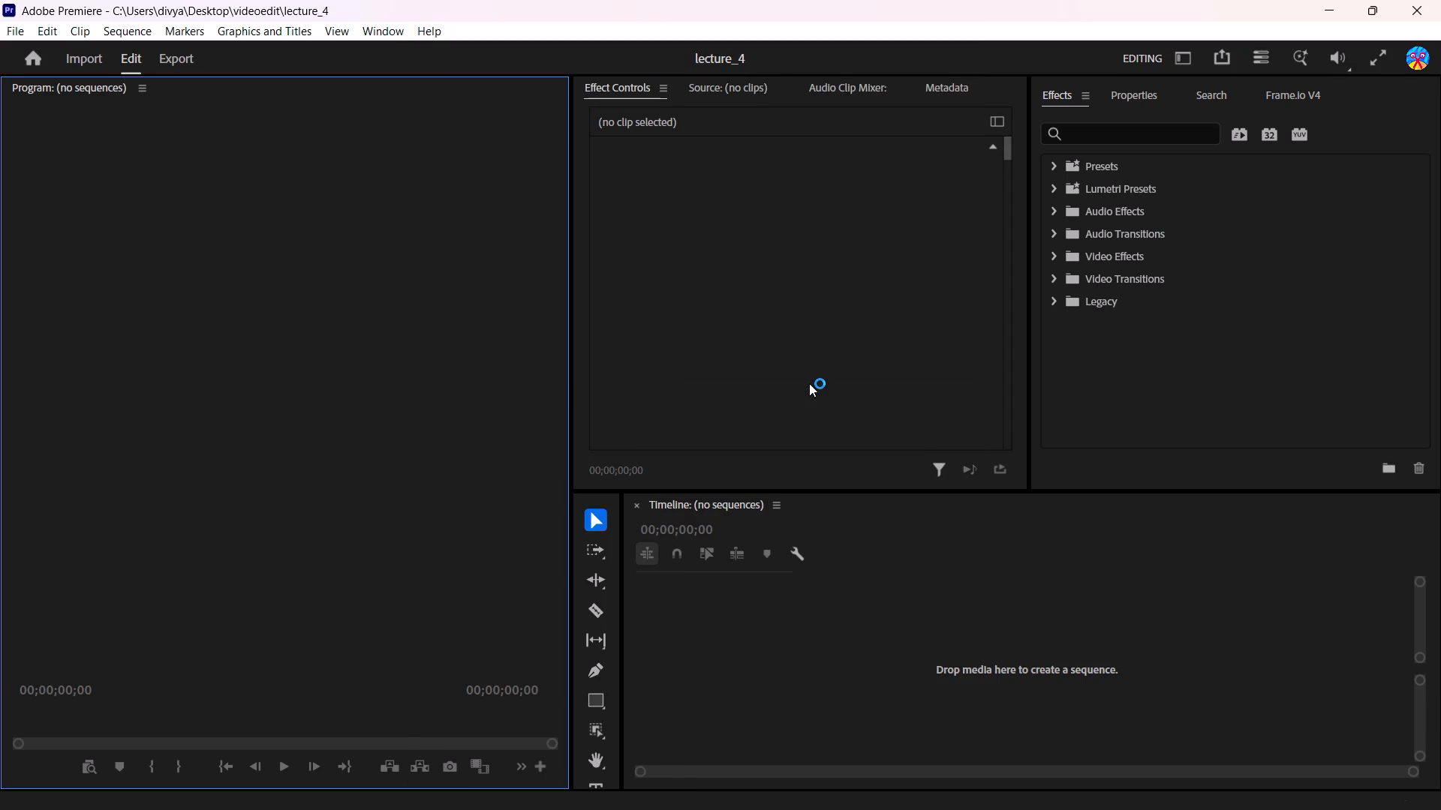
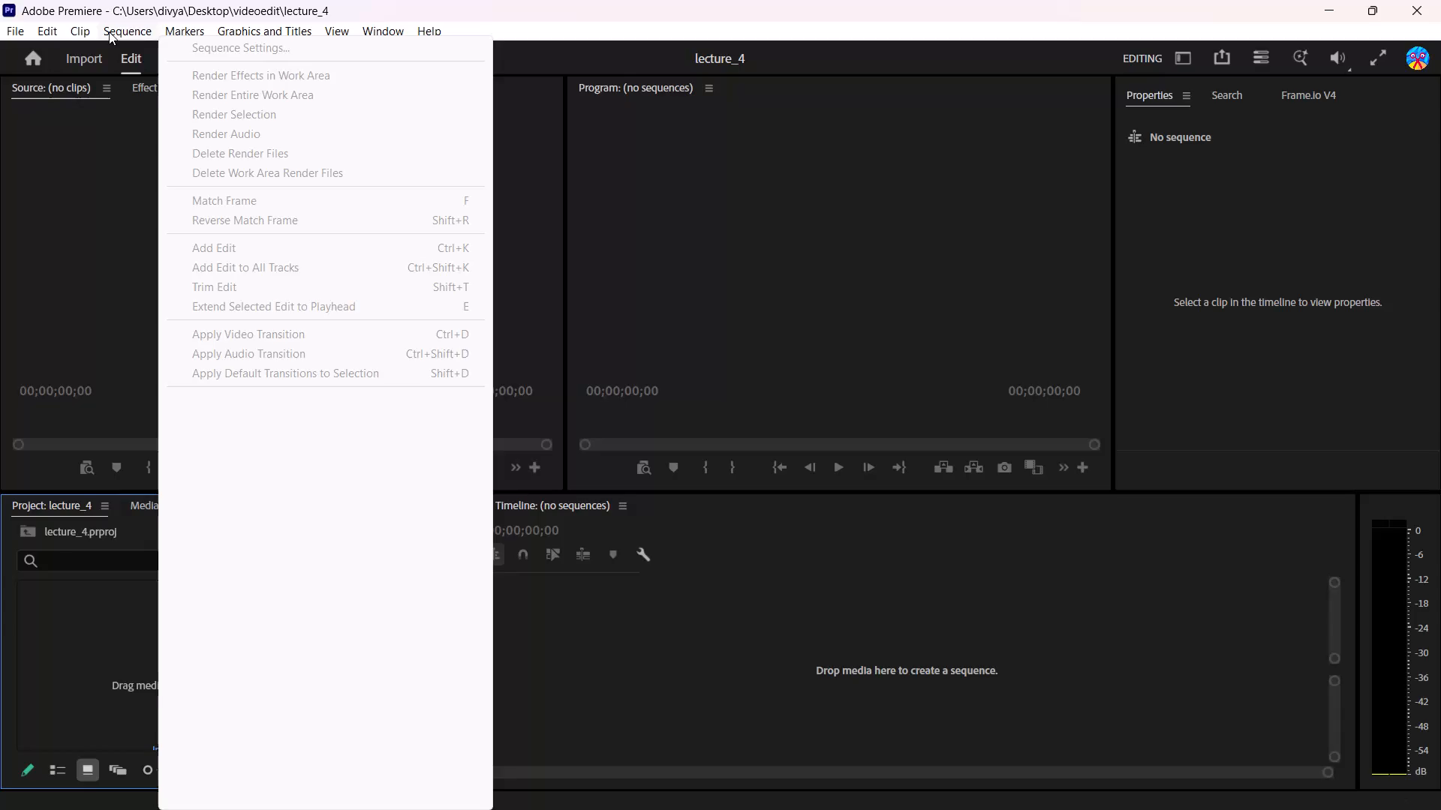
Create a new sequence named Day_4_frame using the HD 1080p 29.97 fps preset.
{"action": "left_click", "coordinate": [109, 31]}
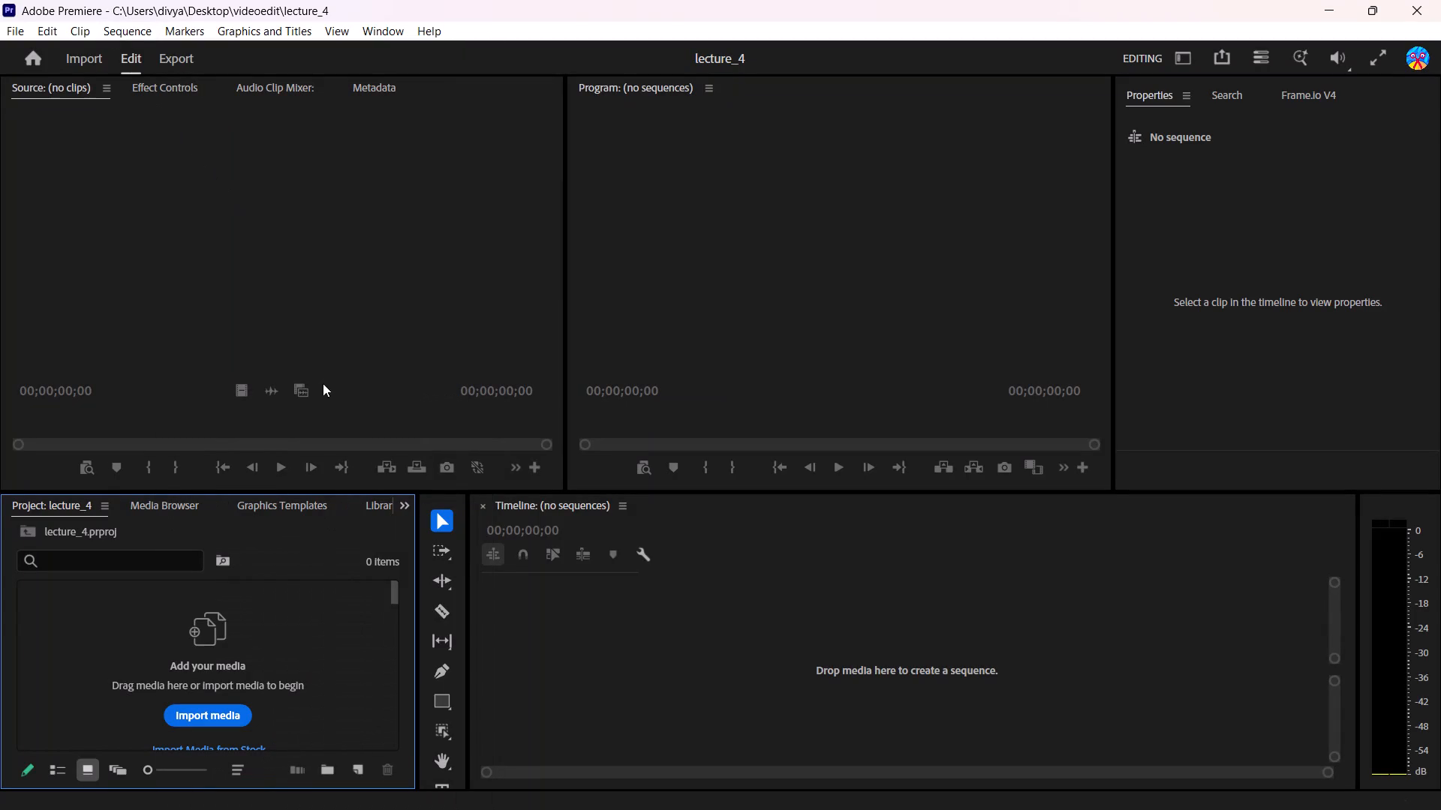
{"action": "left_click", "coordinate": [357, 778]}
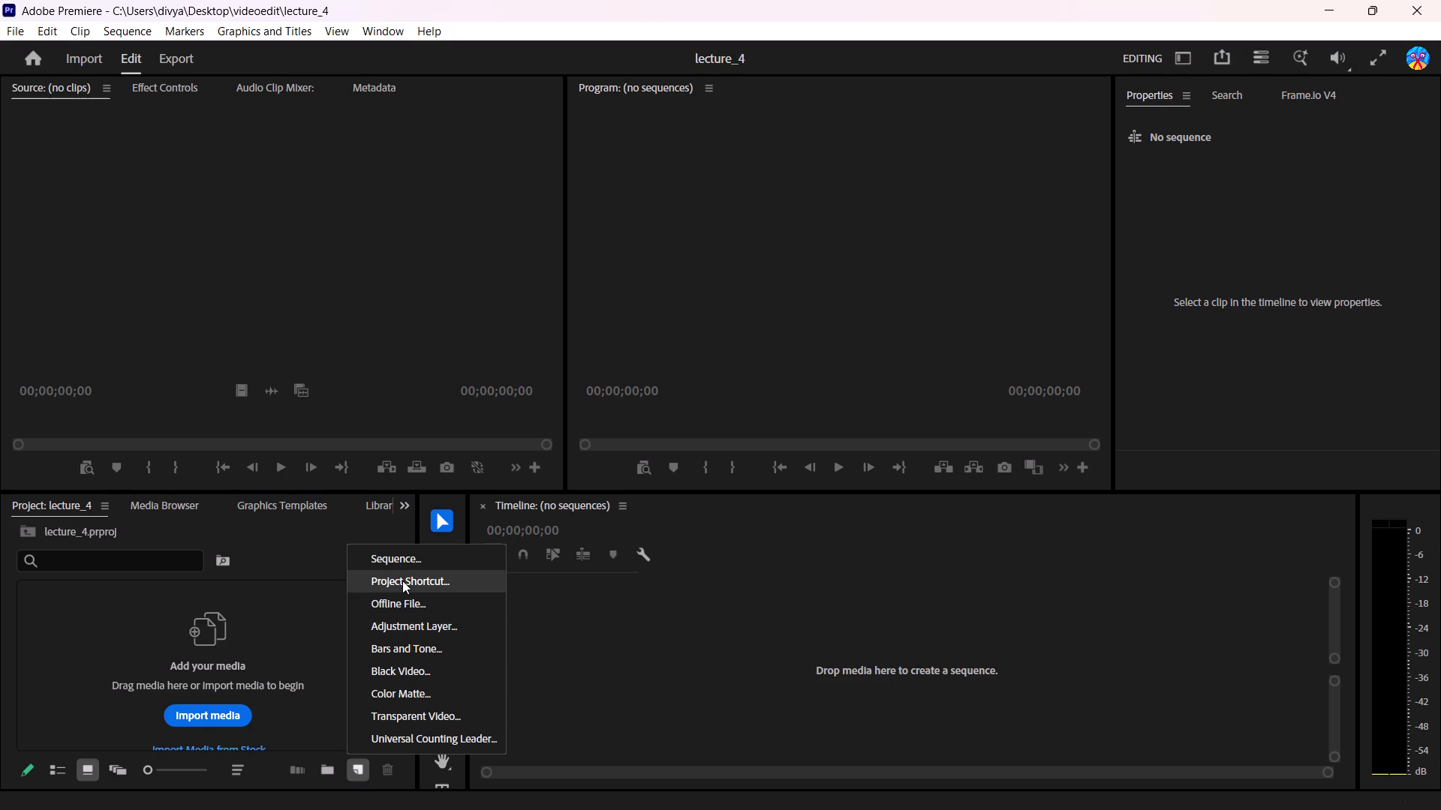
{"action": "left_click", "coordinate": [426, 564]}
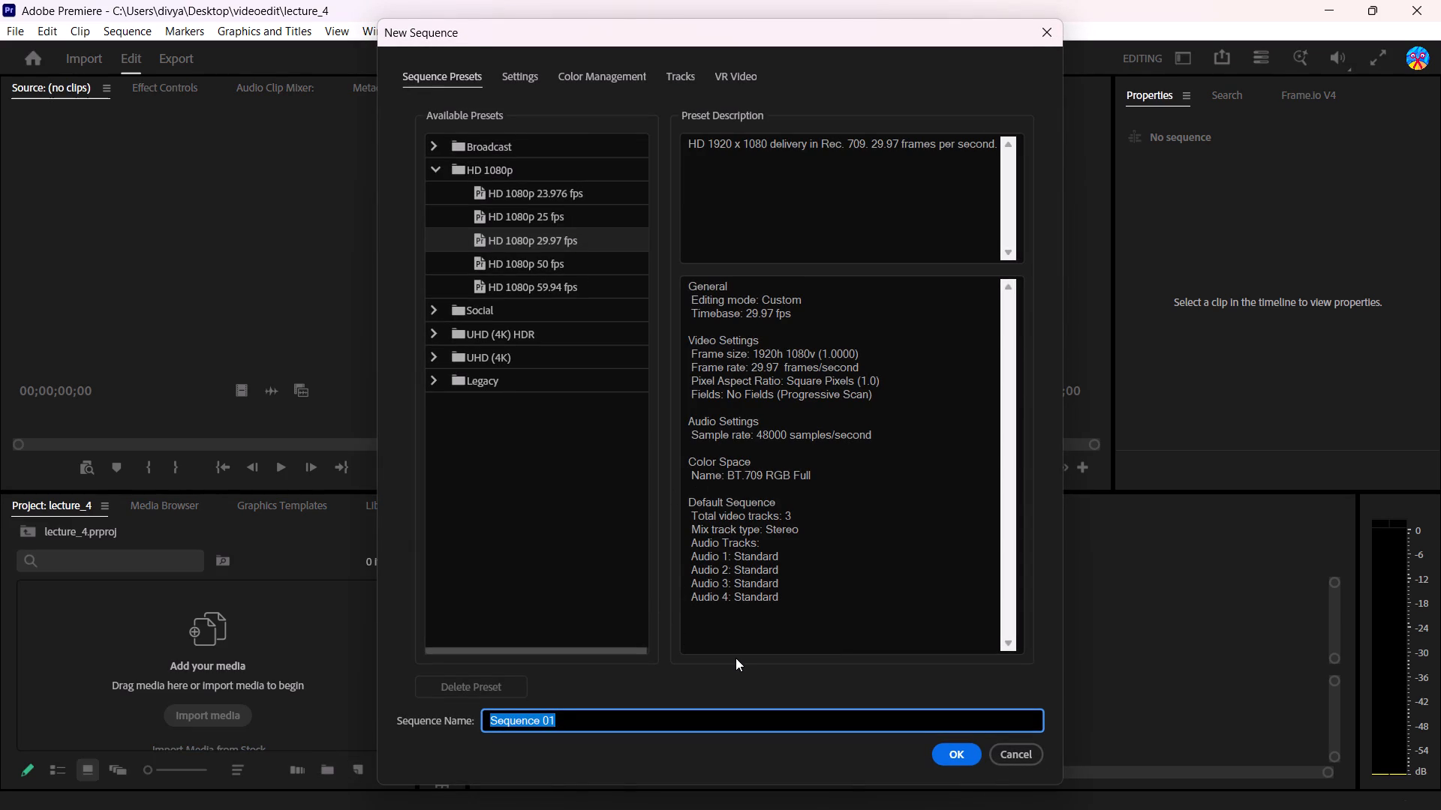
{"action": "type", "text": "Day"}
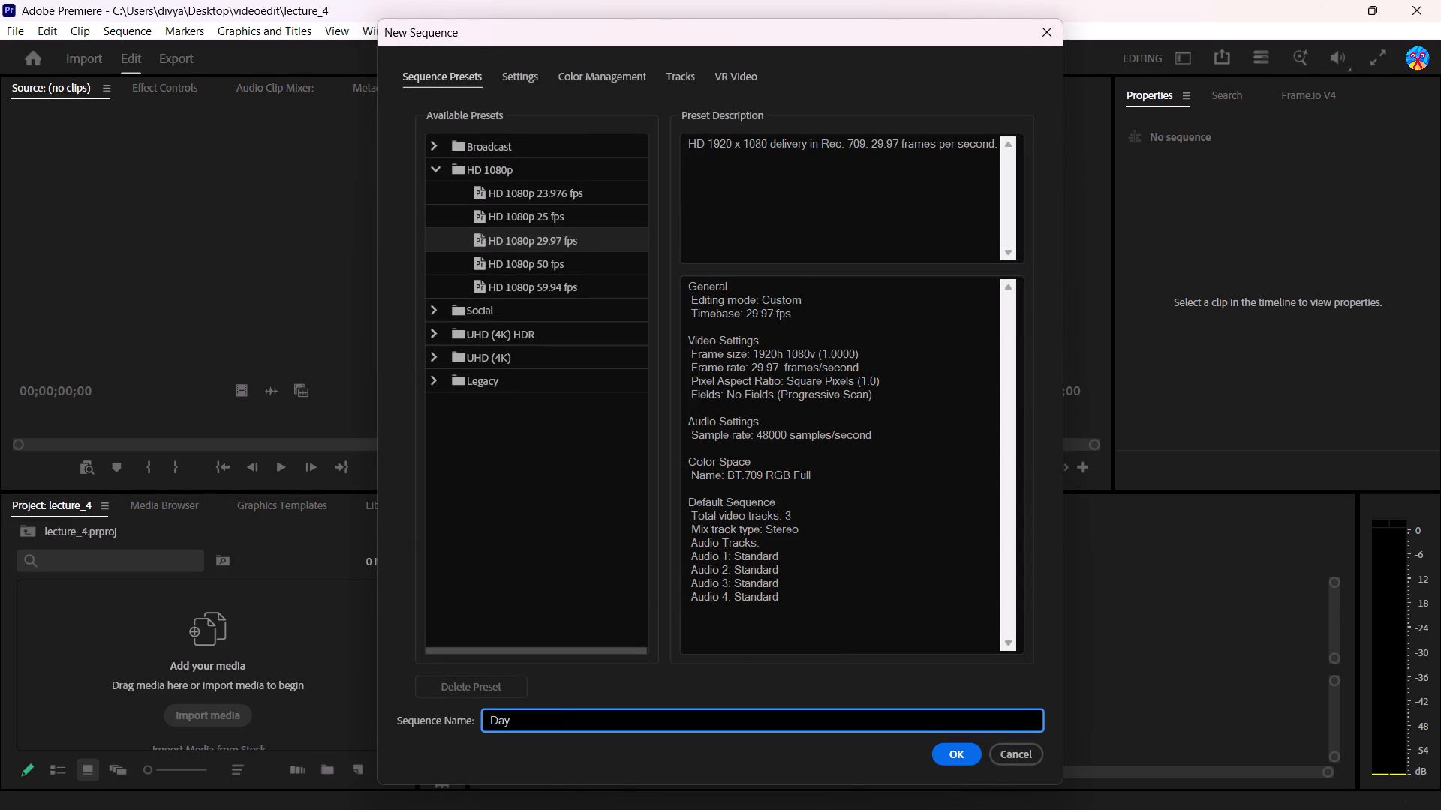
{"action": "type", "text": "_4"}
{"action": "type", "text": "_frame"}
{"action": "key", "text": "Return"}
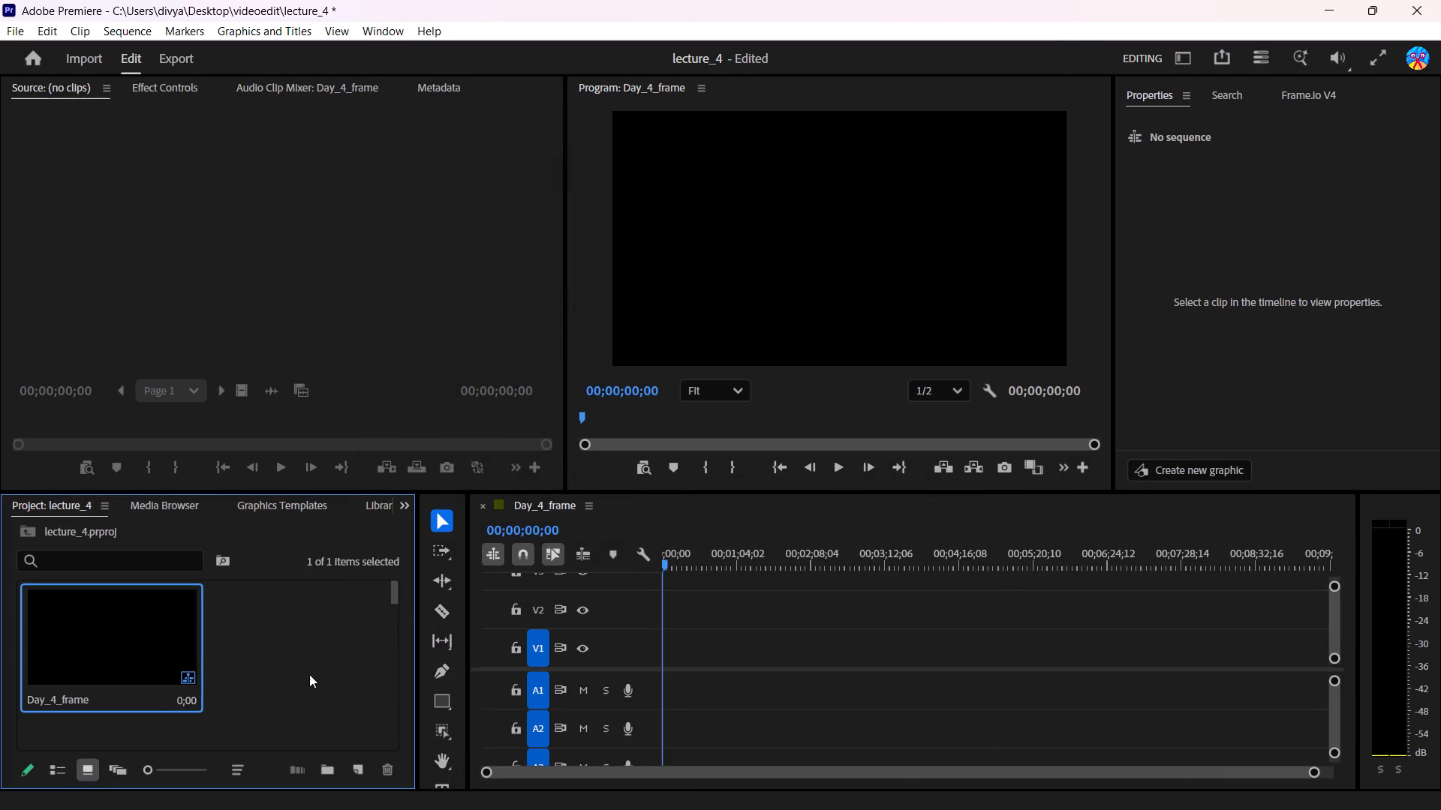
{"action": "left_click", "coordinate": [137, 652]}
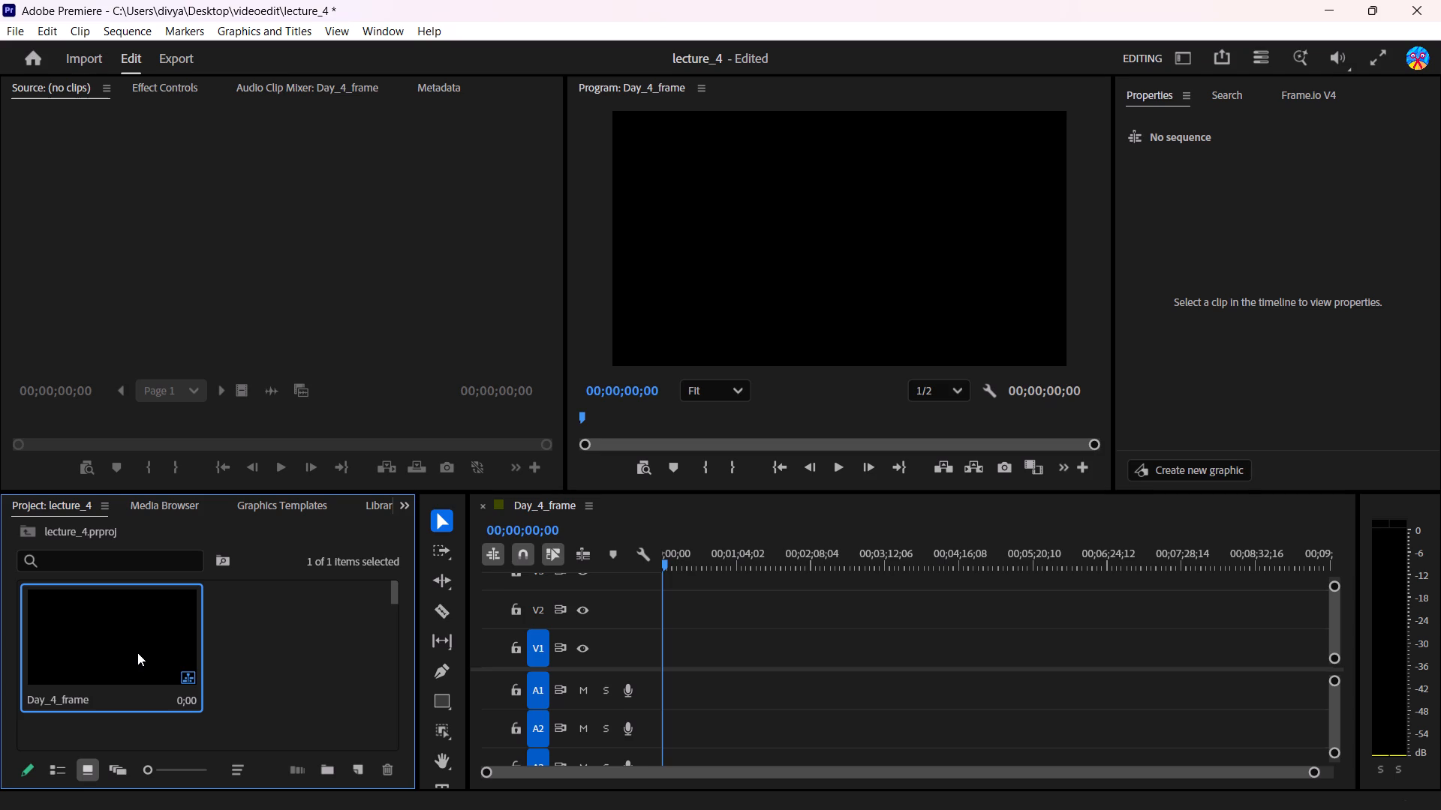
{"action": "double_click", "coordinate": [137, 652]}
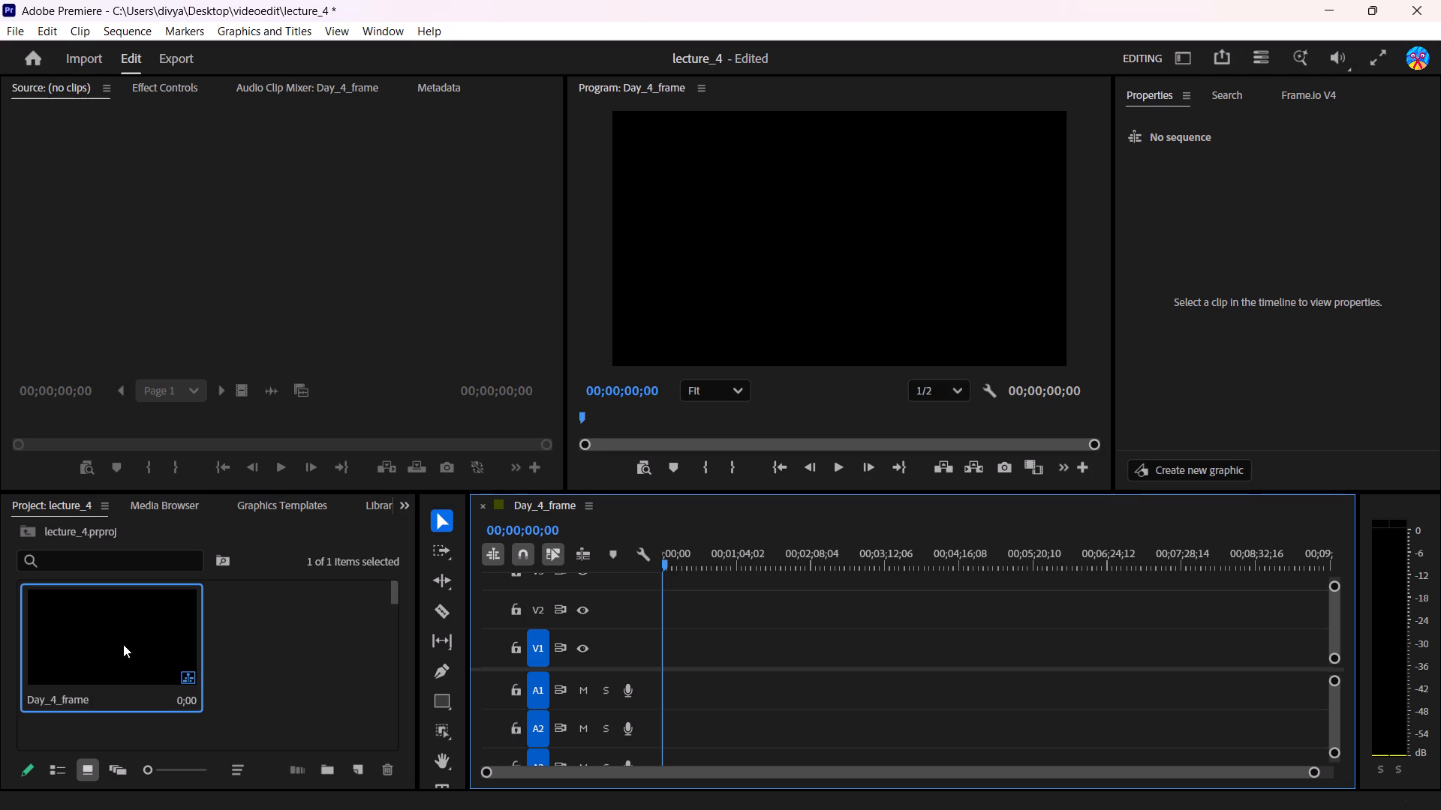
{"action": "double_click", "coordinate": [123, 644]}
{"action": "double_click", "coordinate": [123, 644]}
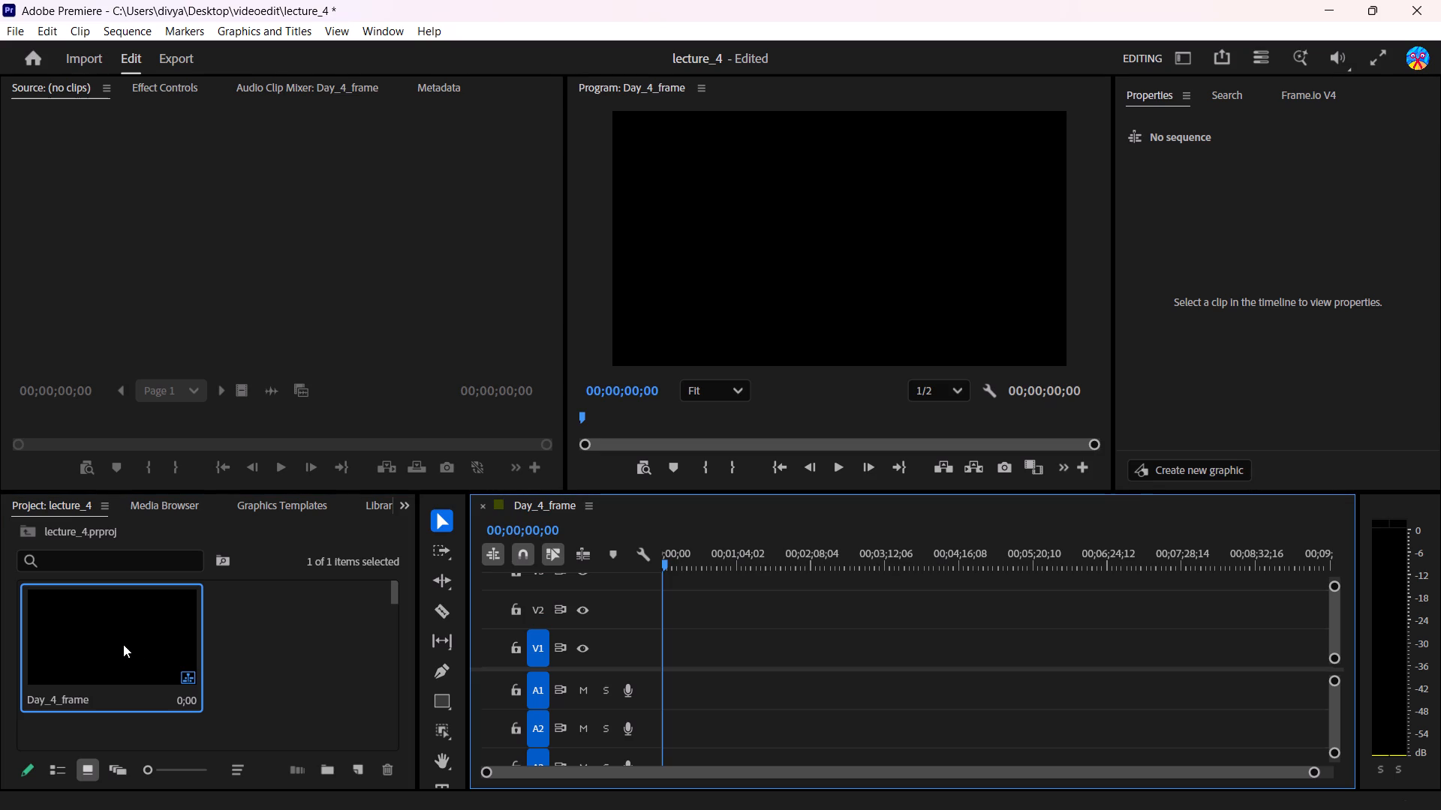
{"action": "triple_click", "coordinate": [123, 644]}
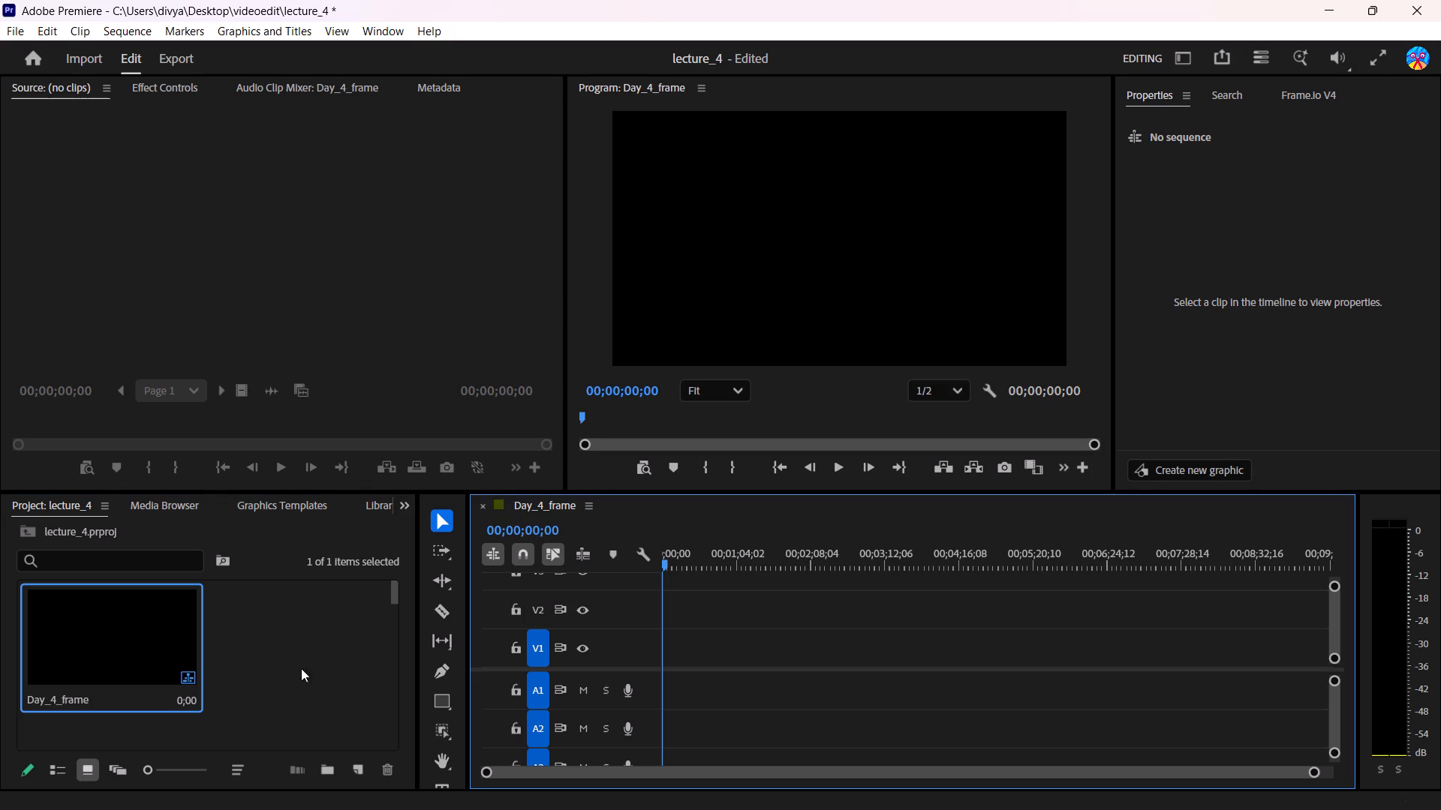
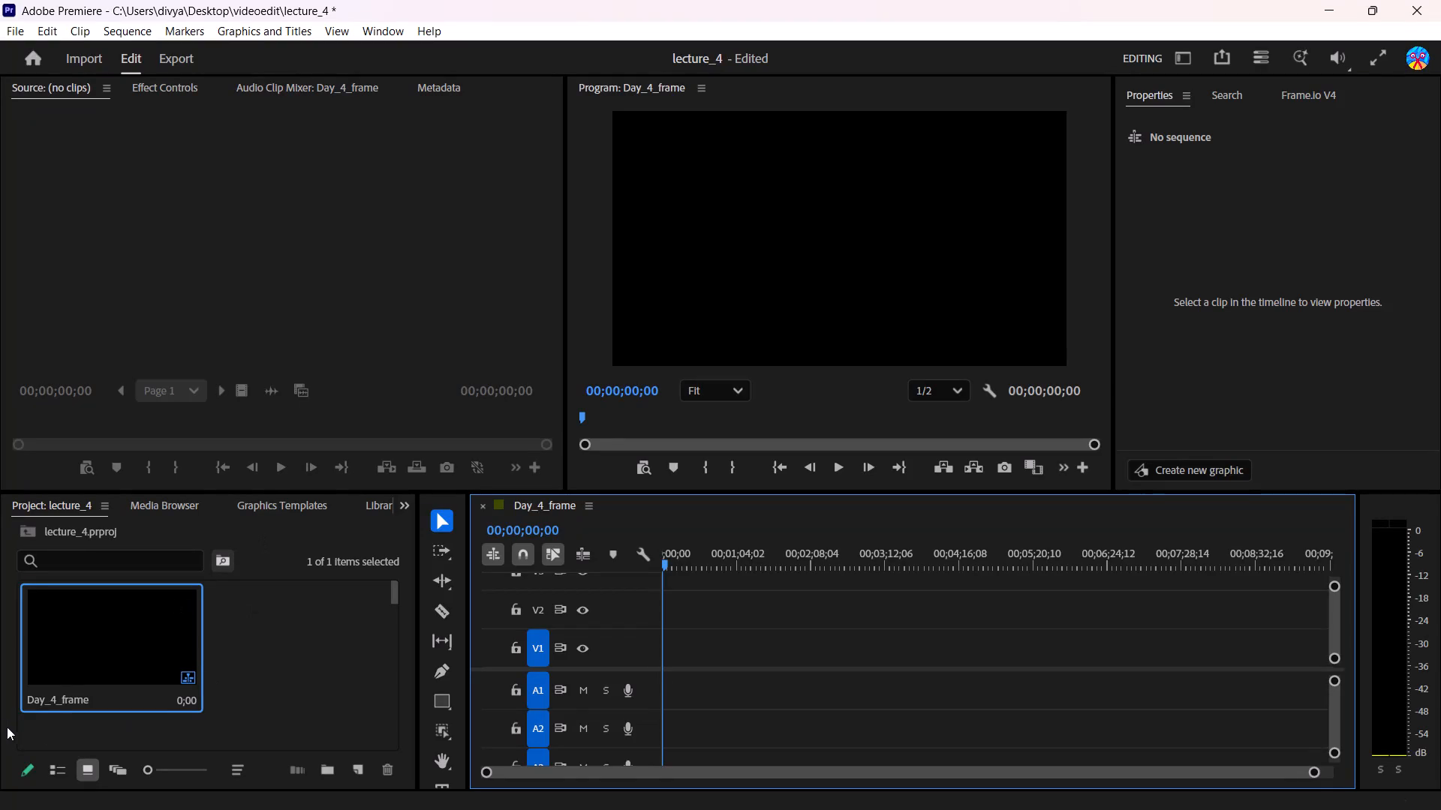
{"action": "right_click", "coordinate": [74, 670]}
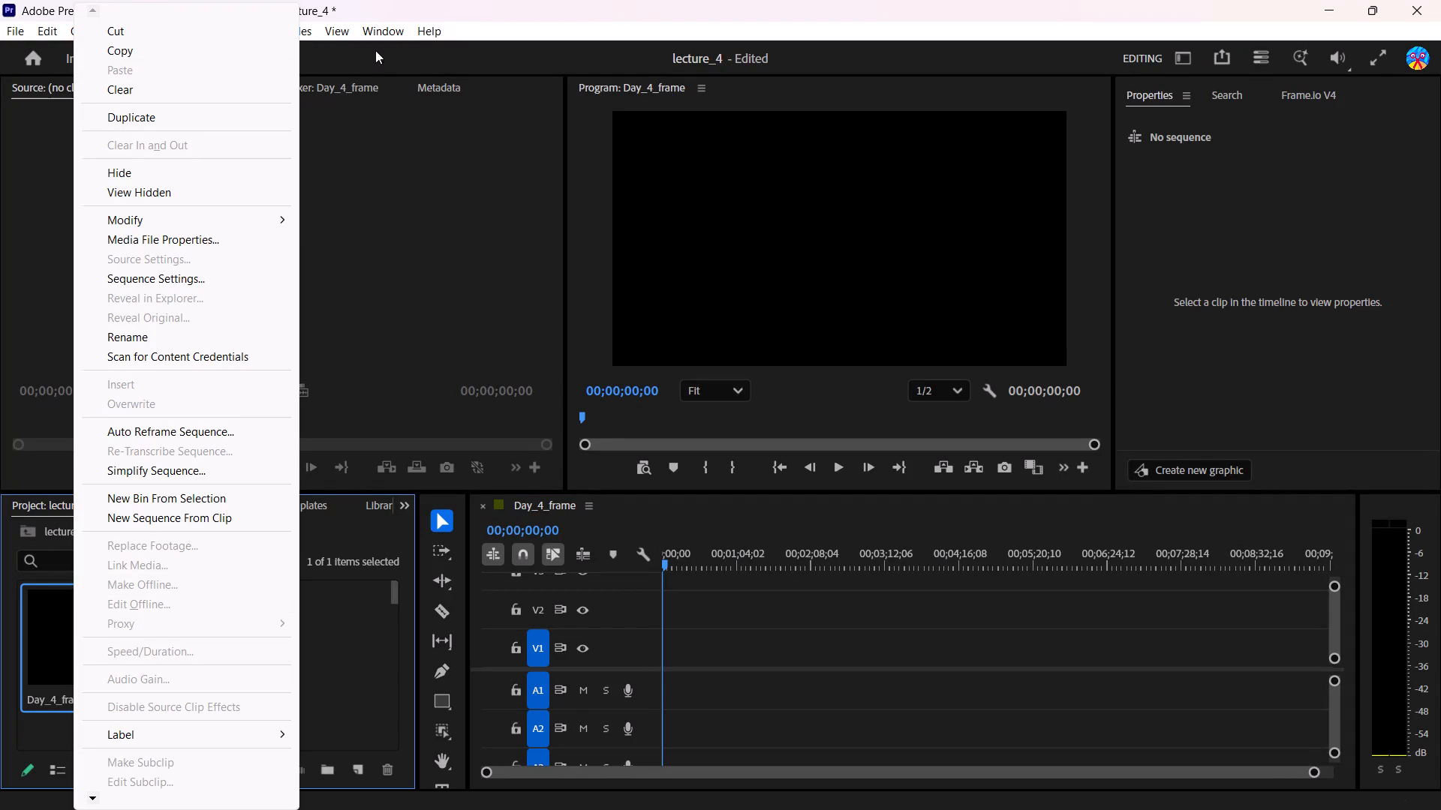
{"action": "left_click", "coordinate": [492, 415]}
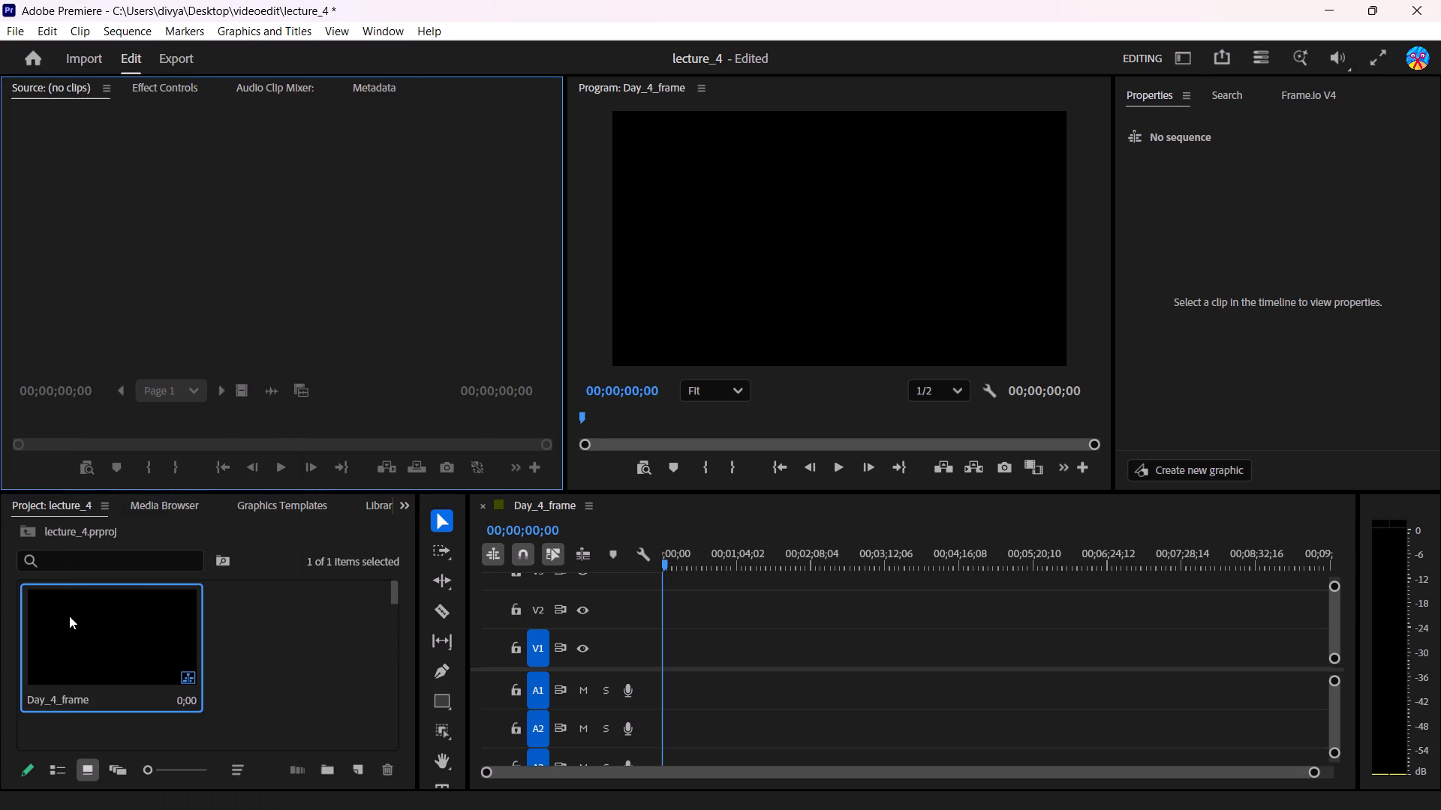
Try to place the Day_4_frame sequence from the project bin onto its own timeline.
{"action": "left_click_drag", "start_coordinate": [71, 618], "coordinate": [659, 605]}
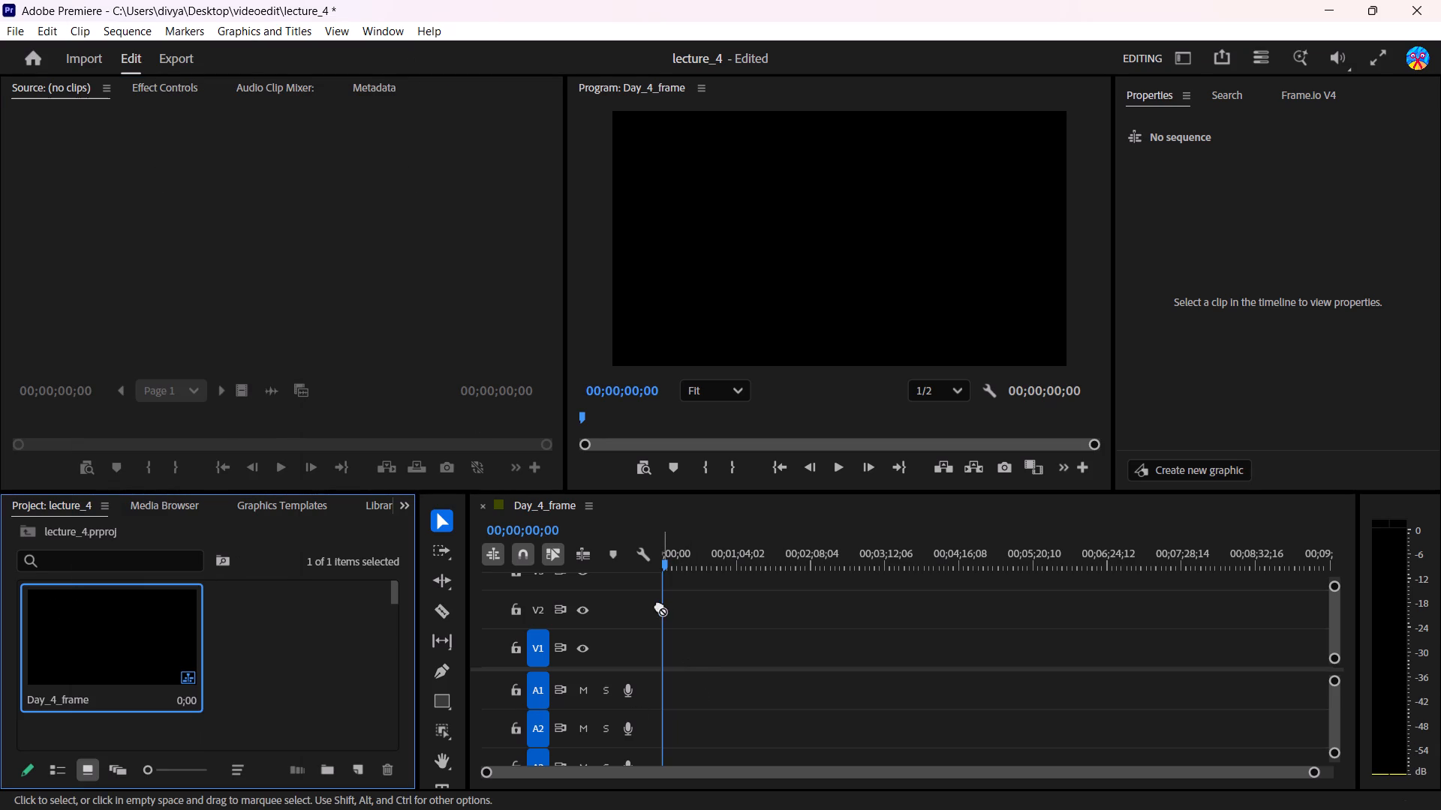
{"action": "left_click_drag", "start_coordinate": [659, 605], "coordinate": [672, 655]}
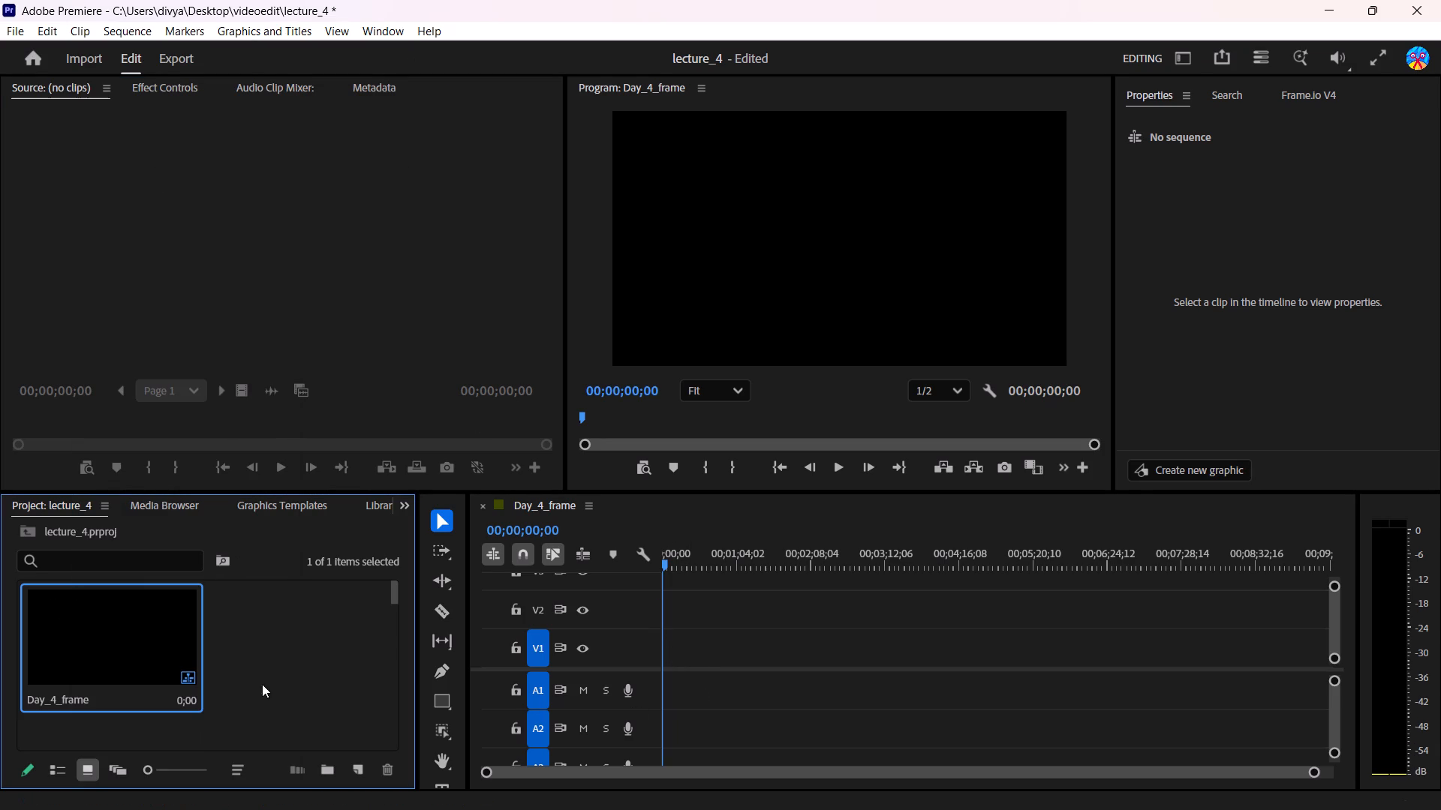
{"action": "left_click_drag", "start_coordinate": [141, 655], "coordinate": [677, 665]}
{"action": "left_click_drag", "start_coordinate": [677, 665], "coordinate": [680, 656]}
Change the Day_4_frame sequence settings to a timebase of 30.00 frames/second.
{"action": "left_click", "coordinate": [138, 24]}
{"action": "left_click", "coordinate": [267, 46]}
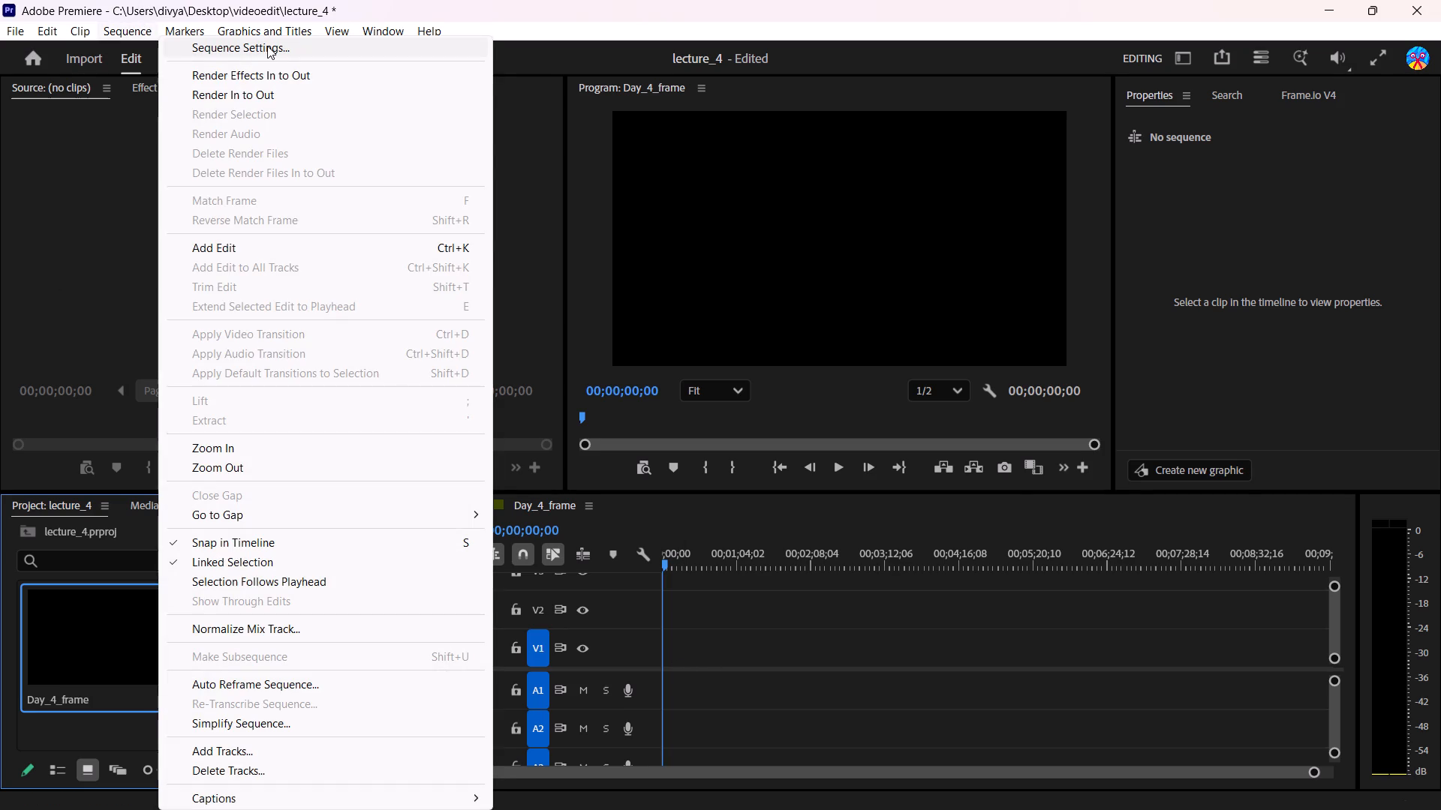
{"action": "left_click", "coordinate": [684, 155]}
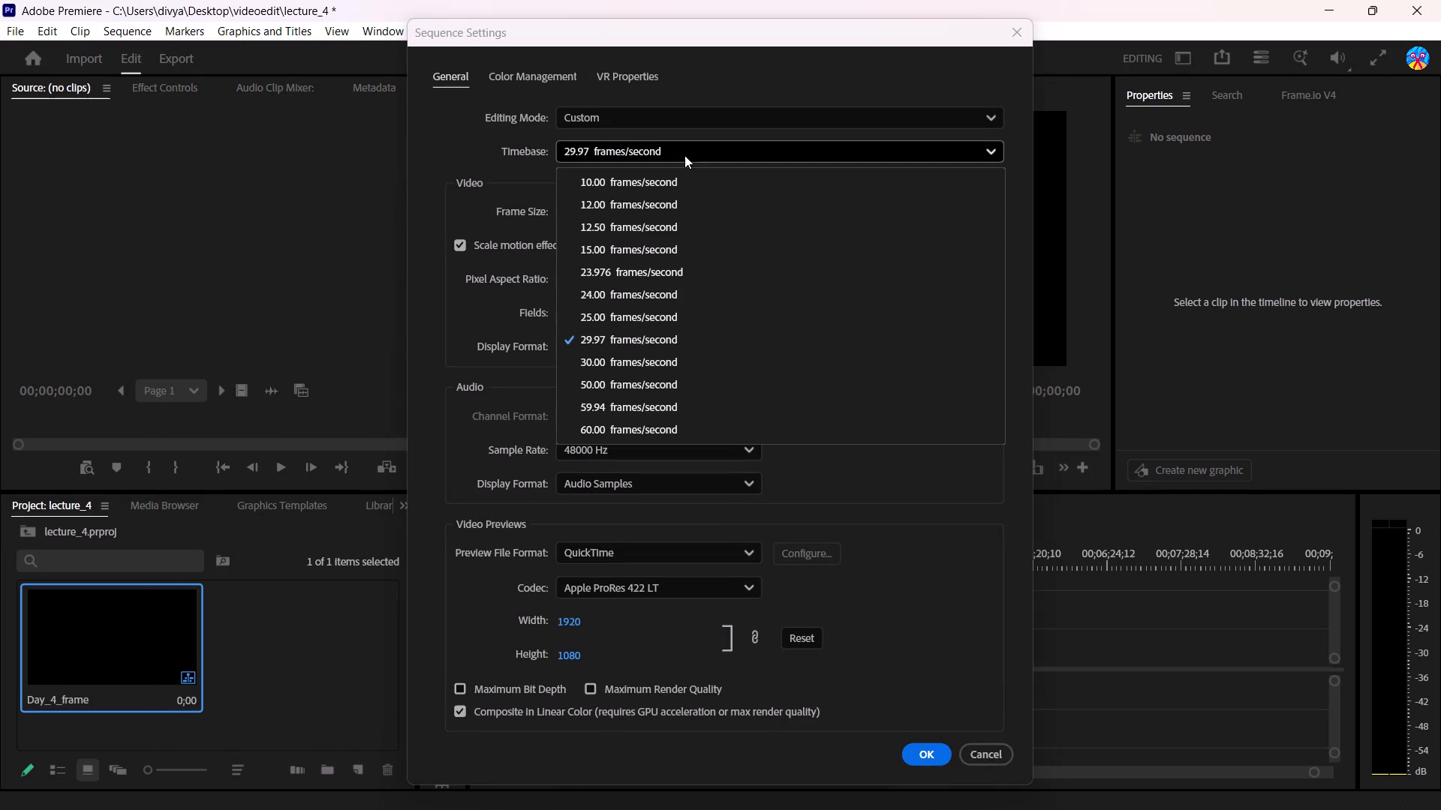
{"action": "left_click", "coordinate": [666, 363]}
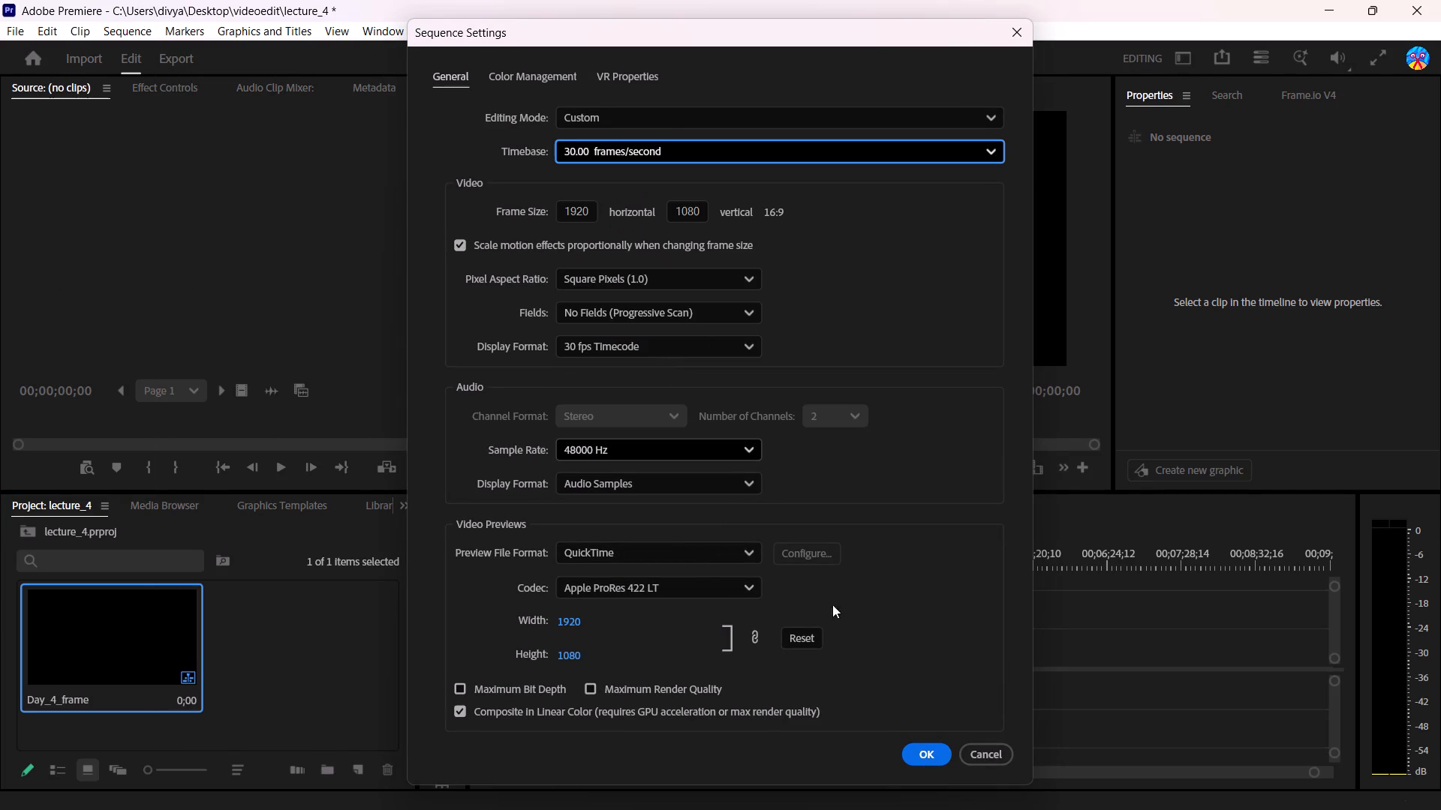
{"action": "left_click", "coordinate": [940, 757]}
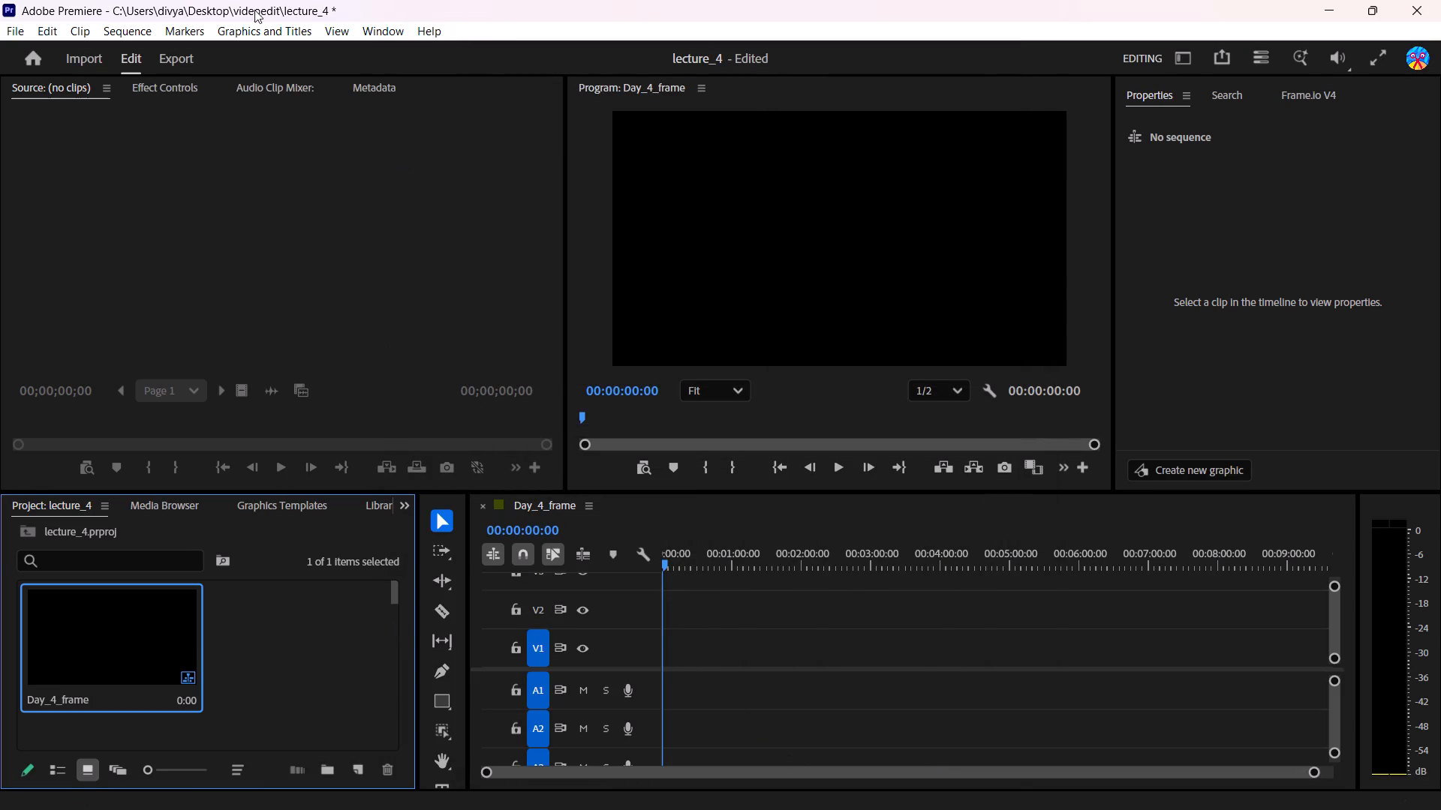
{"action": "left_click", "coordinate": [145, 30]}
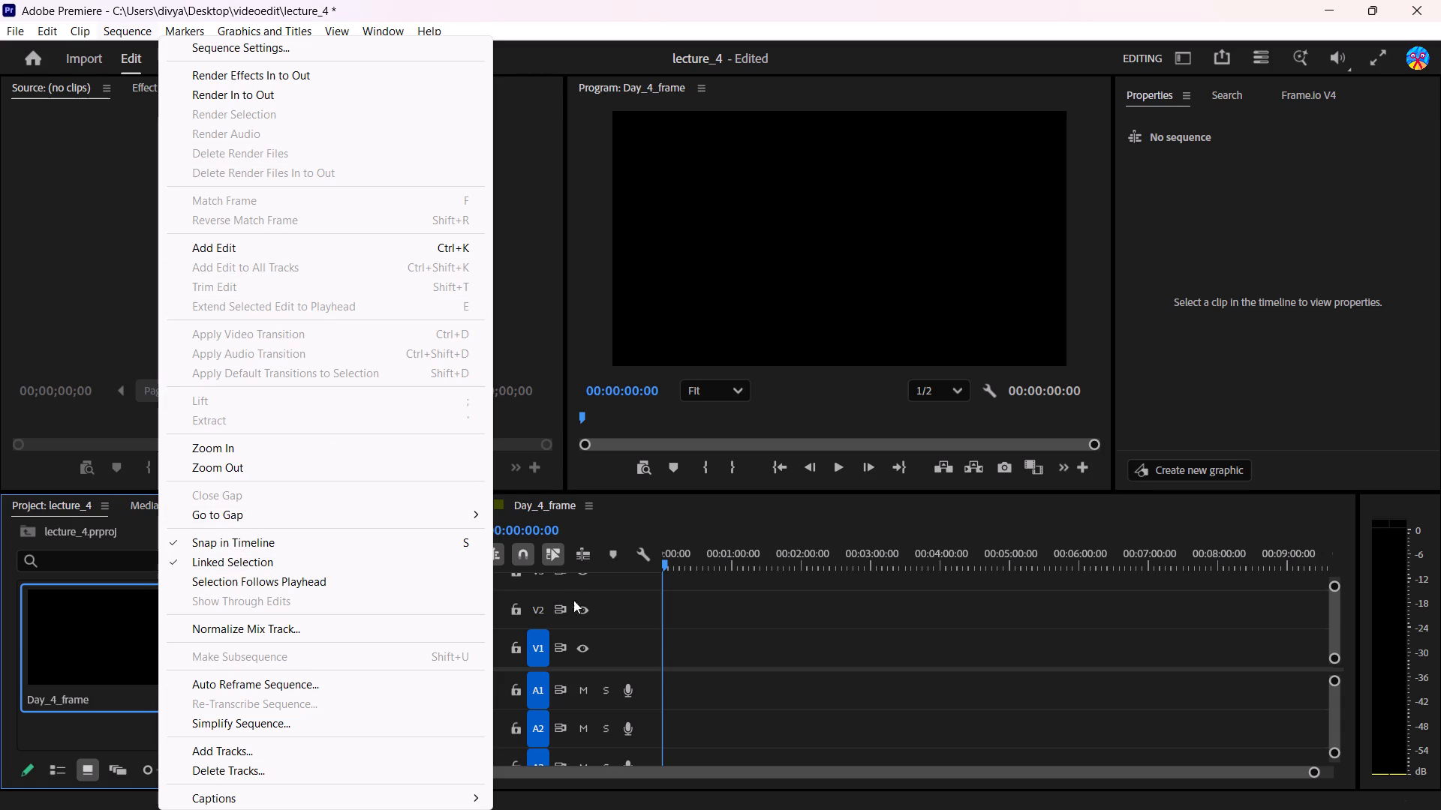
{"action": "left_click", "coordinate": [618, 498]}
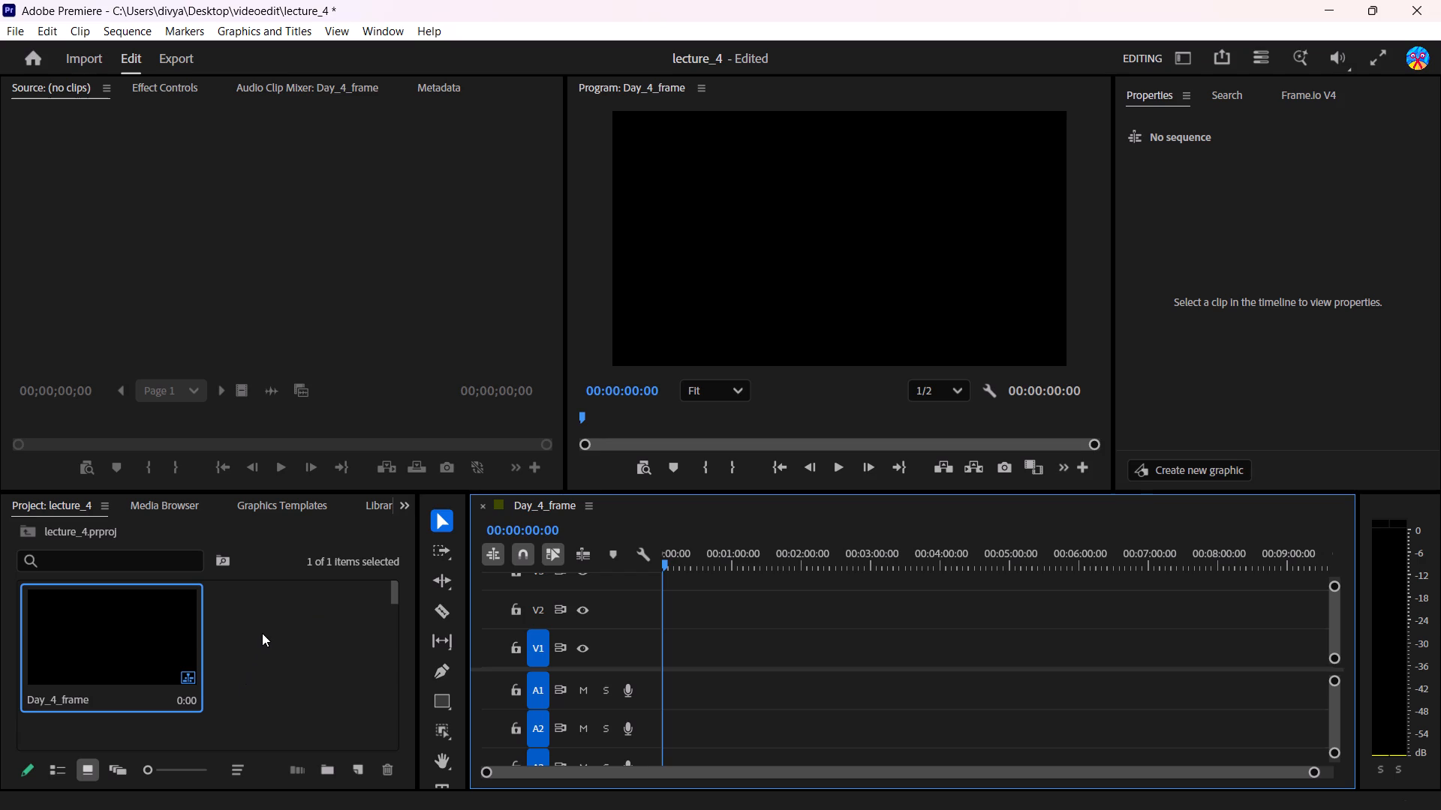
Create a 1920 × 1080, 30.00 fps color matte in near-white FFFBFB, keeping the name Color Matte.
{"action": "left_click", "coordinate": [367, 774]}
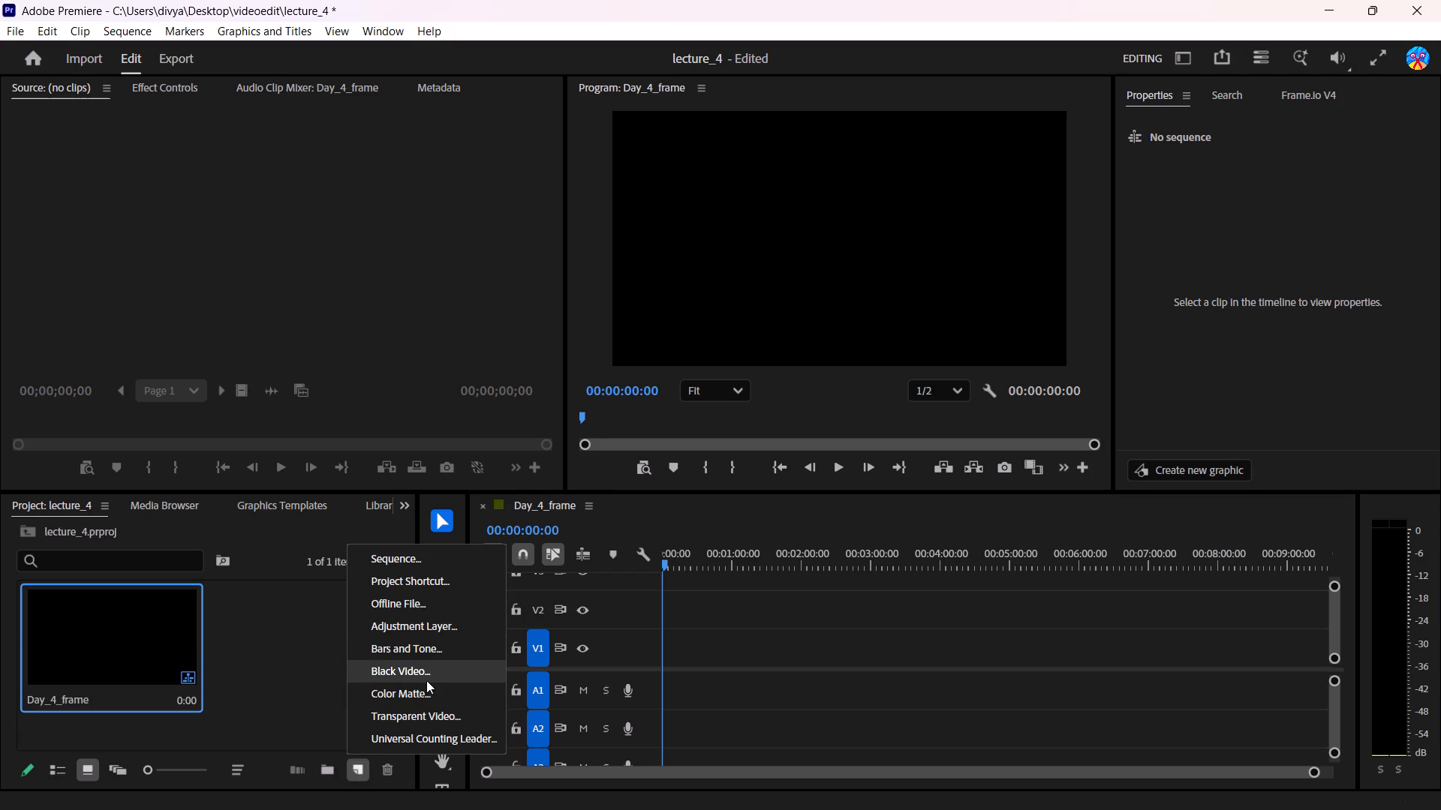
{"action": "left_click", "coordinate": [426, 689]}
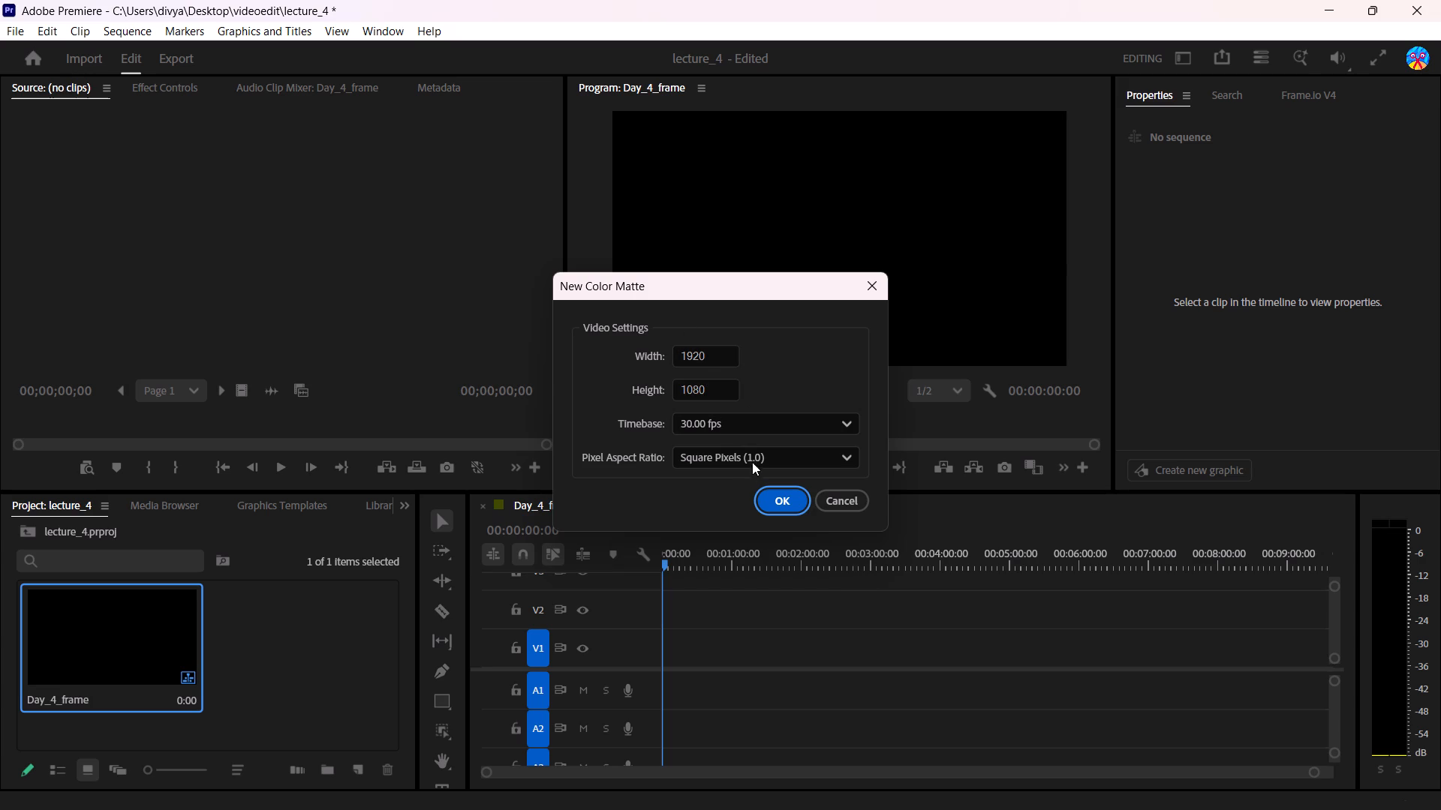
{"action": "left_click", "coordinate": [766, 490]}
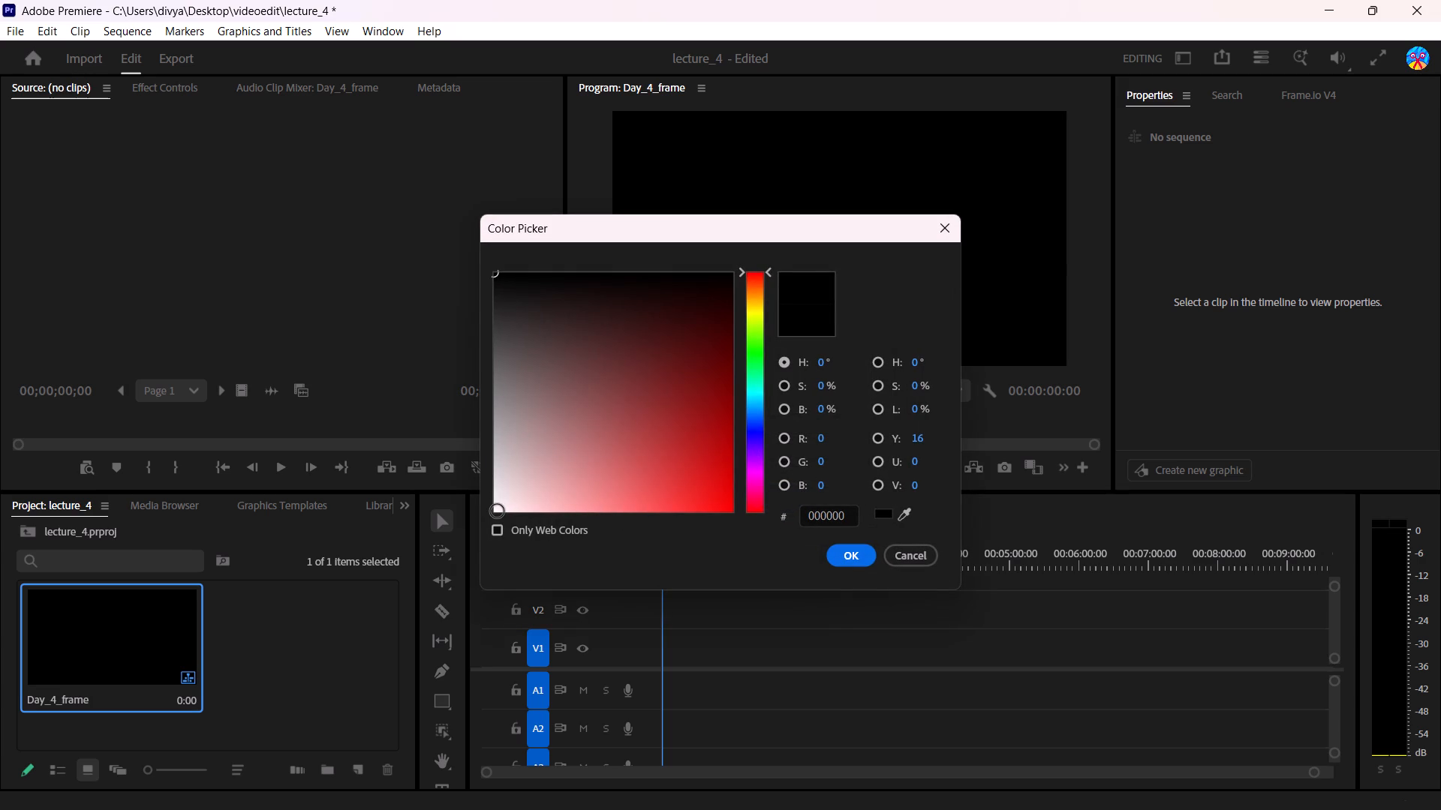
{"action": "left_click", "coordinate": [498, 511]}
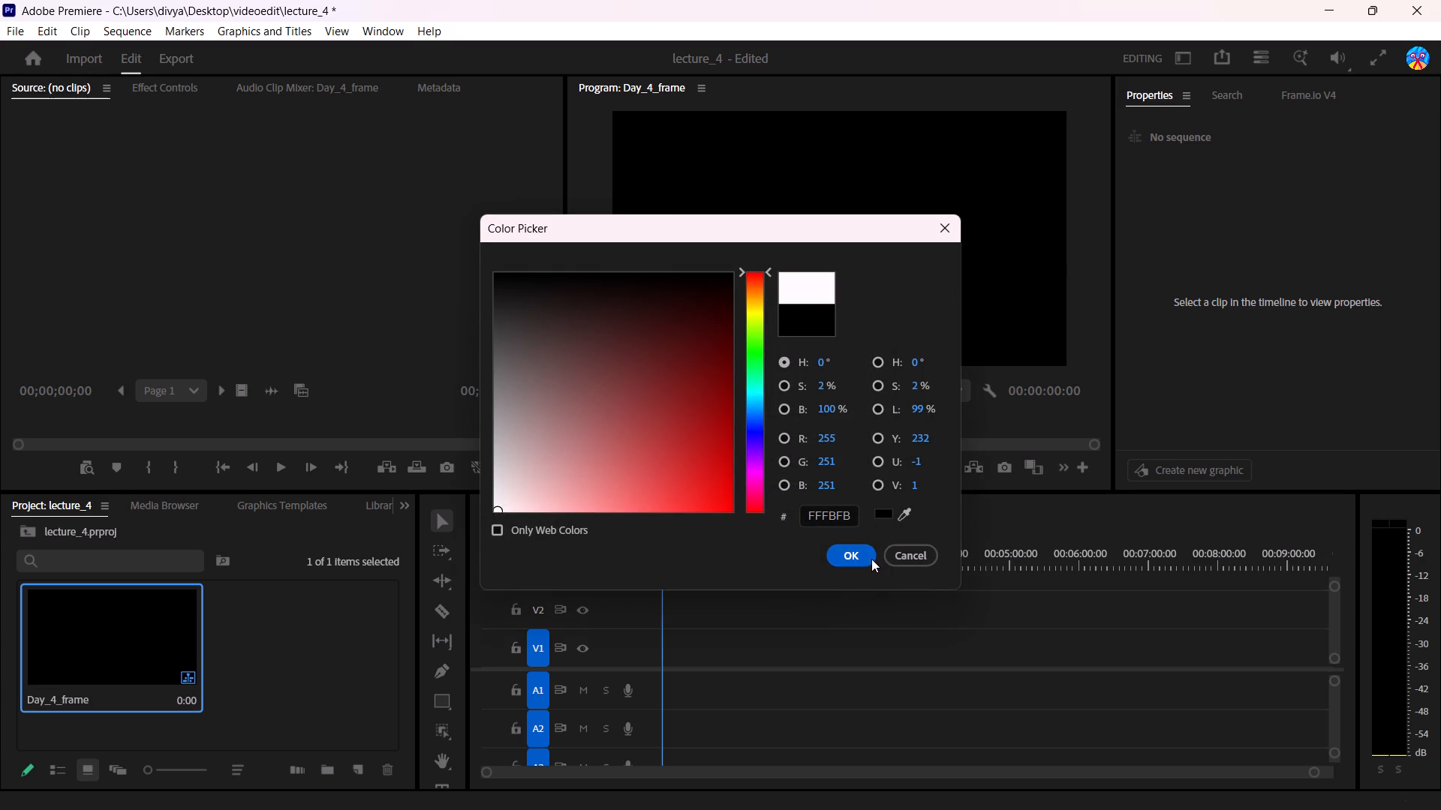
{"action": "left_click", "coordinate": [871, 559]}
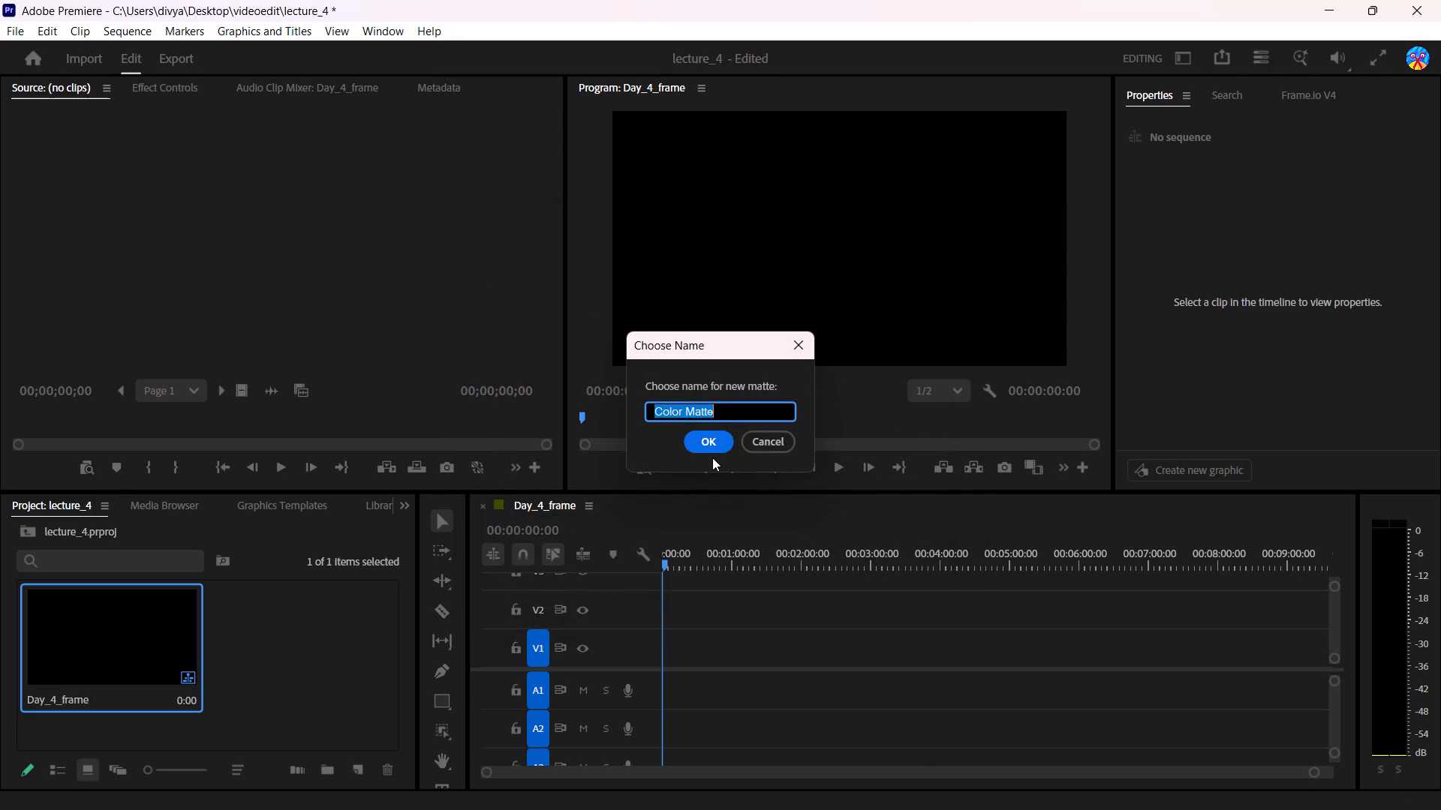
{"action": "left_click", "coordinate": [708, 447]}
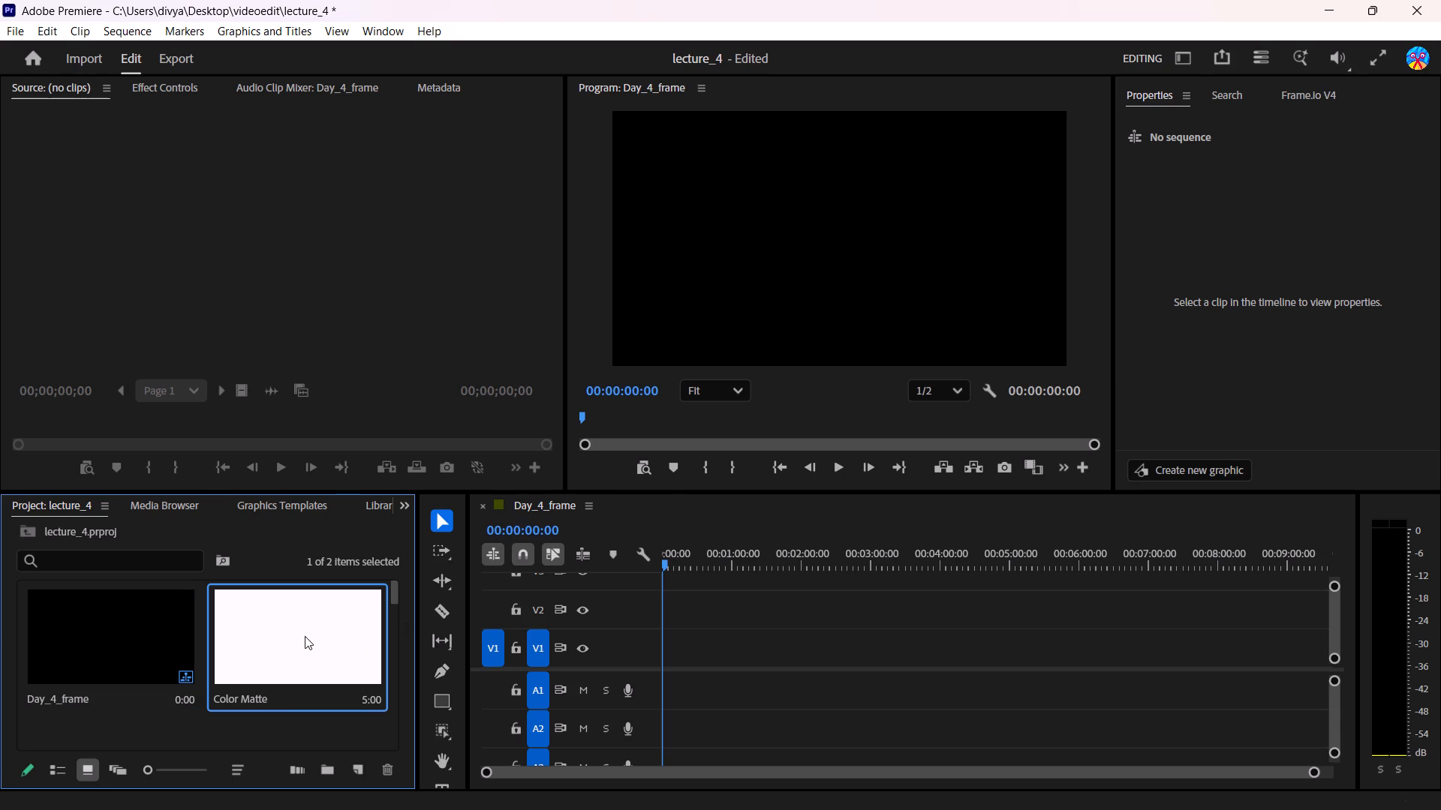
Place the Color Matte on video track V1, starting at the very beginning of the Day_4_frame timeline.
{"action": "left_click_drag", "start_coordinate": [305, 634], "coordinate": [728, 712]}
{"action": "left_click_drag", "start_coordinate": [728, 712], "coordinate": [693, 664]}
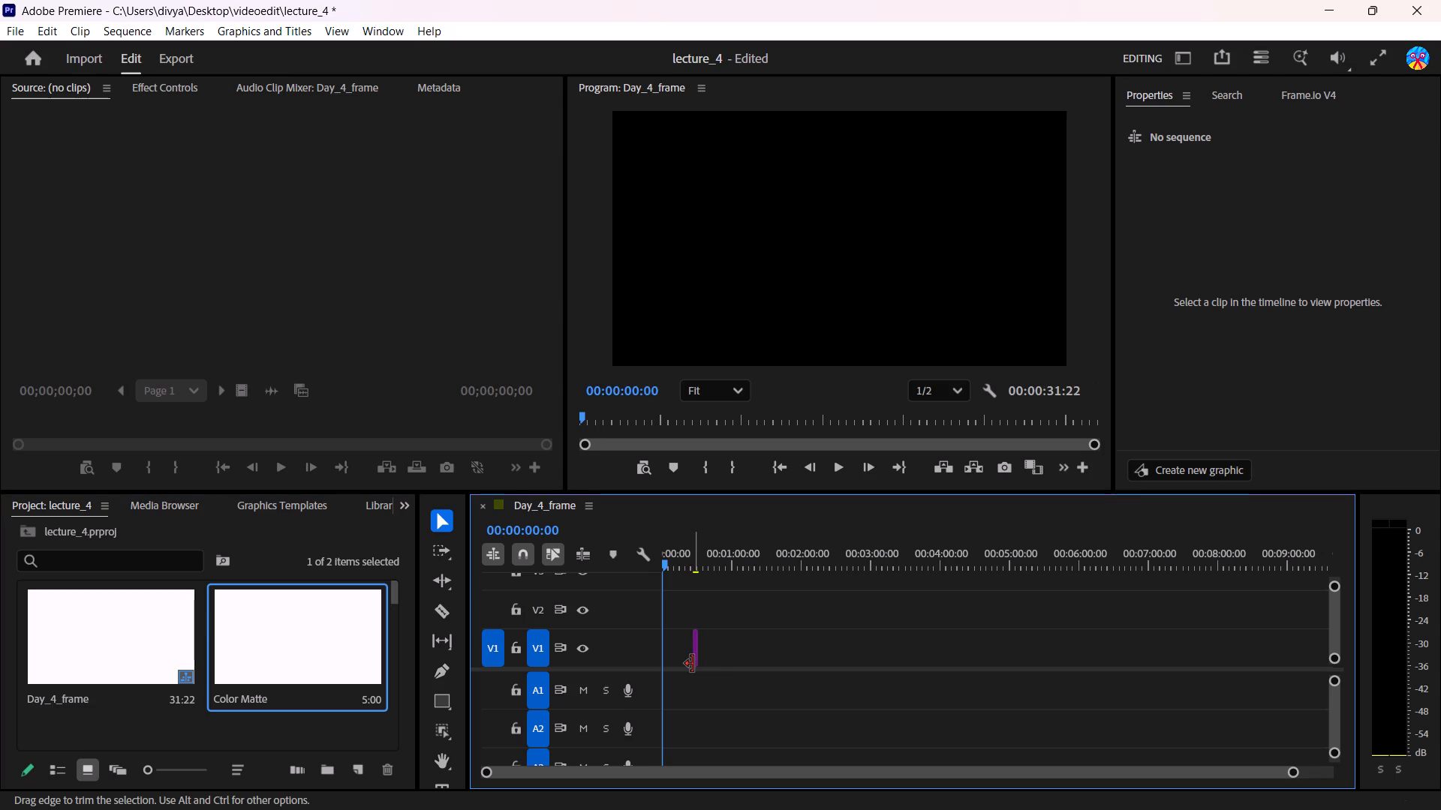
{"action": "left_click_drag", "start_coordinate": [697, 653], "coordinate": [660, 658]}
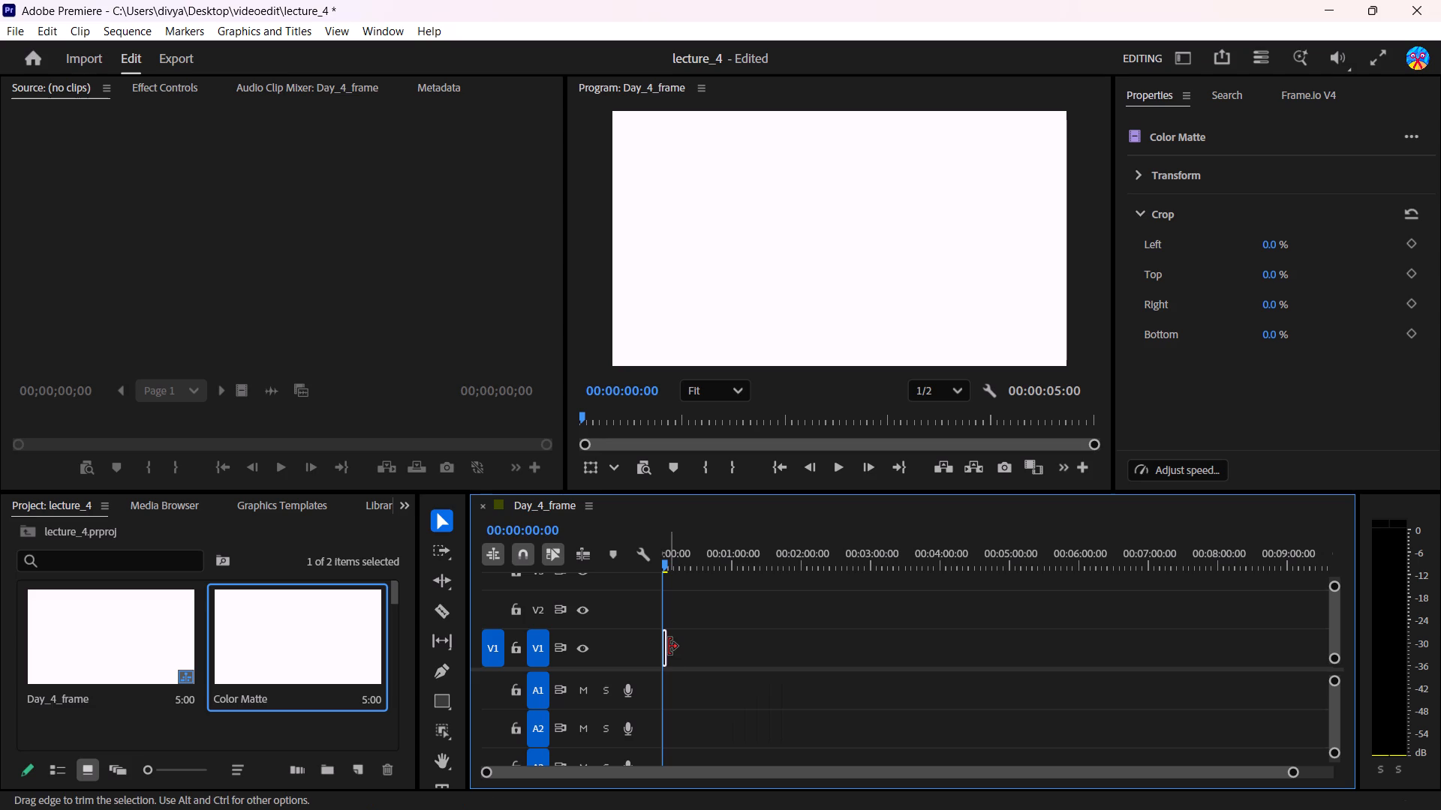
Extend the end of the Color Matte clip on V1 to about 00:01:28:12.
{"action": "left_click_drag", "start_coordinate": [669, 646], "coordinate": [766, 664]}
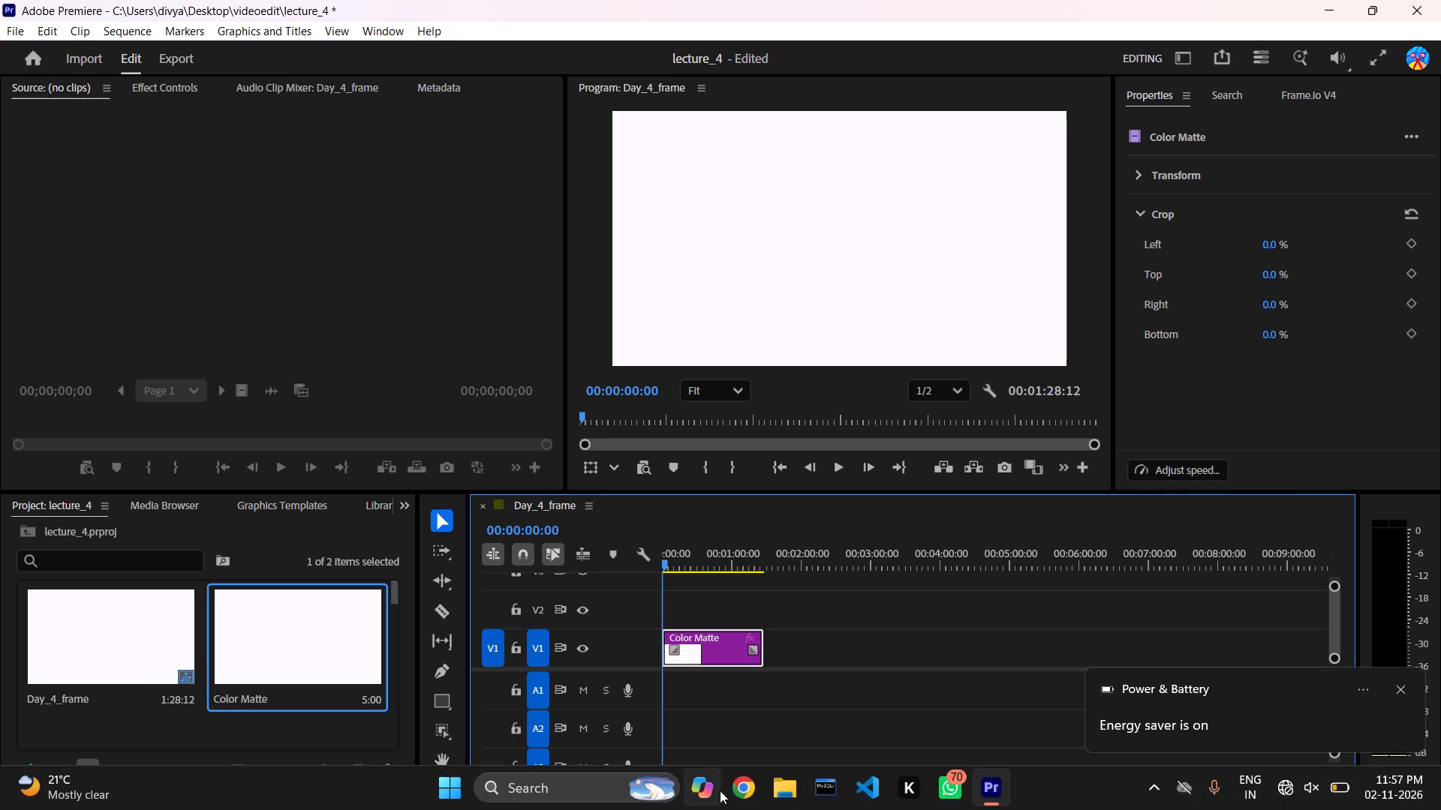
Switch to Google Chrome and search the web for "prinset".
{"action": "left_click", "coordinate": [748, 789]}
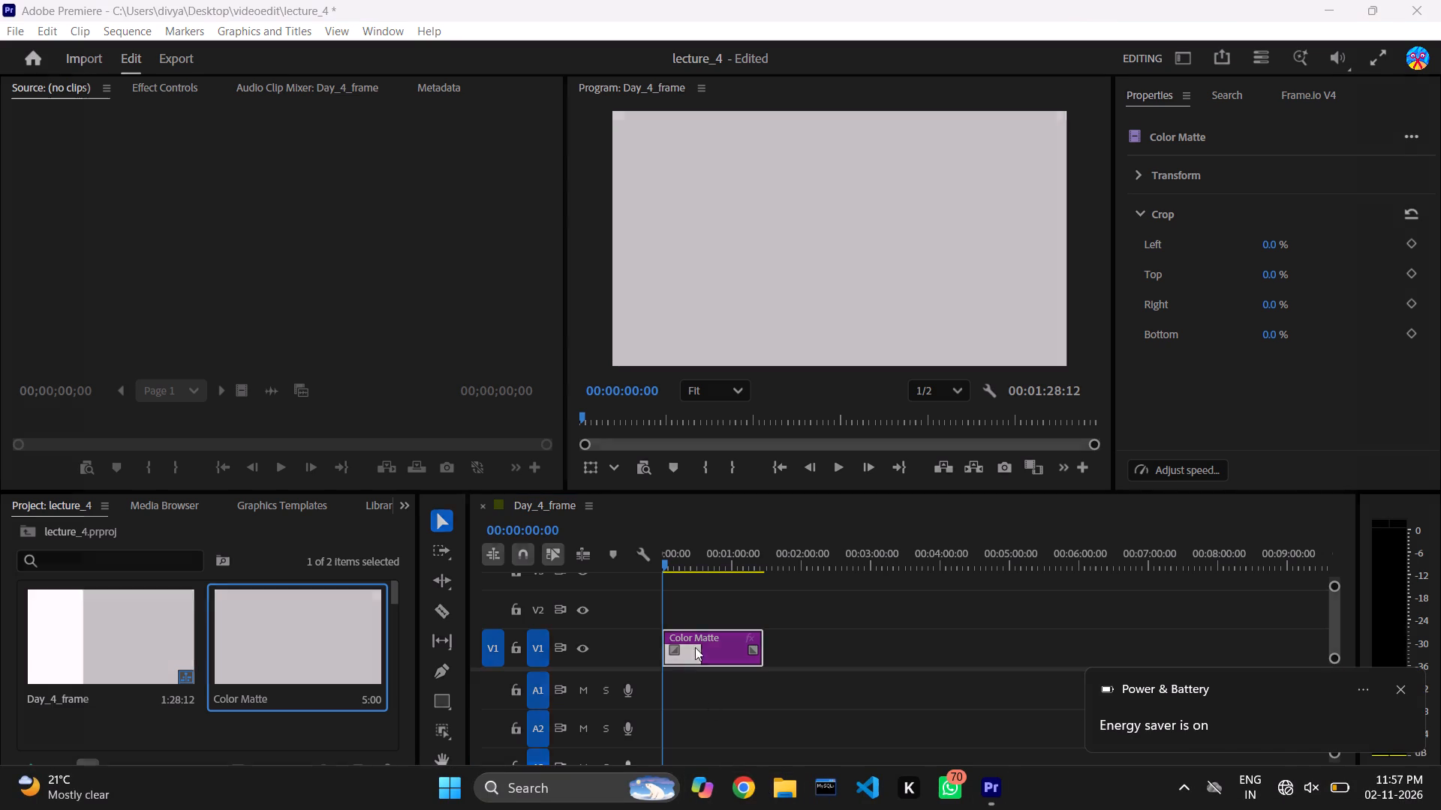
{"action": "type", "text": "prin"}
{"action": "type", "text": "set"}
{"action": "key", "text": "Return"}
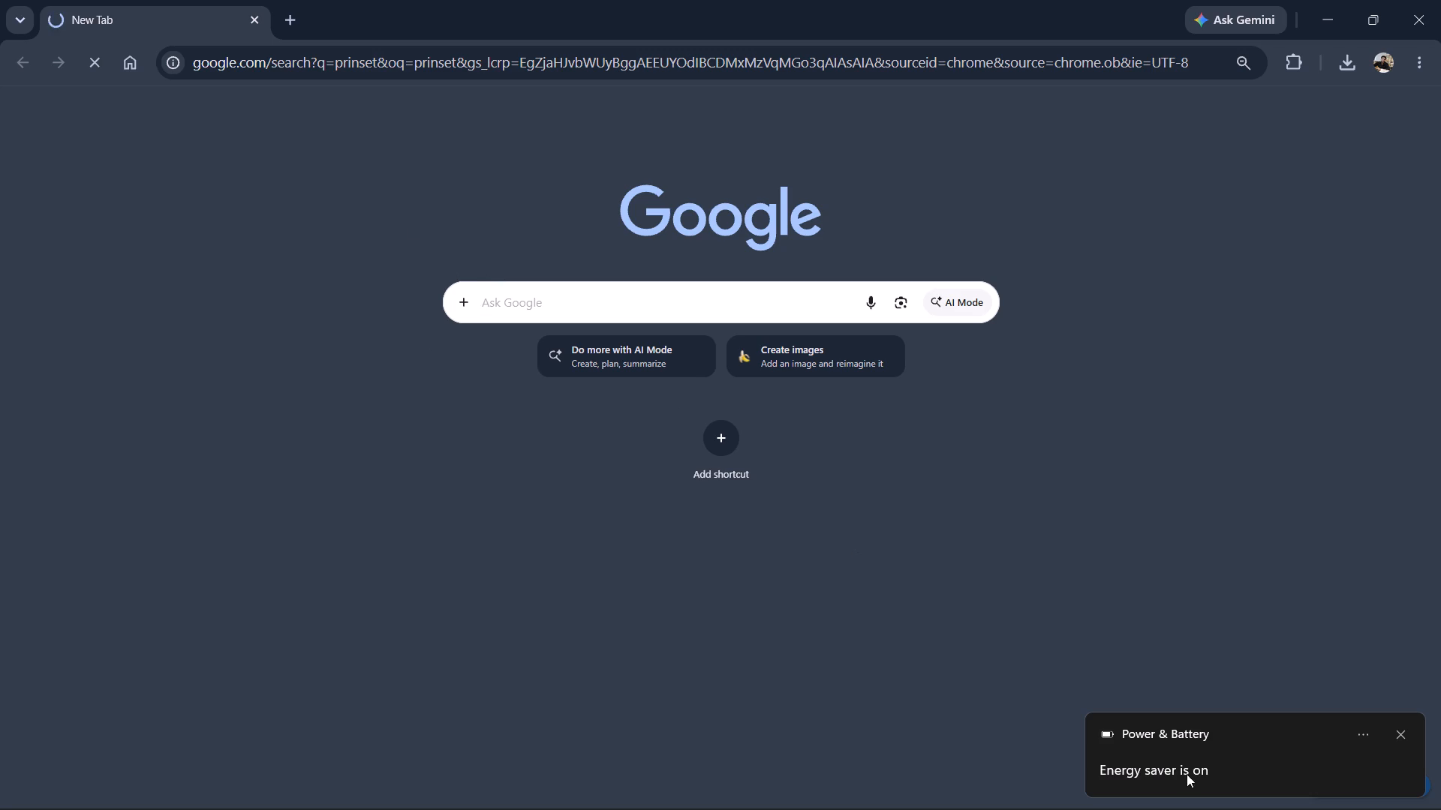
Dismiss the battery notification and connect the computer to the TAGORE Wi-Fi network, without enabling automatic connection.
{"action": "left_click", "coordinate": [1403, 734]}
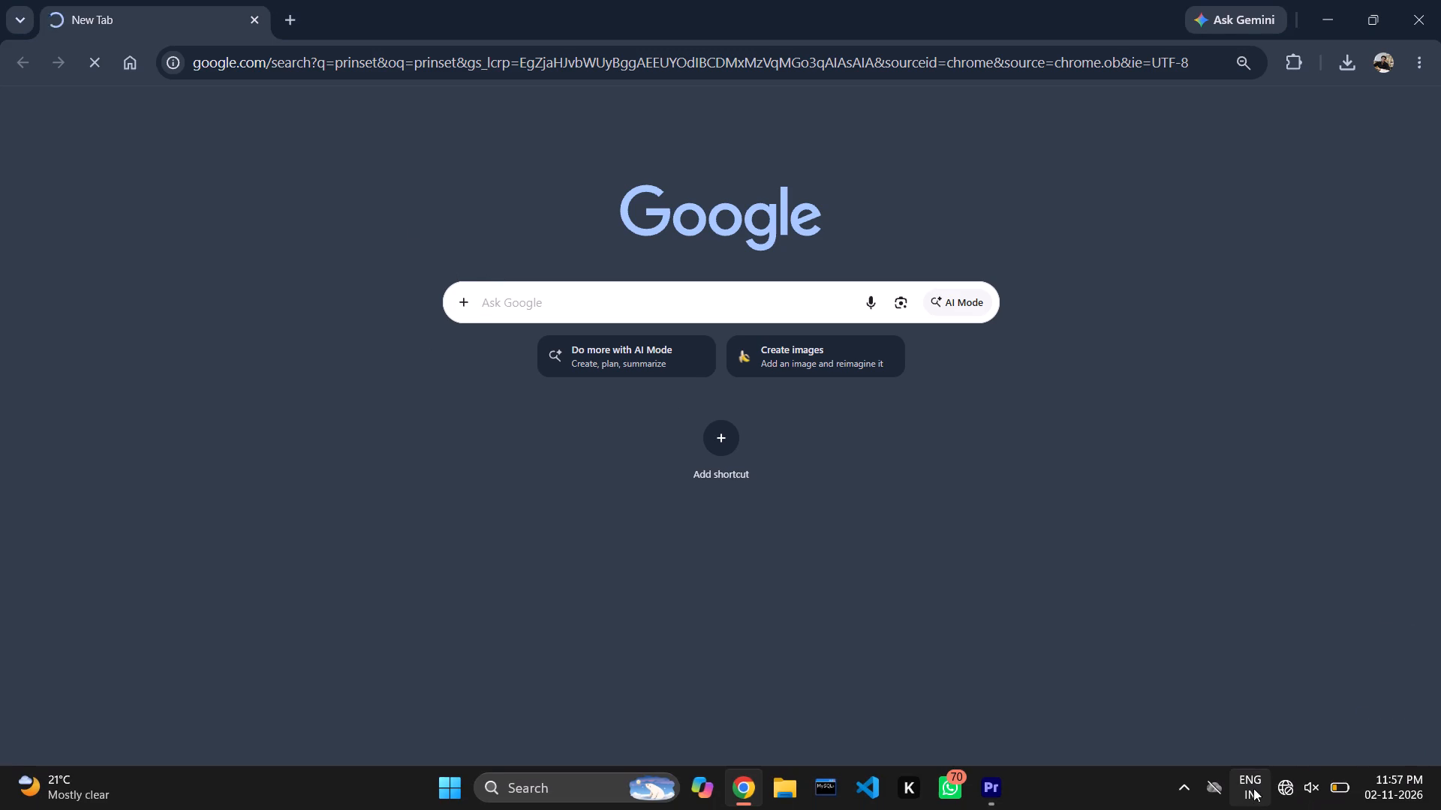
{"action": "left_click", "coordinate": [1273, 779]}
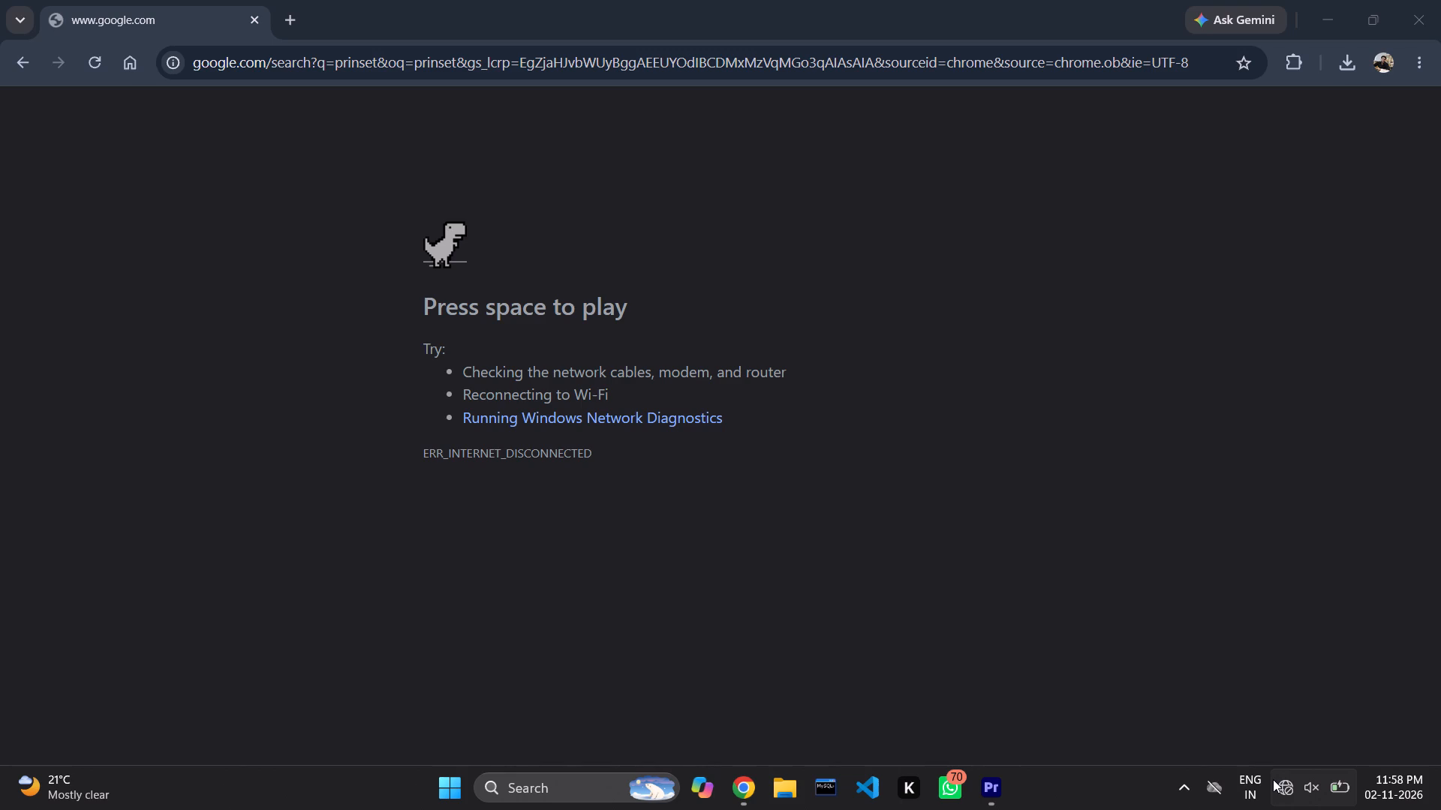
{"action": "left_click", "coordinate": [1288, 787]}
{"action": "left_click", "coordinate": [1175, 433]}
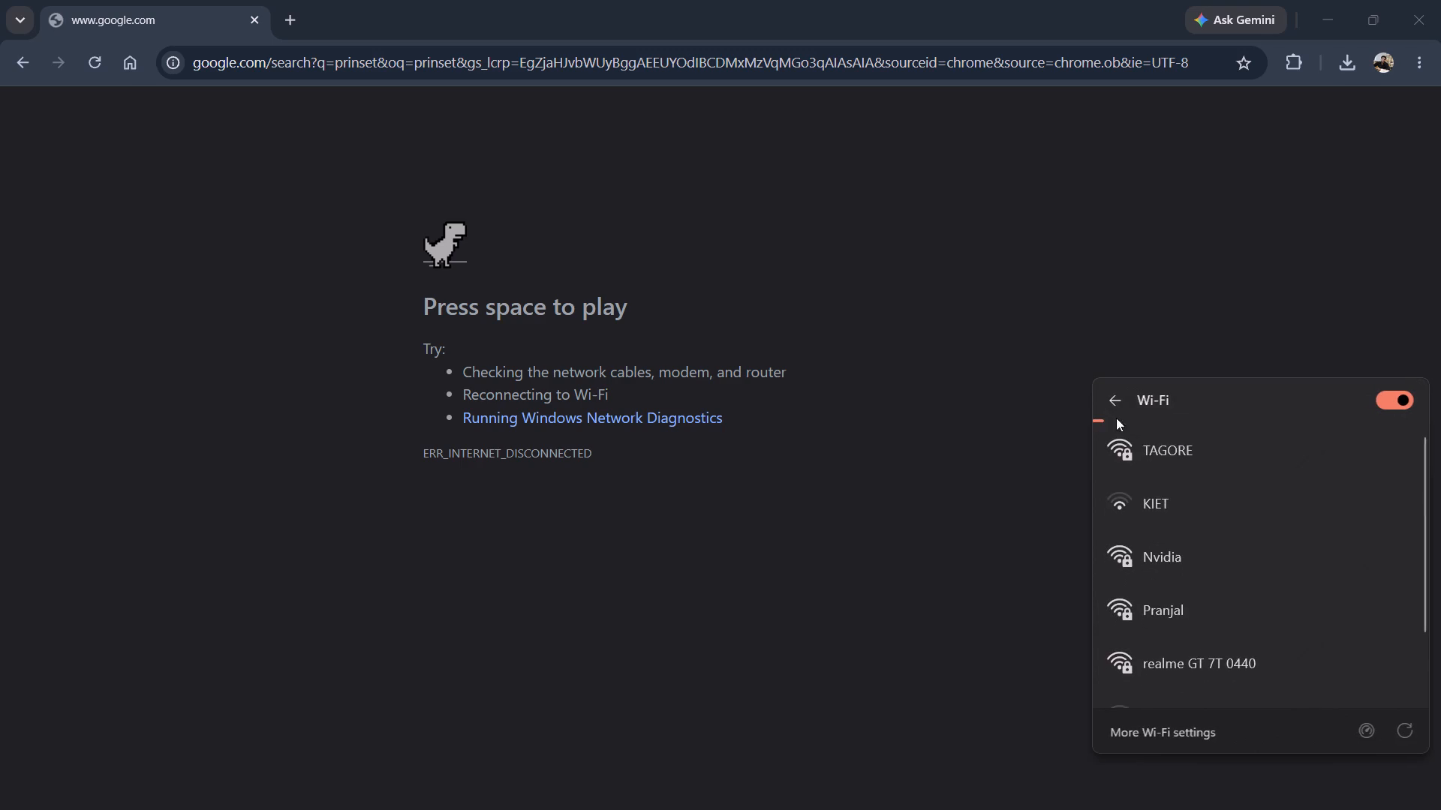
{"action": "left_click", "coordinate": [1187, 438]}
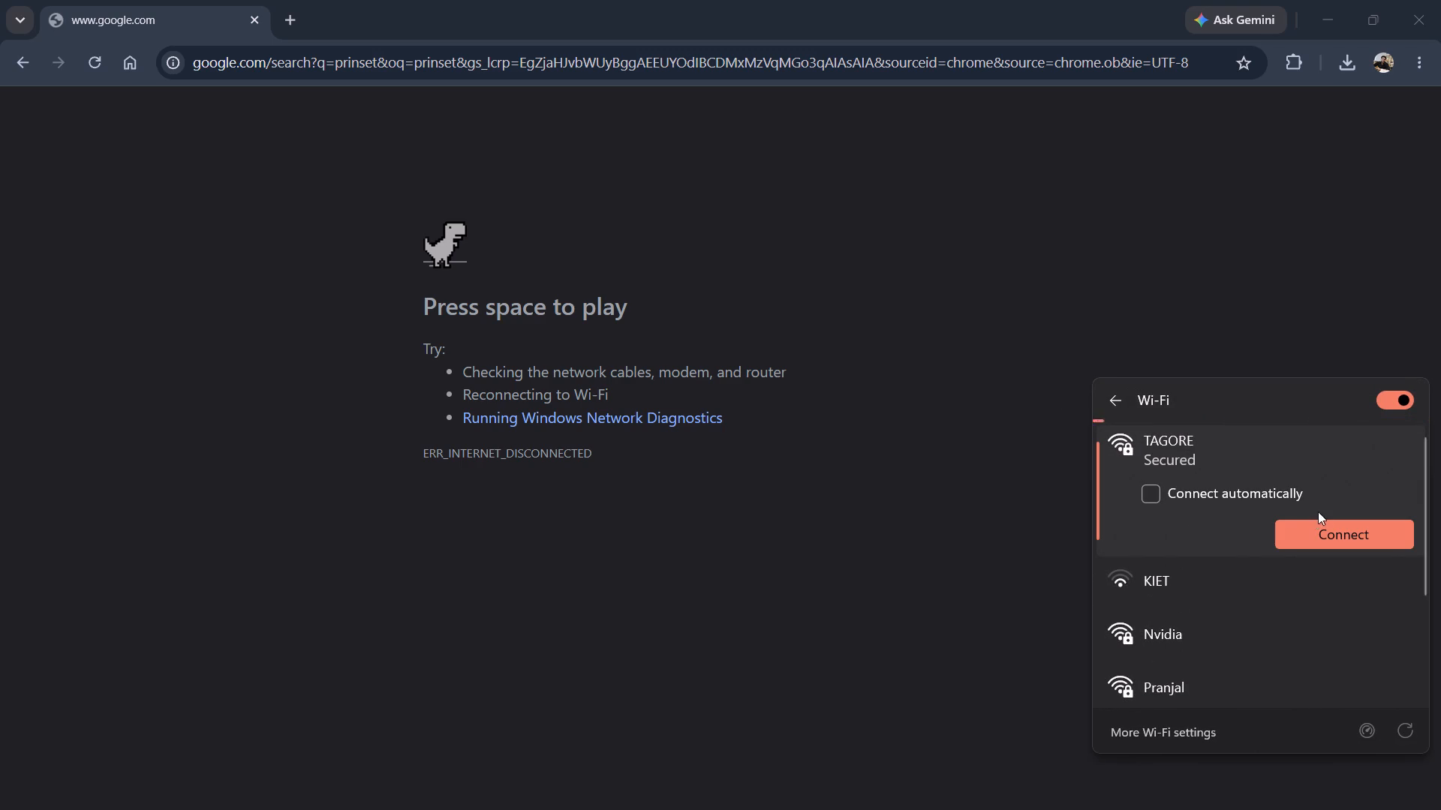
{"action": "left_click", "coordinate": [1316, 525]}
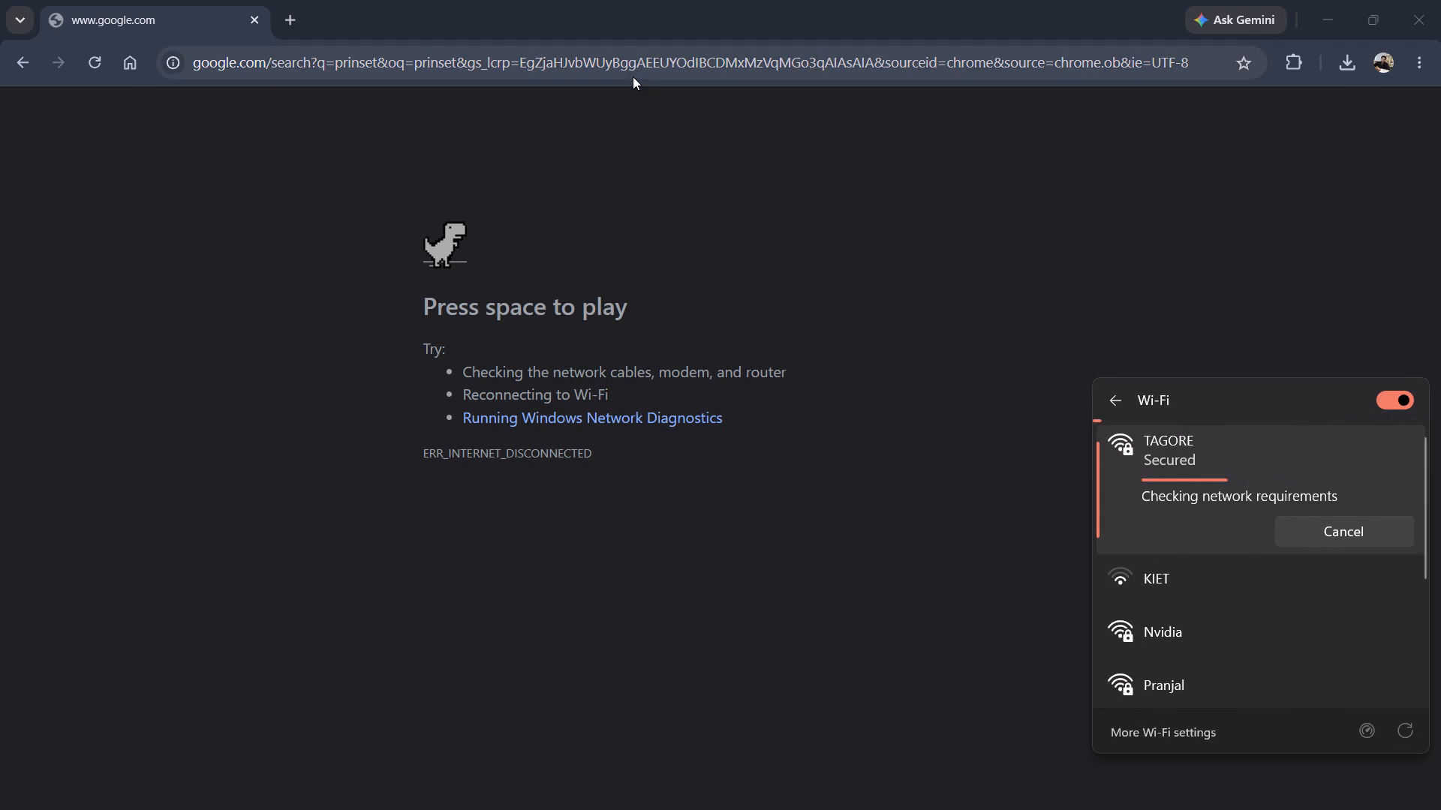
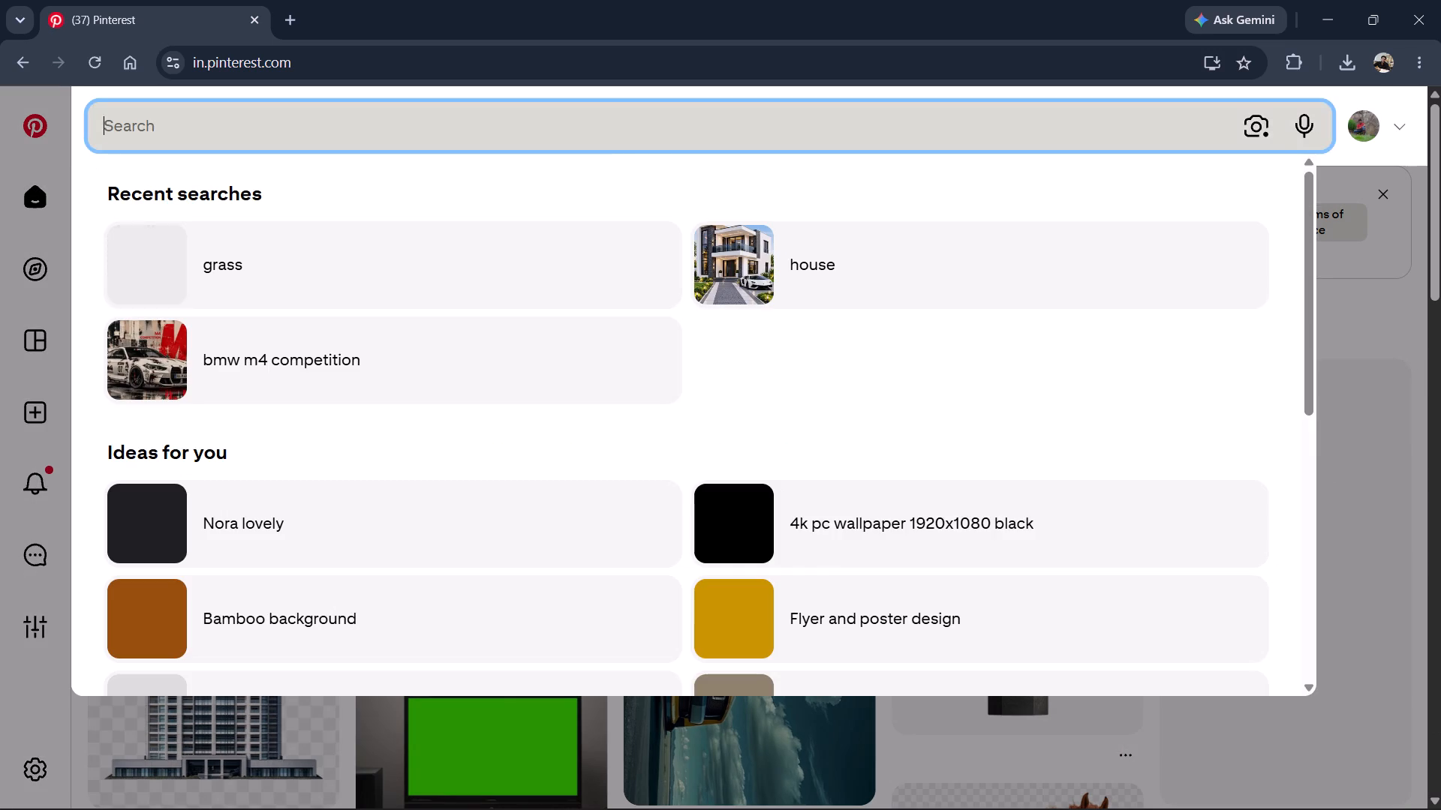
Search Pinterest for "bell".
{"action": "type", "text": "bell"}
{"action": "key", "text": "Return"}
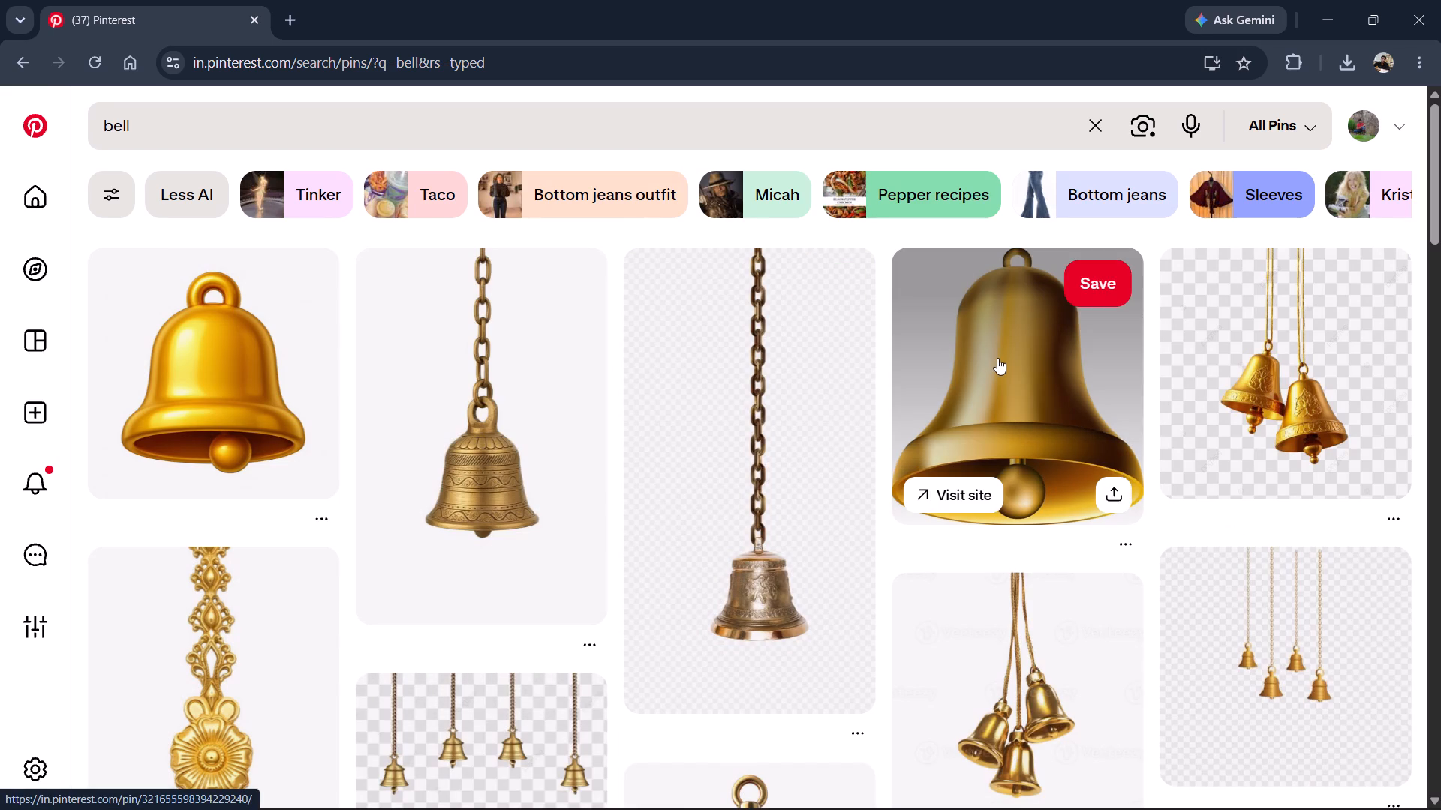
Download the Pinterest image of the single glossy golden bell with a plain background.
{"action": "left_click", "coordinate": [997, 358]}
{"action": "scroll", "coordinate": [877, 394], "scroll_direction": "right", "scroll_amount": 6}
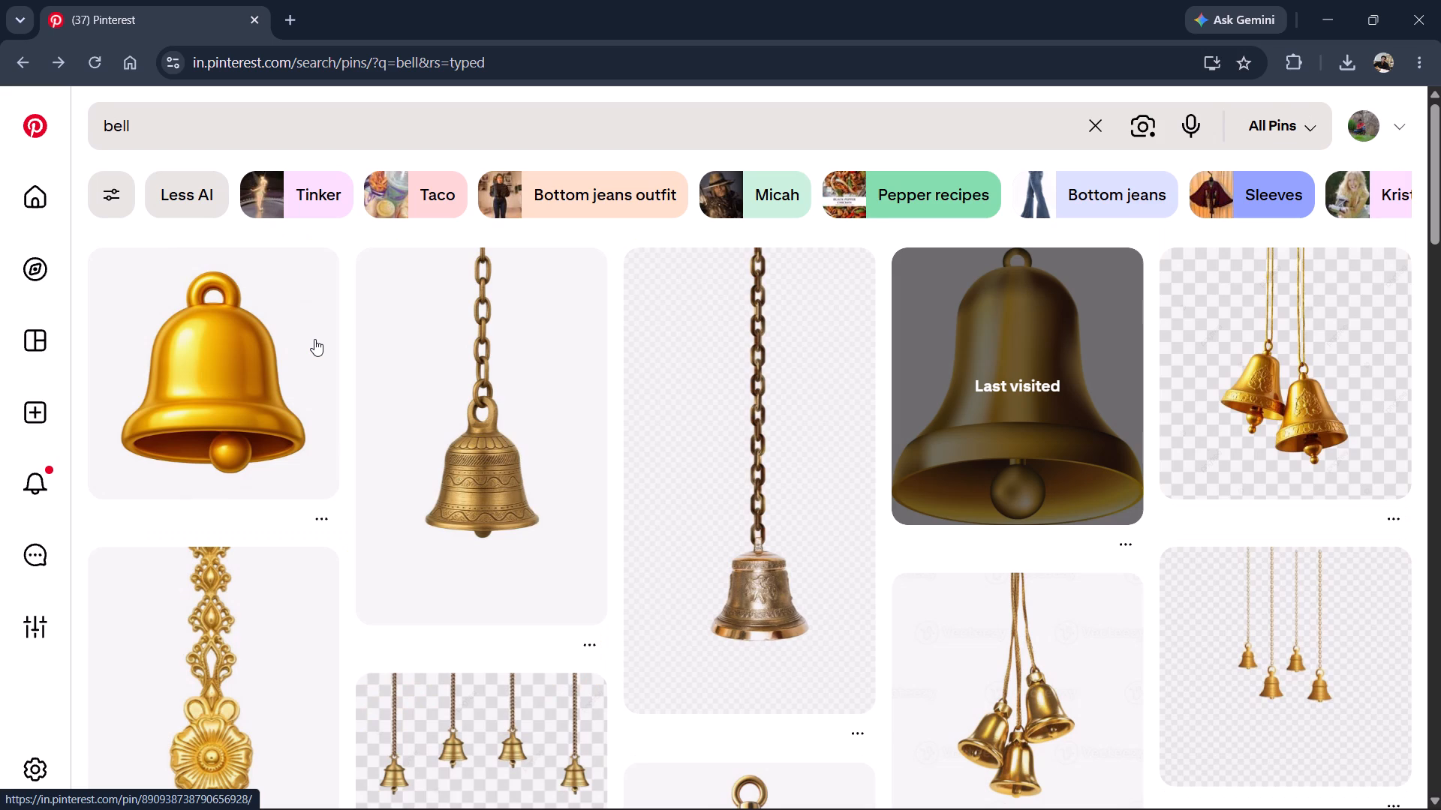
{"action": "left_click", "coordinate": [212, 352]}
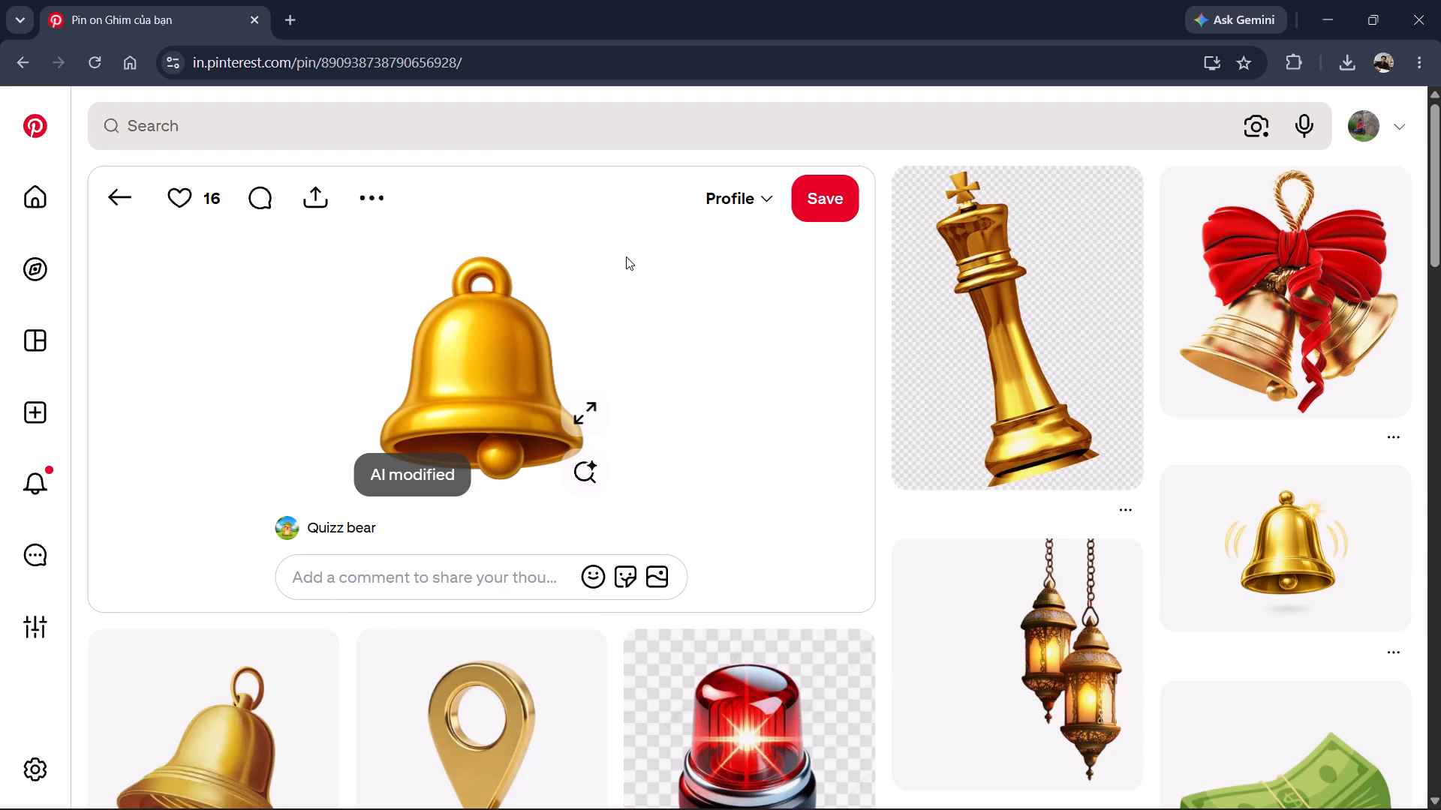
{"action": "left_click", "coordinate": [763, 205]}
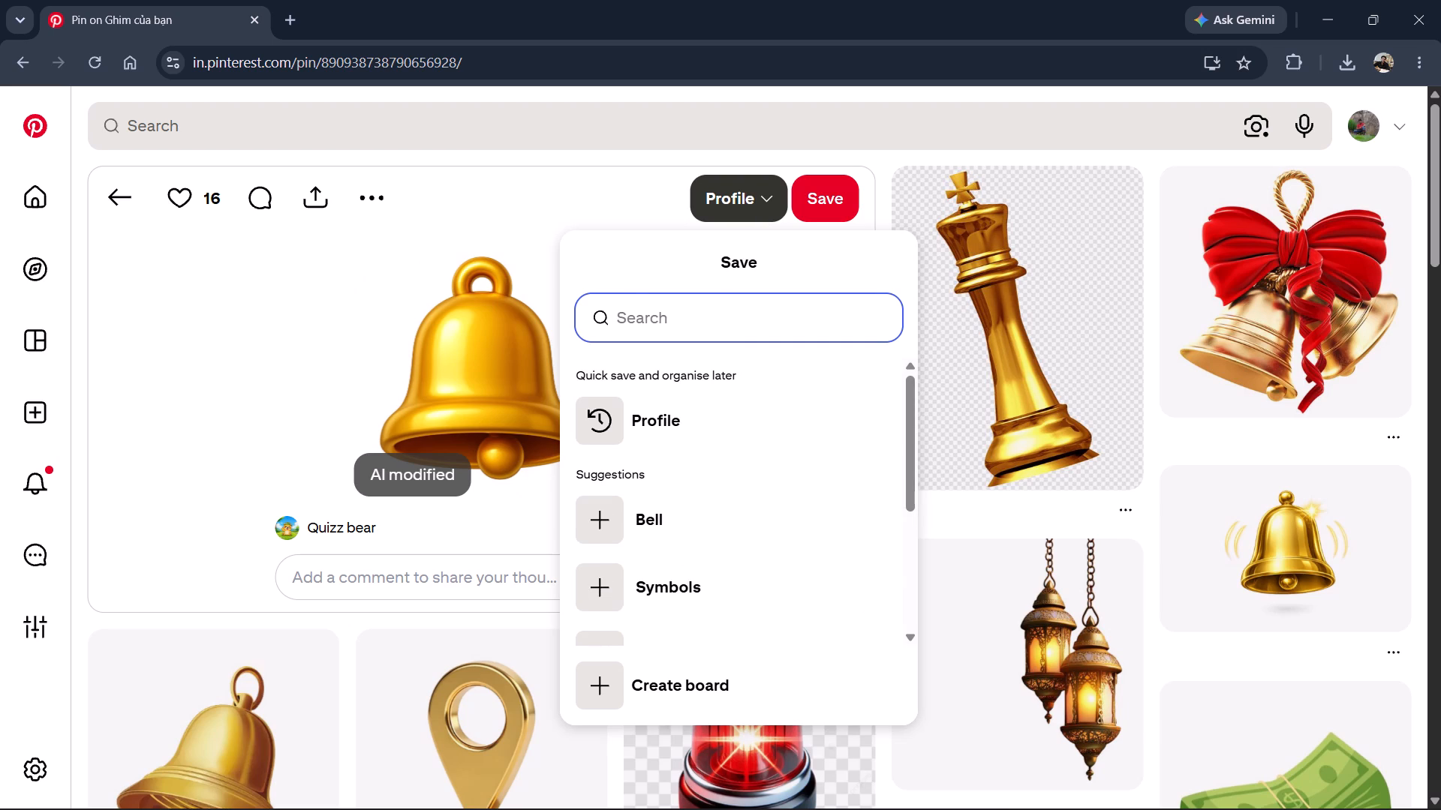
{"action": "left_click", "coordinate": [374, 191]}
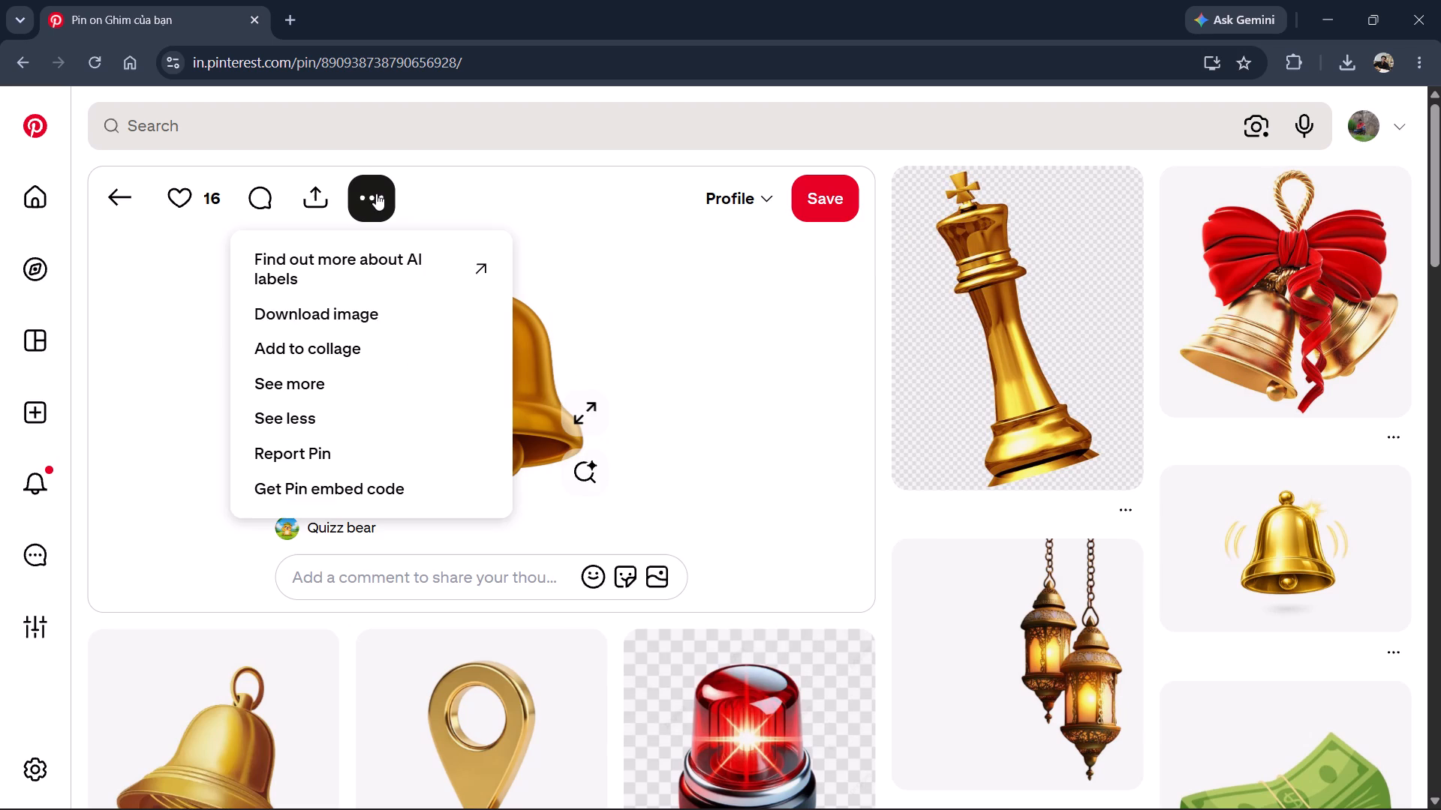
{"action": "left_click", "coordinate": [397, 315]}
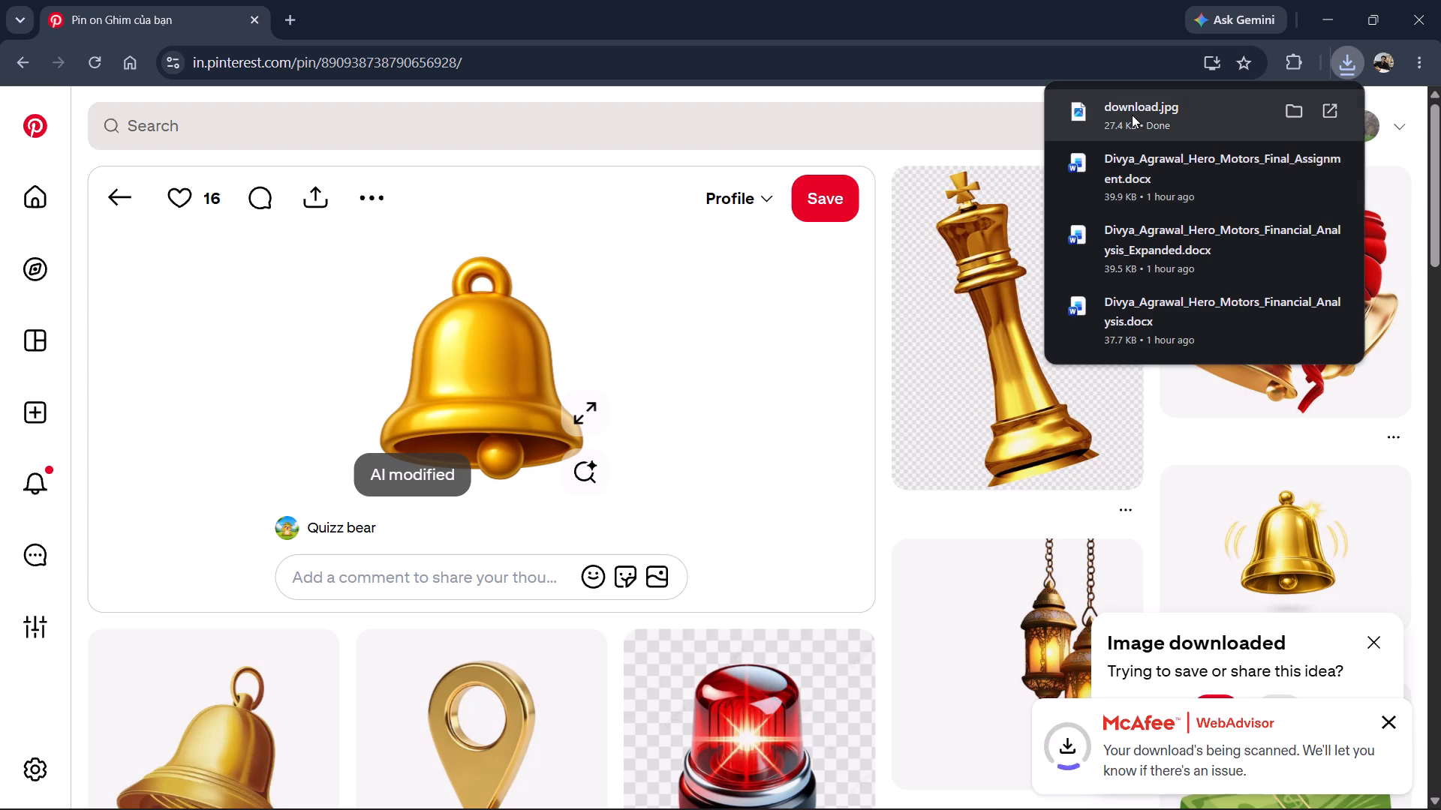
Search the web for "bg remov3" in a new tab and open the remove.bg site.
{"action": "left_click", "coordinate": [284, 12]}
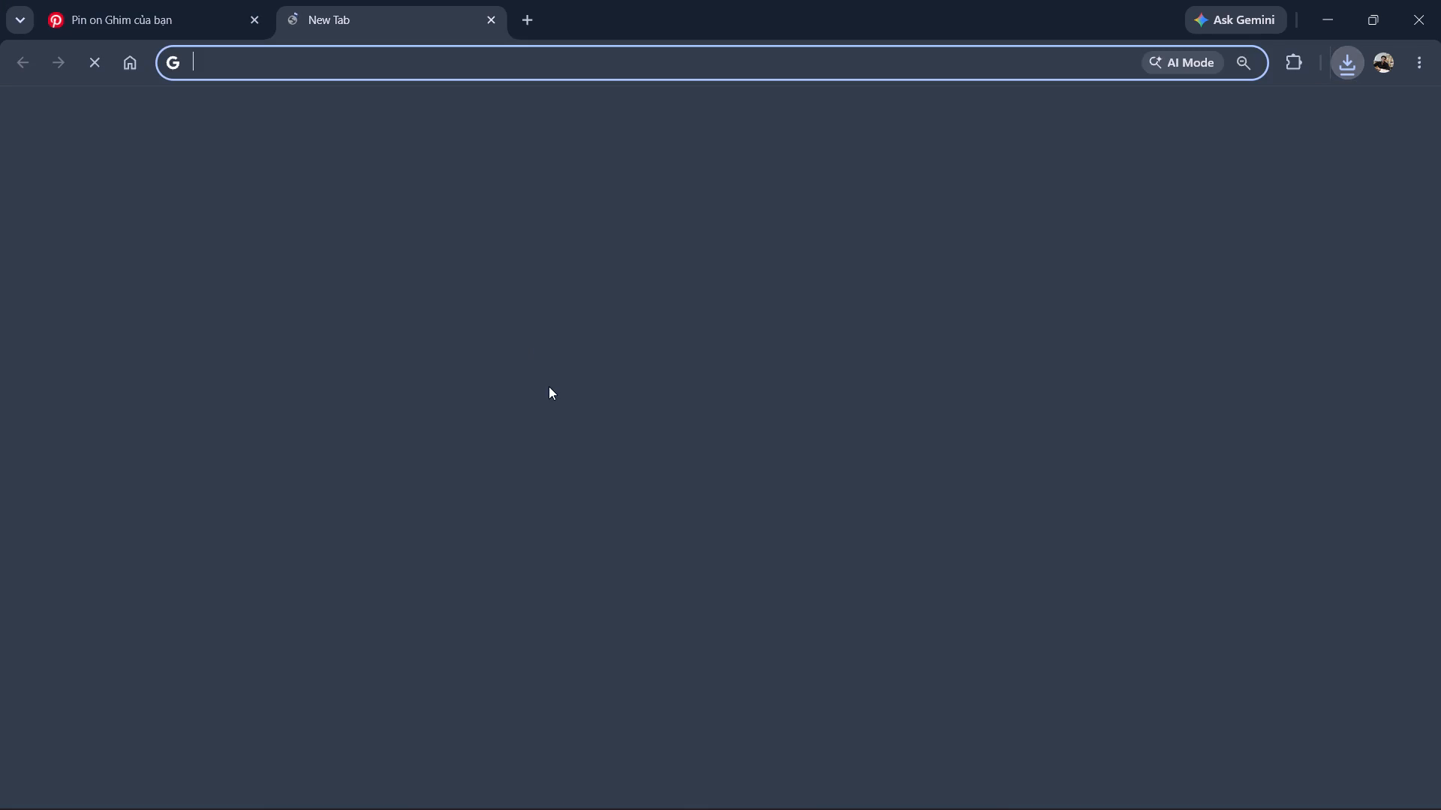
{"action": "left_click", "coordinate": [615, 295]}
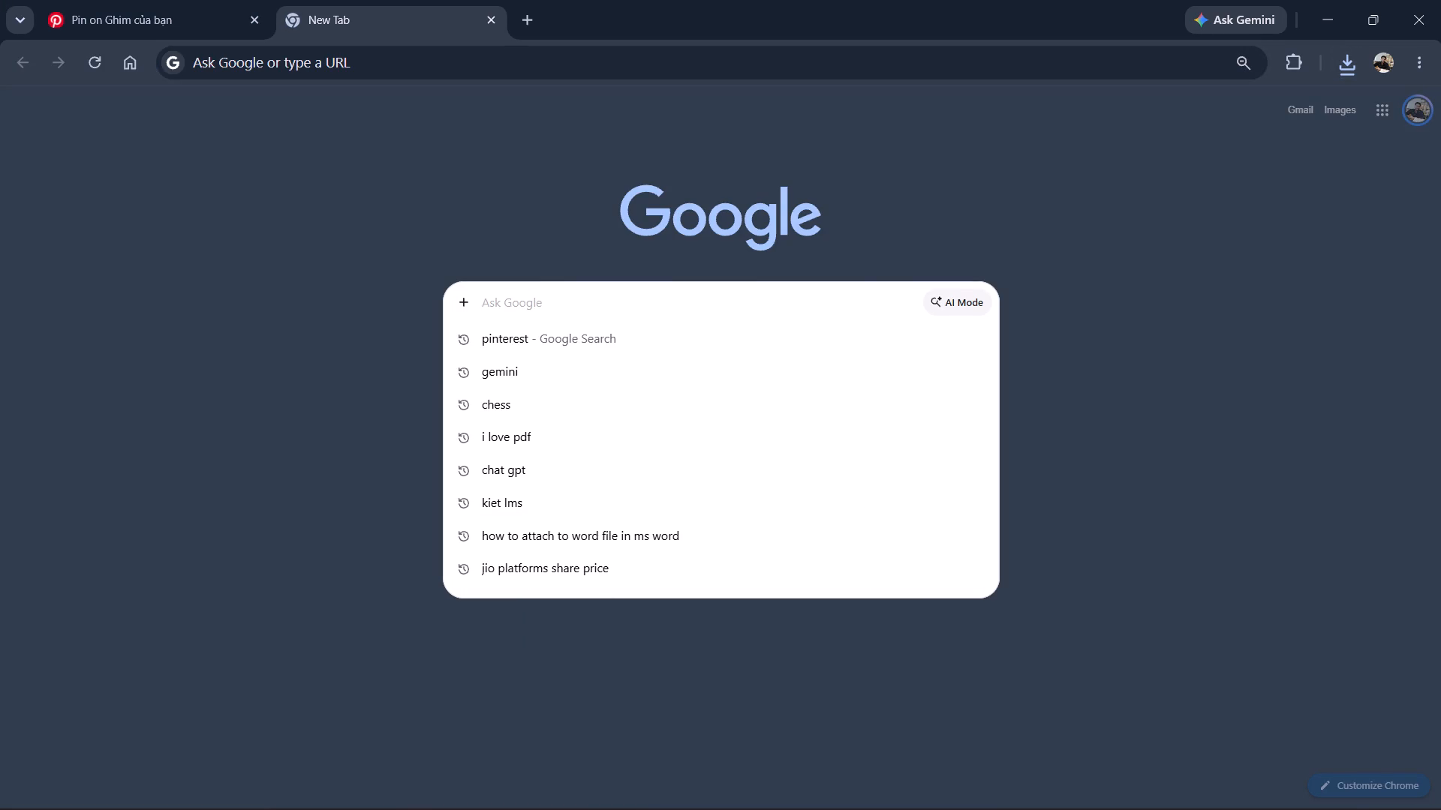
{"action": "type", "text": "bg remov3"}
{"action": "key", "text": "Return"}
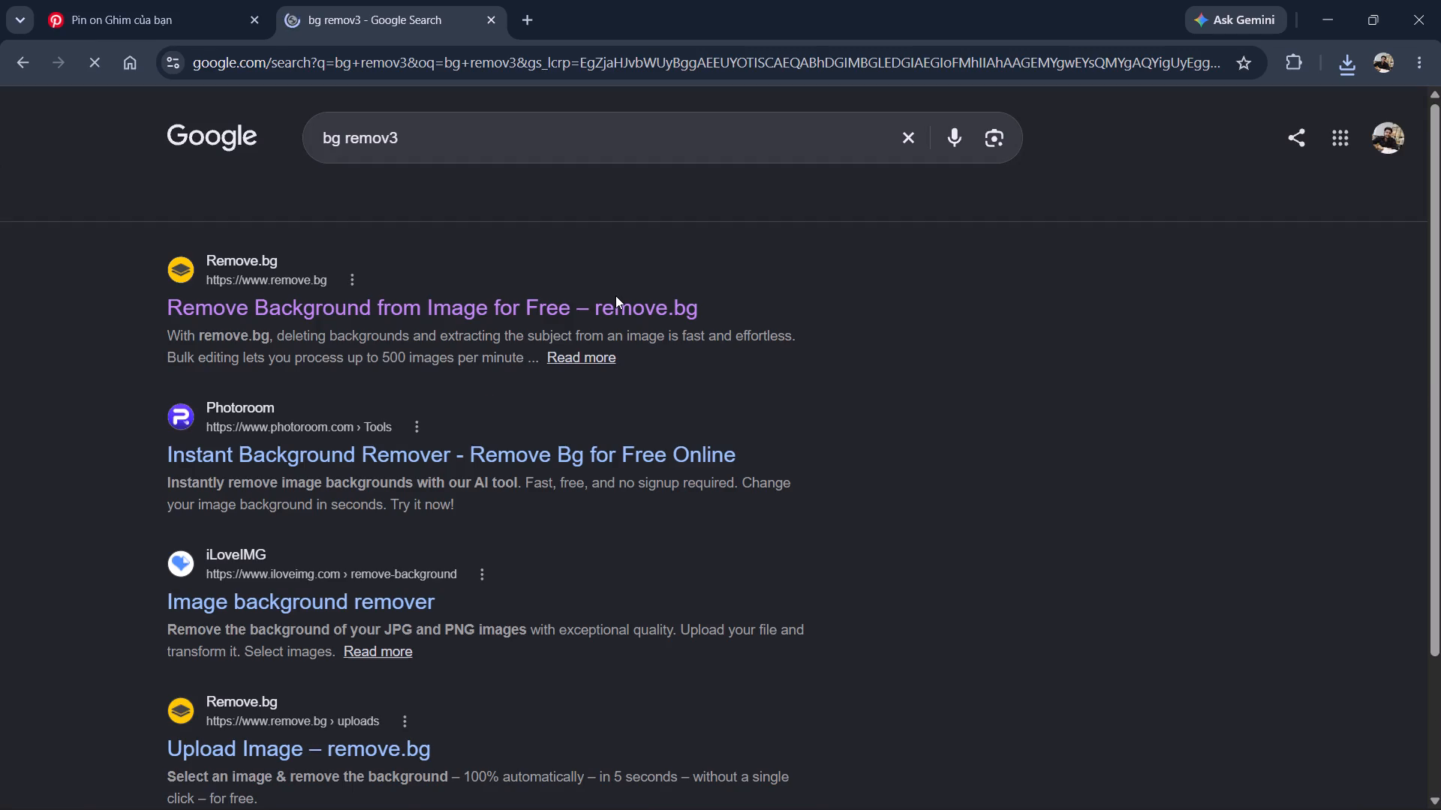
{"action": "left_click", "coordinate": [452, 314]}
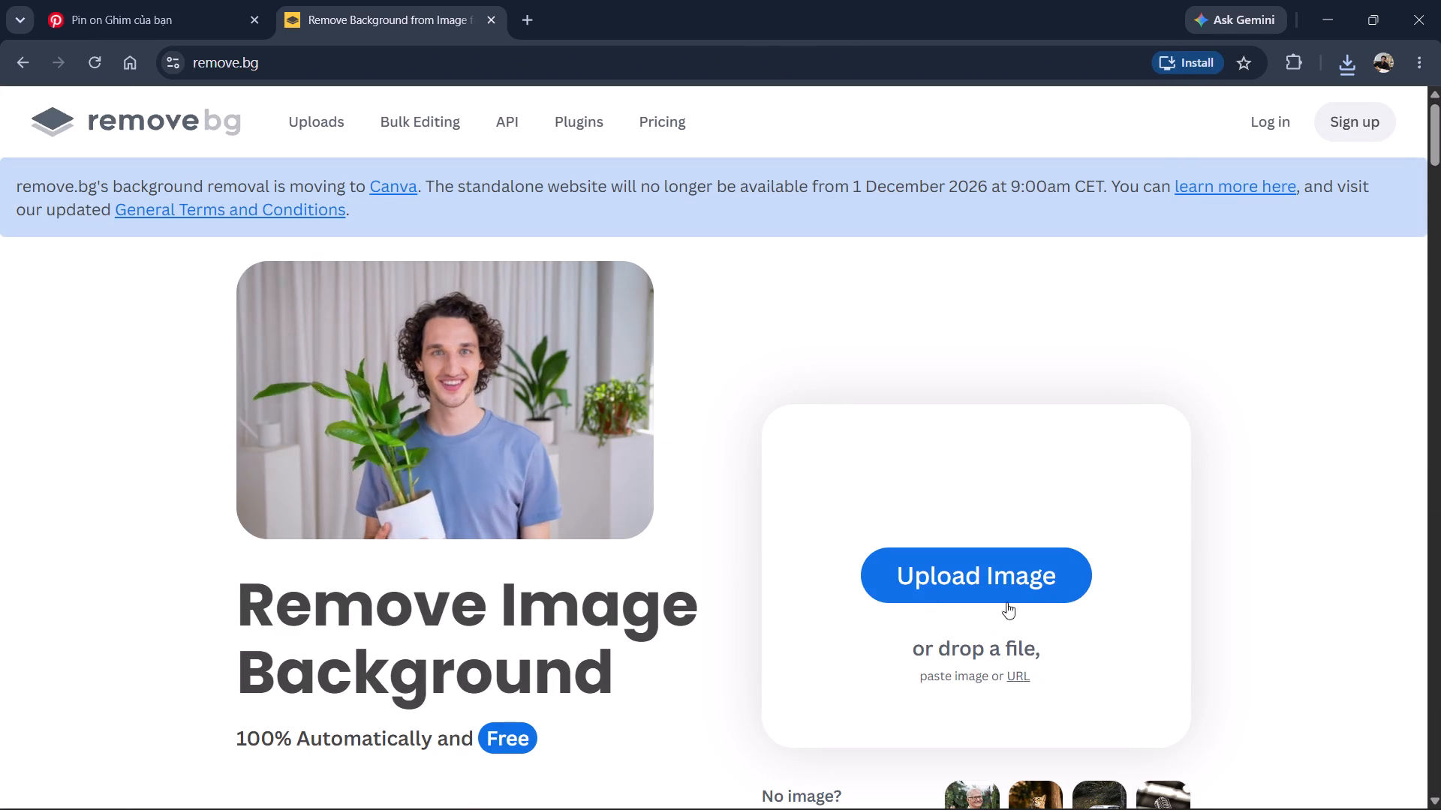
Upload the bell image named download from the Downloads folder to remove.bg for background removal.
{"action": "left_click", "coordinate": [1008, 576]}
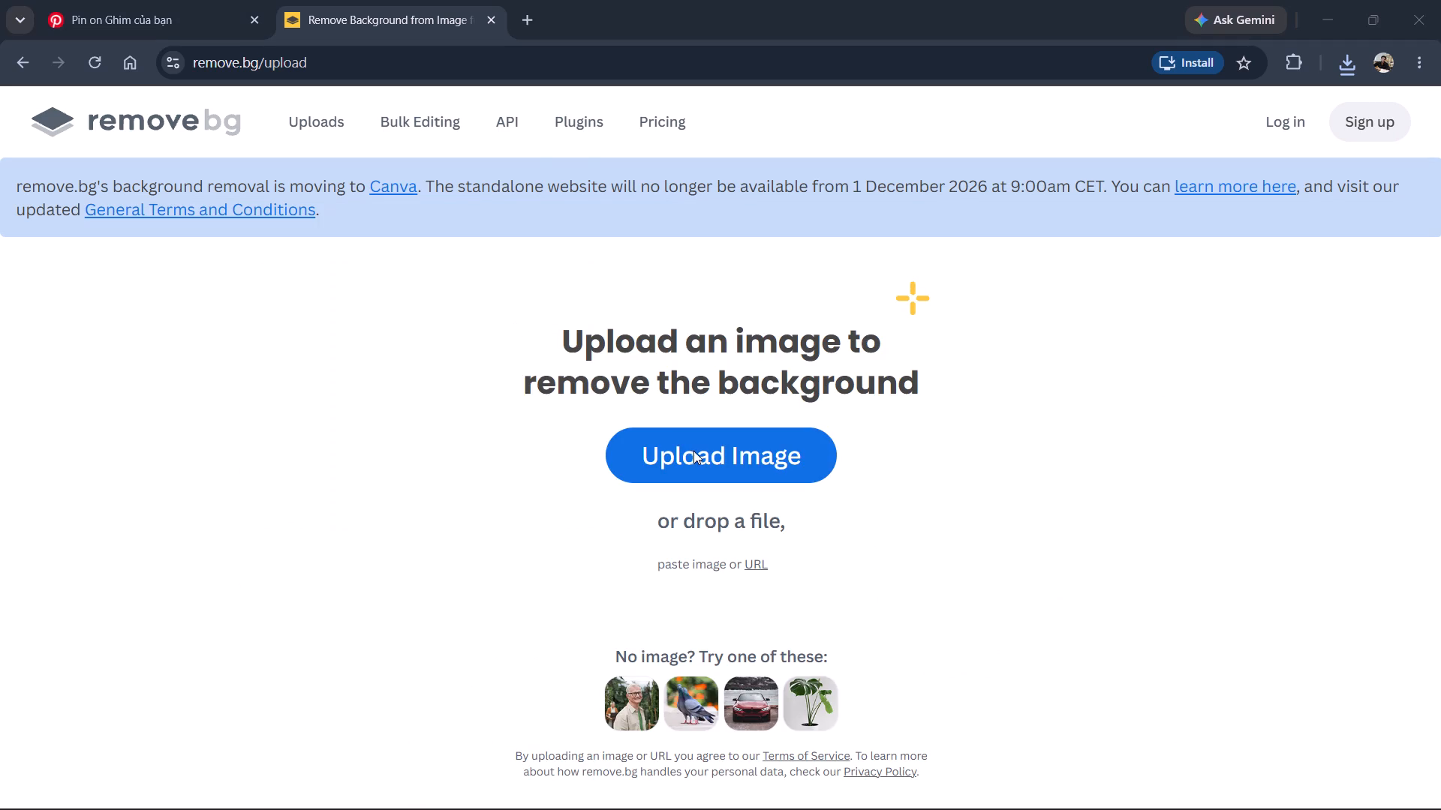
{"action": "left_click", "coordinate": [693, 451]}
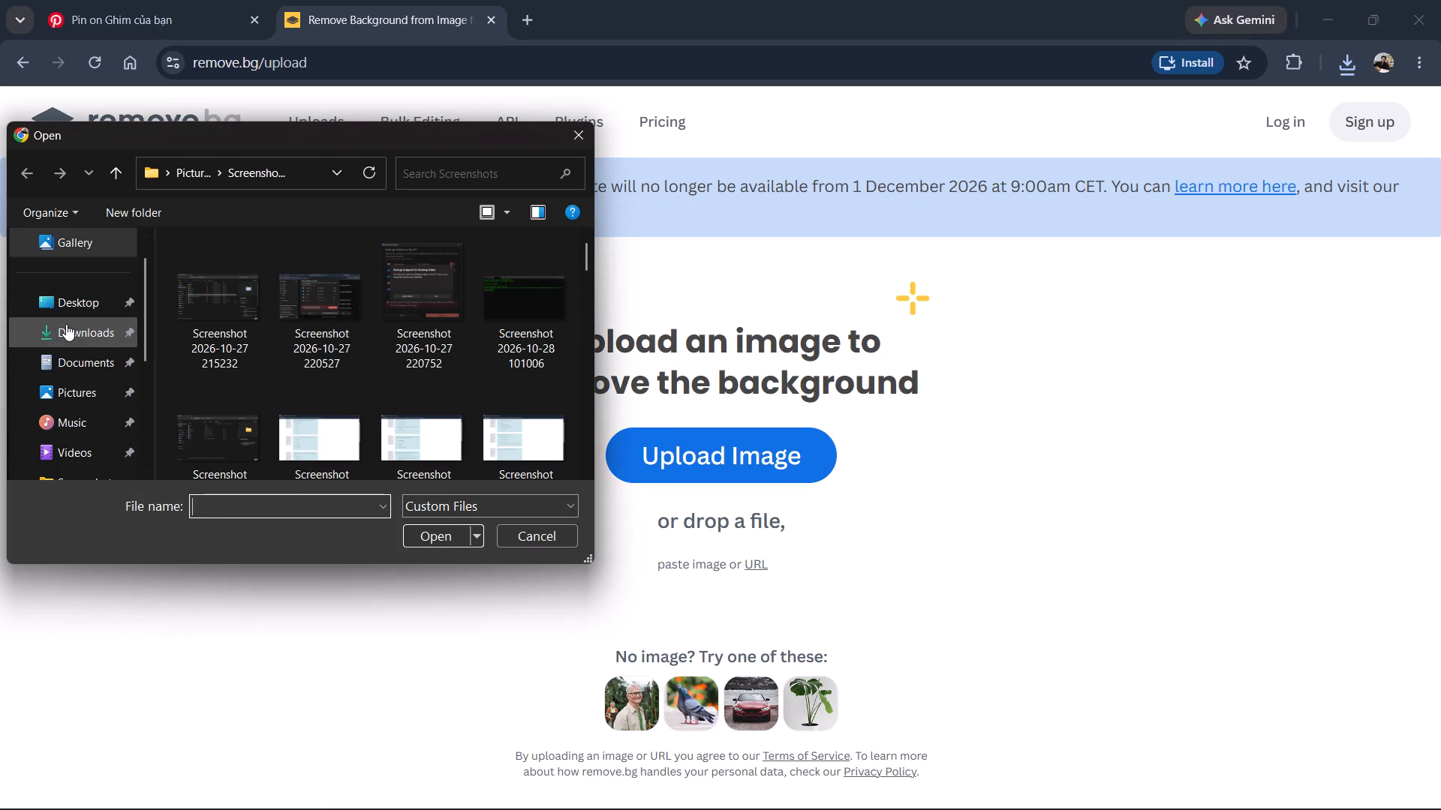
{"action": "left_click", "coordinate": [66, 327]}
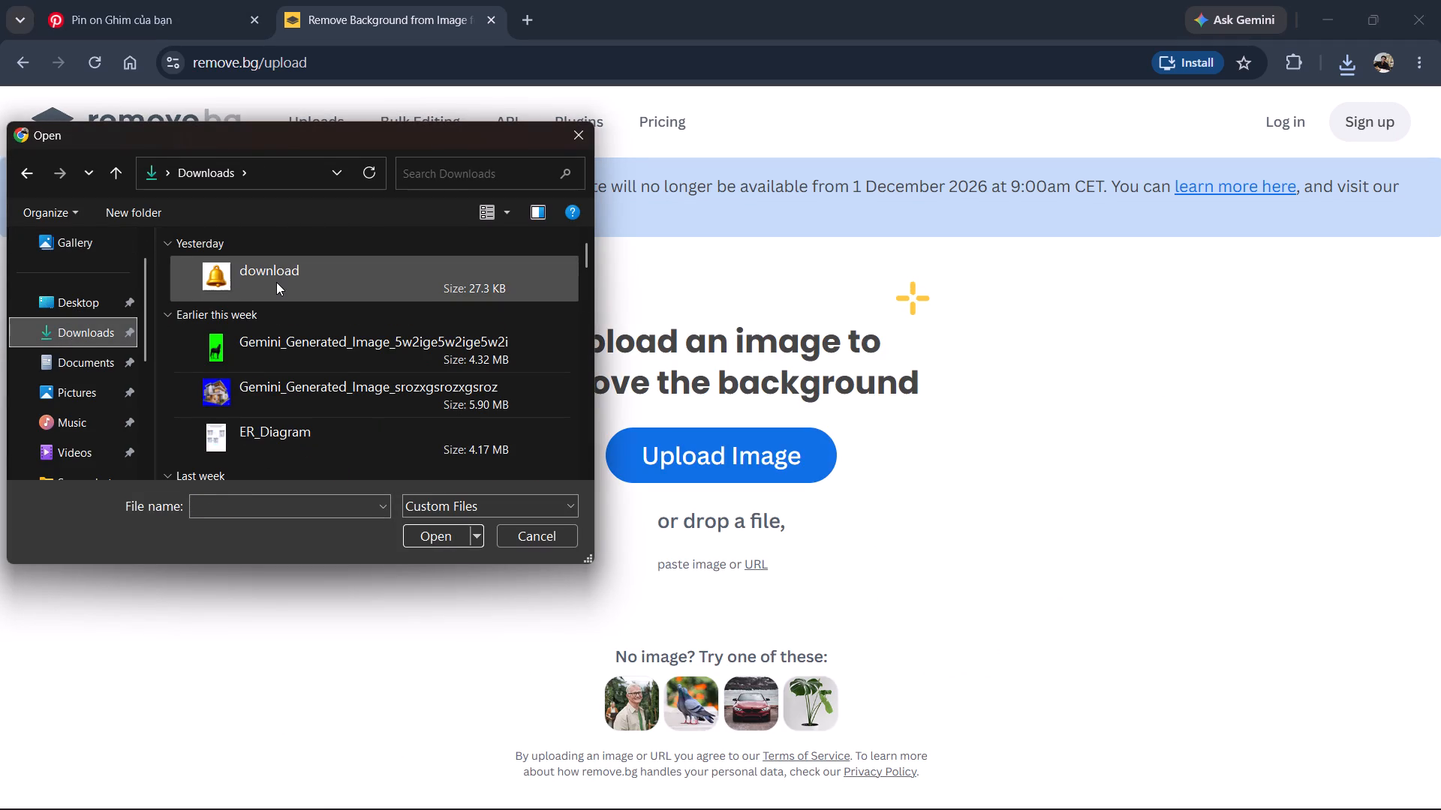
{"action": "left_click", "coordinate": [276, 282]}
{"action": "left_click", "coordinate": [420, 535]}
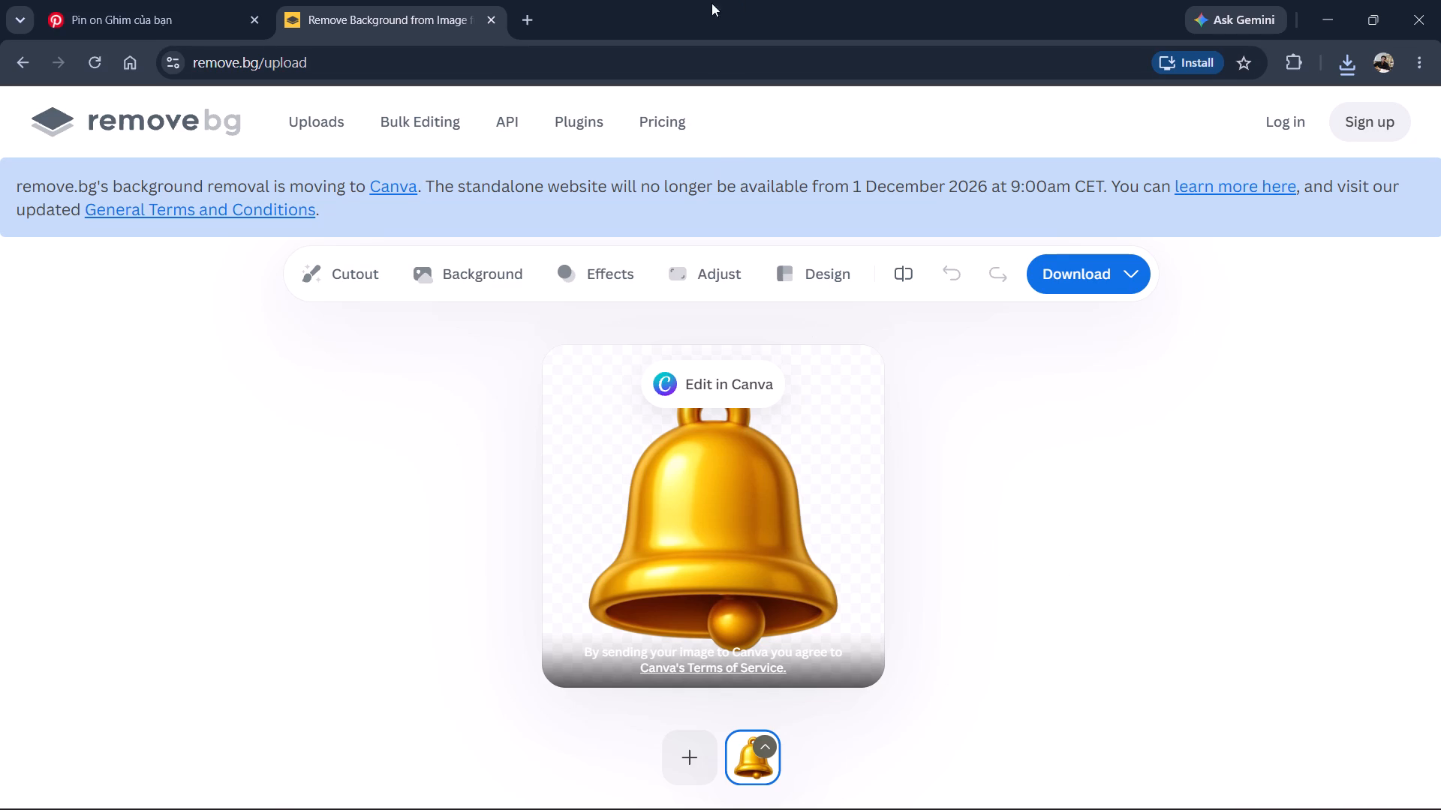
Search the web for "pixabay" in a new tab and open the Pixabay site.
{"action": "left_click", "coordinate": [522, 5]}
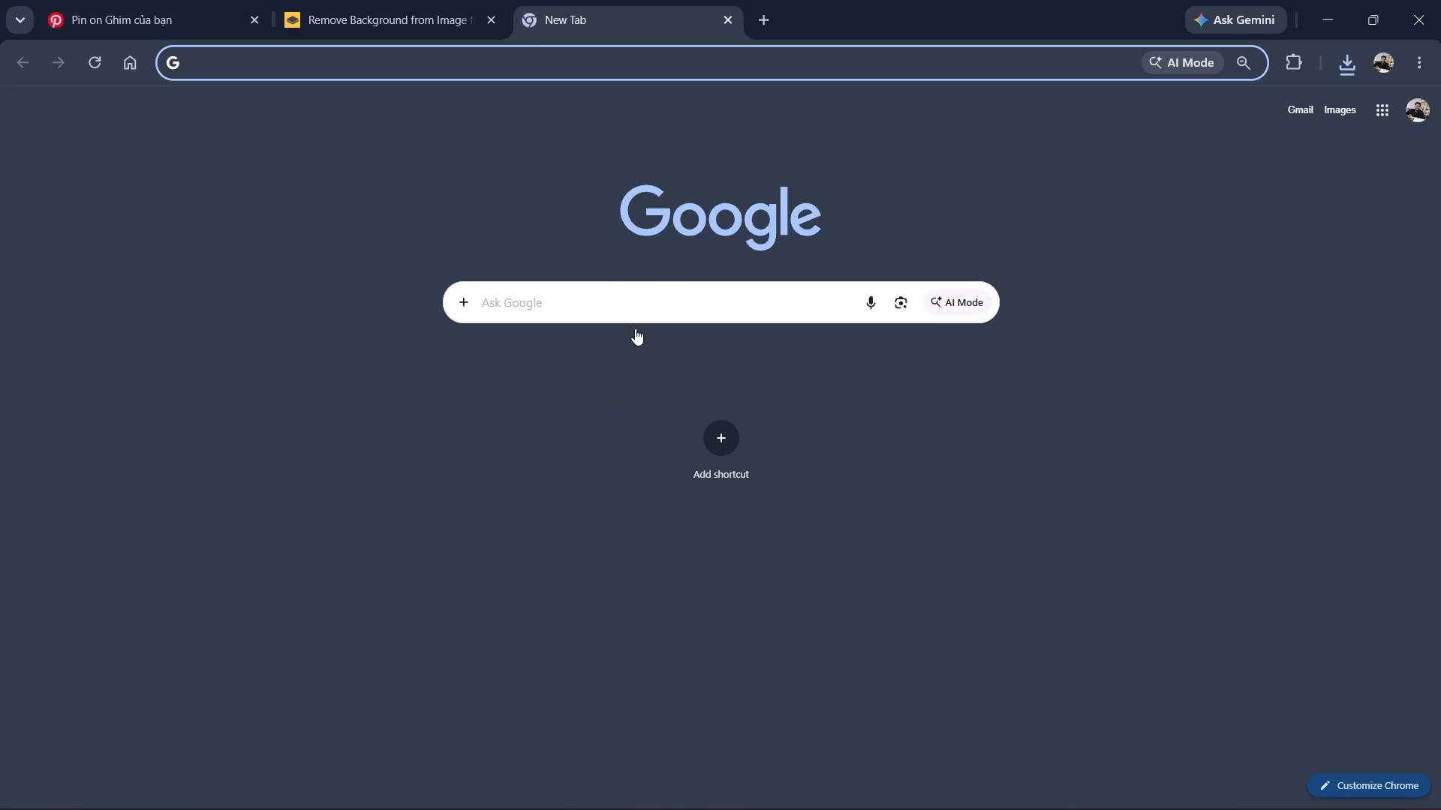
{"action": "left_click", "coordinate": [629, 316]}
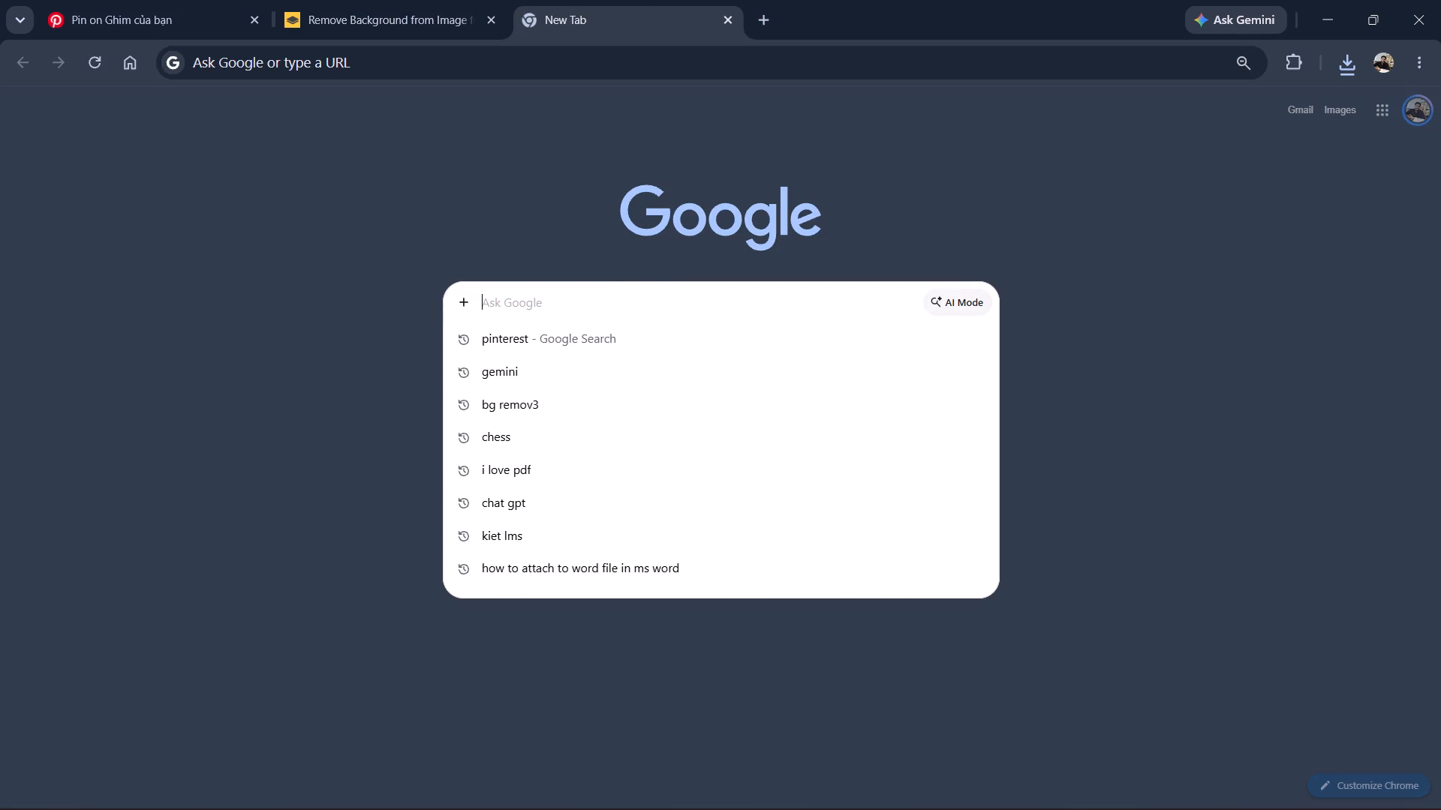
{"action": "type", "text": "pix"}
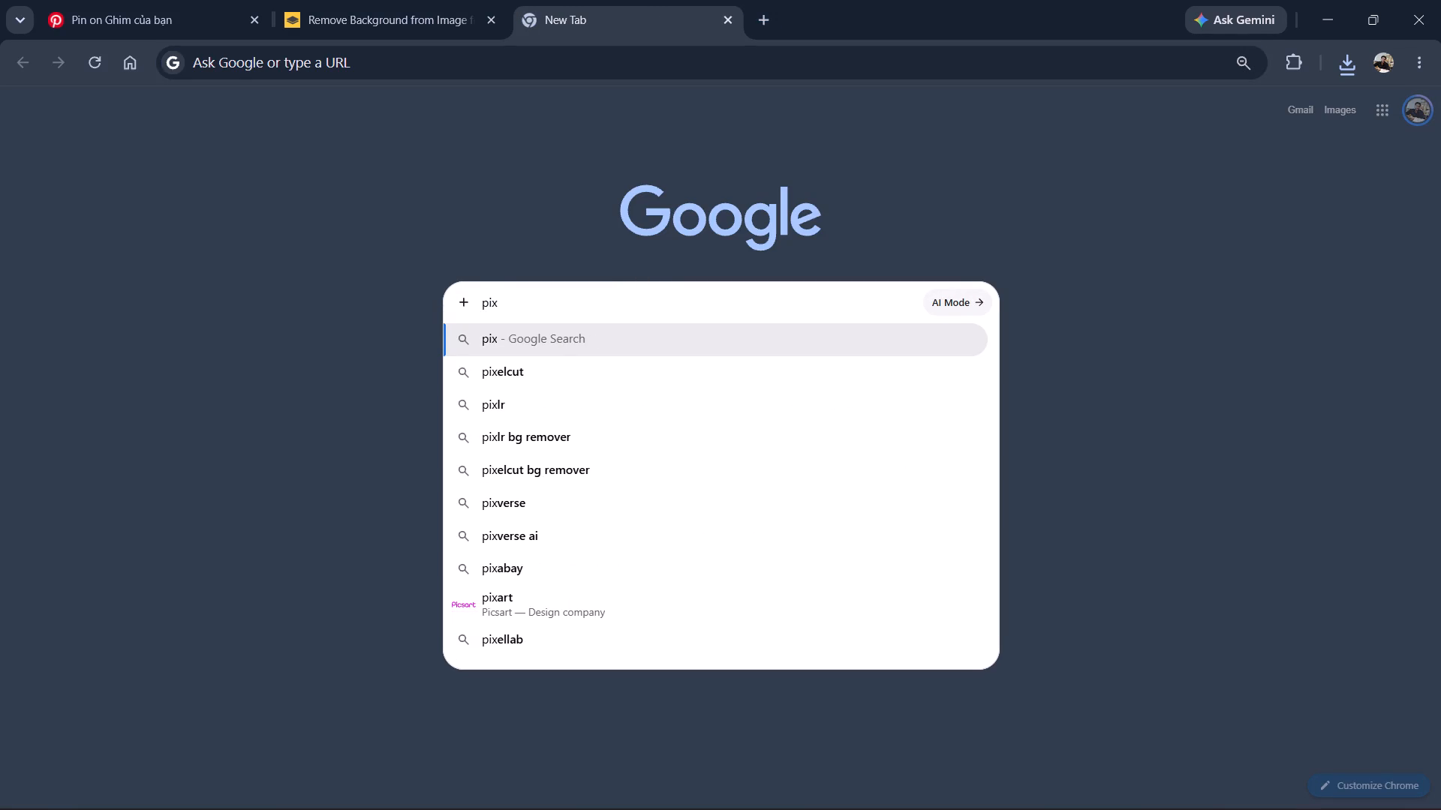
{"action": "type", "text": "abay"}
{"action": "key", "text": "Return"}
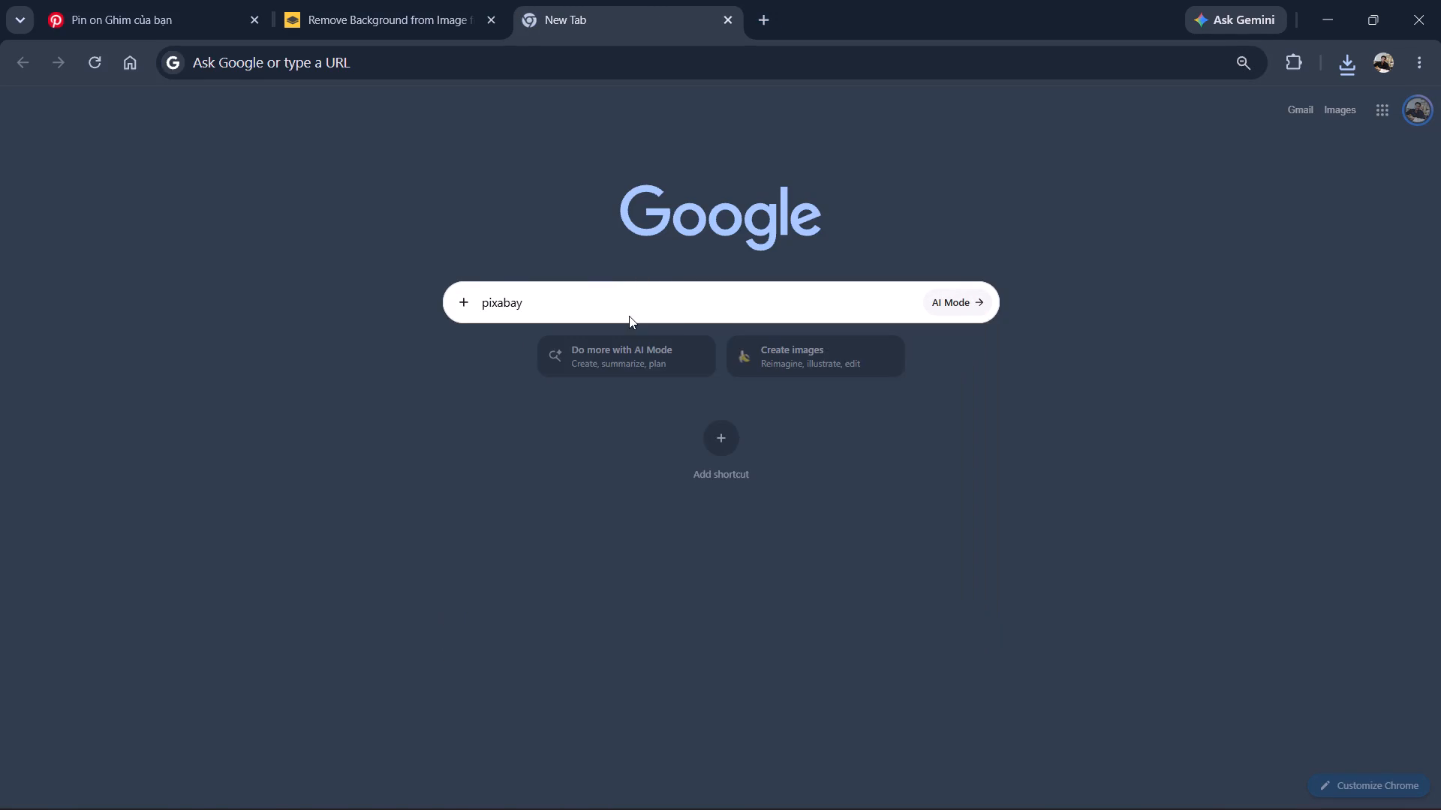
{"action": "left_click", "coordinate": [366, 311]}
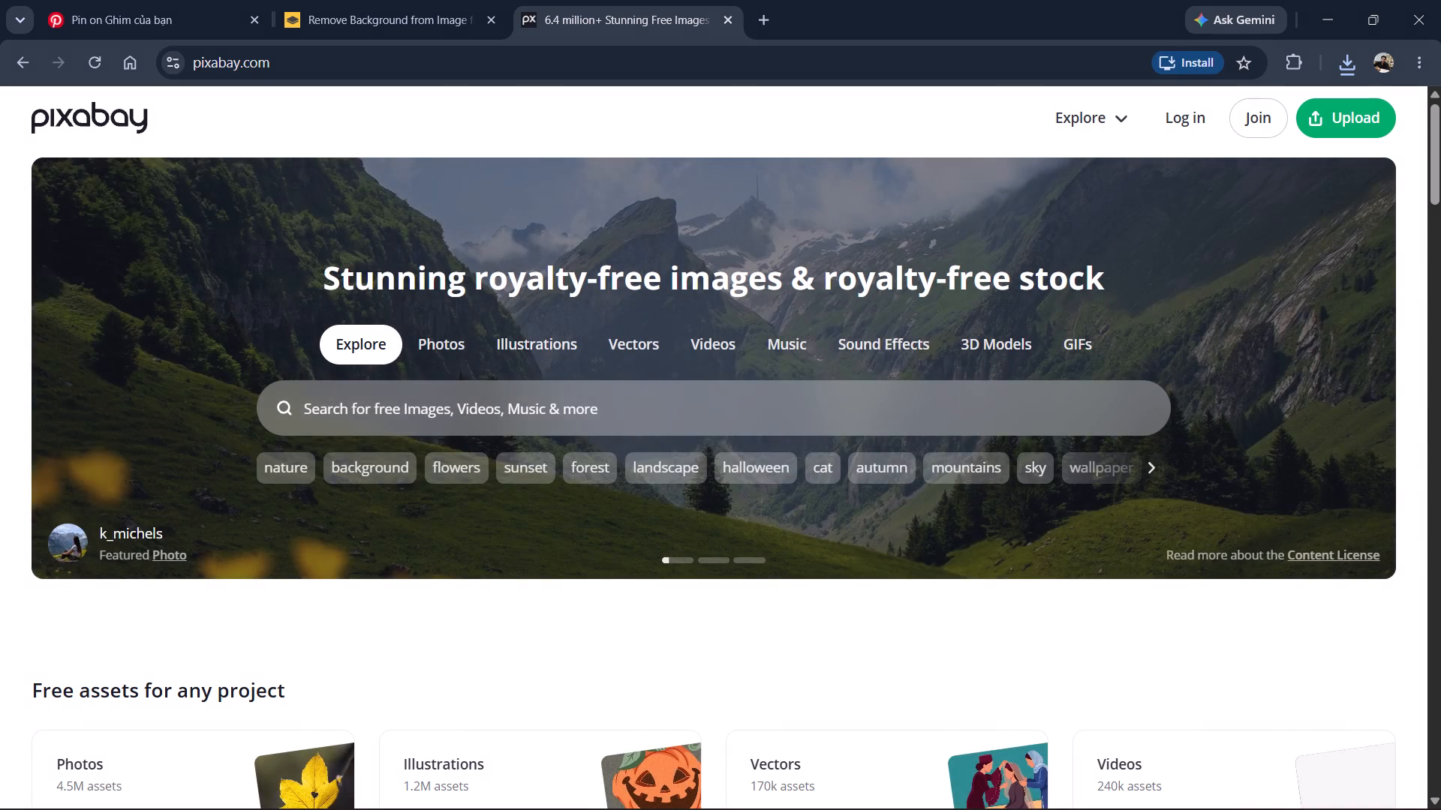
Search Pixabay for "bell sound".
{"action": "left_click", "coordinate": [447, 420]}
{"action": "type", "text": "bell"}
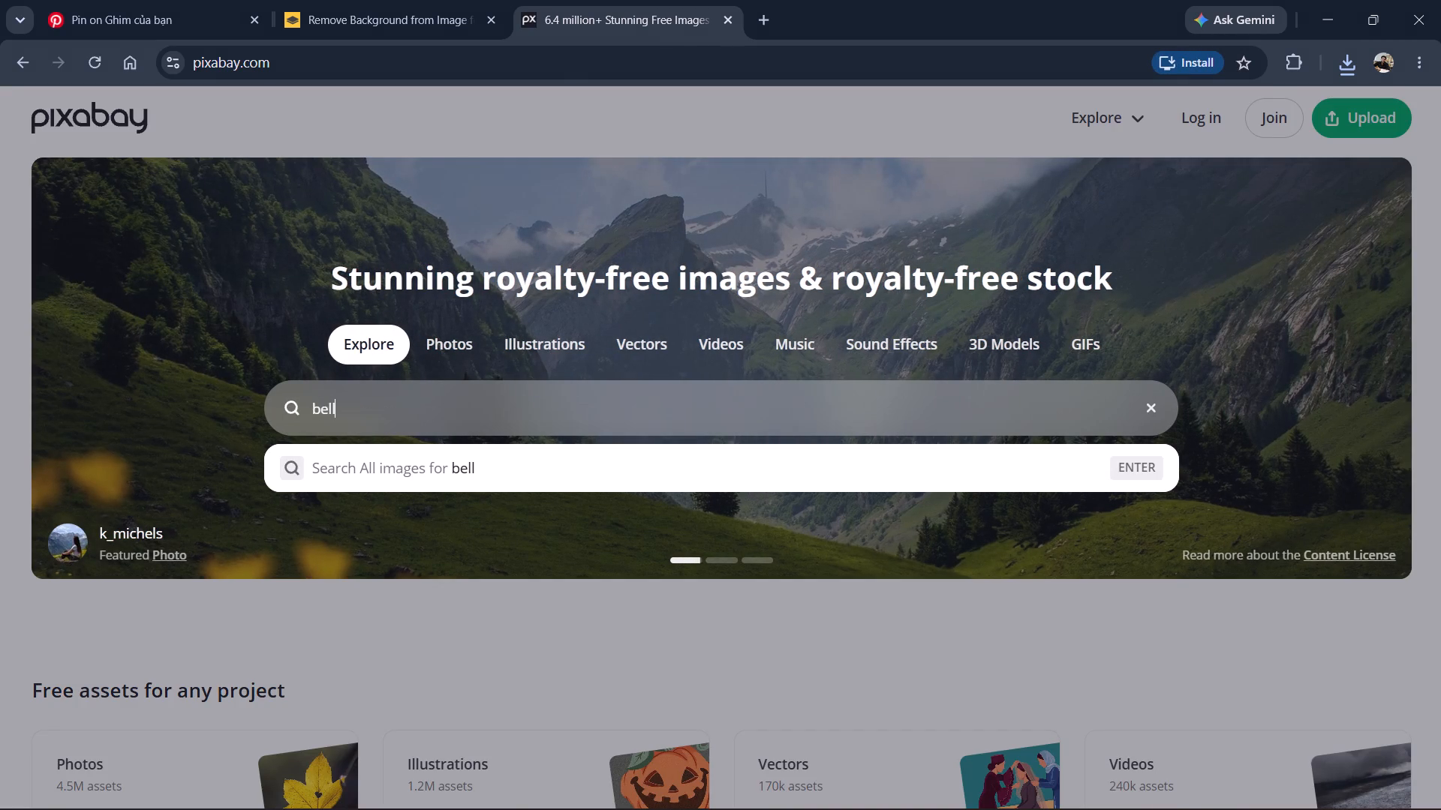
{"action": "key", "text": "space"}
{"action": "type", "text": "sound"}
{"action": "key", "text": "Return"}
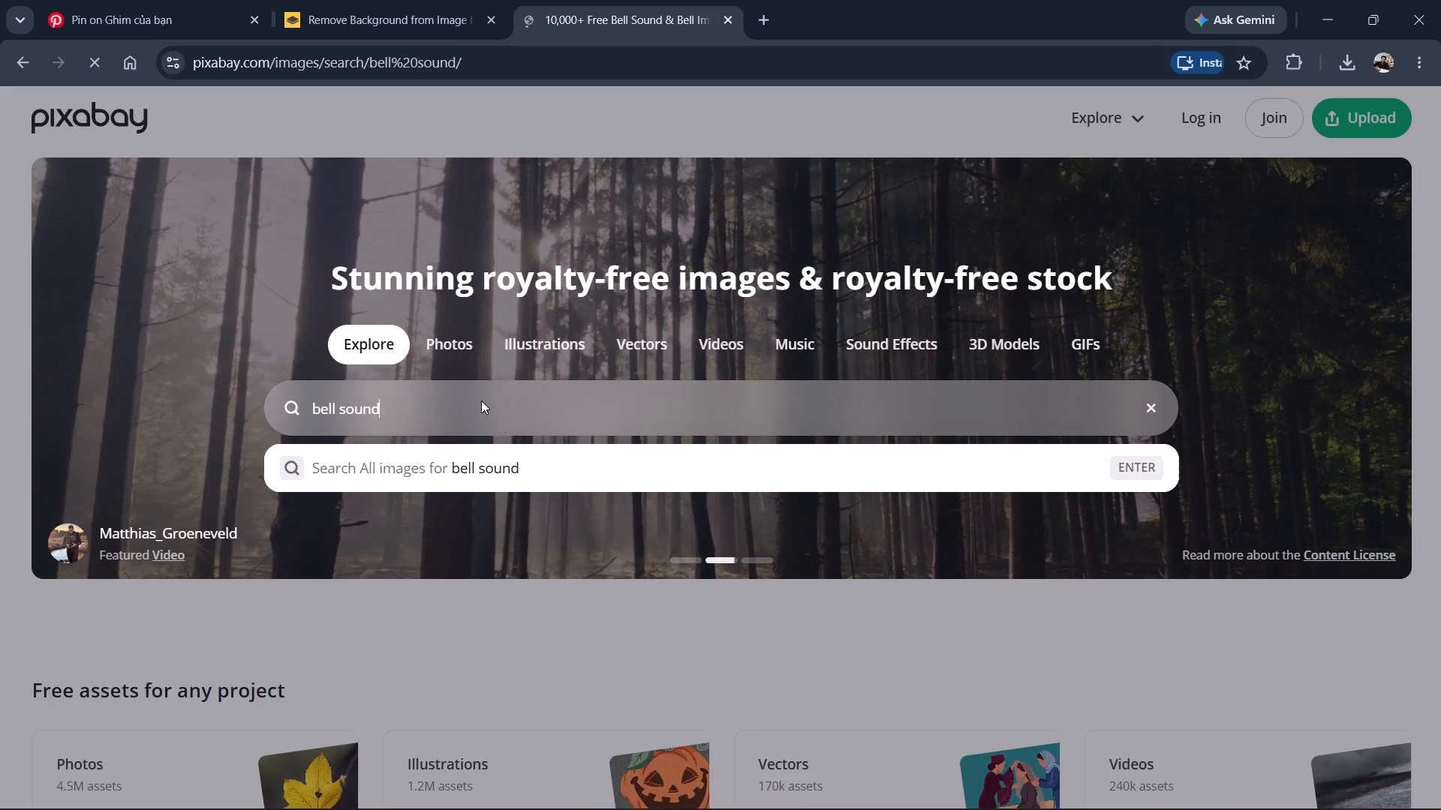
Look through the Pixabay results for "bell sound" for usable material.
{"action": "scroll", "coordinate": [417, 558], "scroll_direction": "down", "scroll_amount": 2}
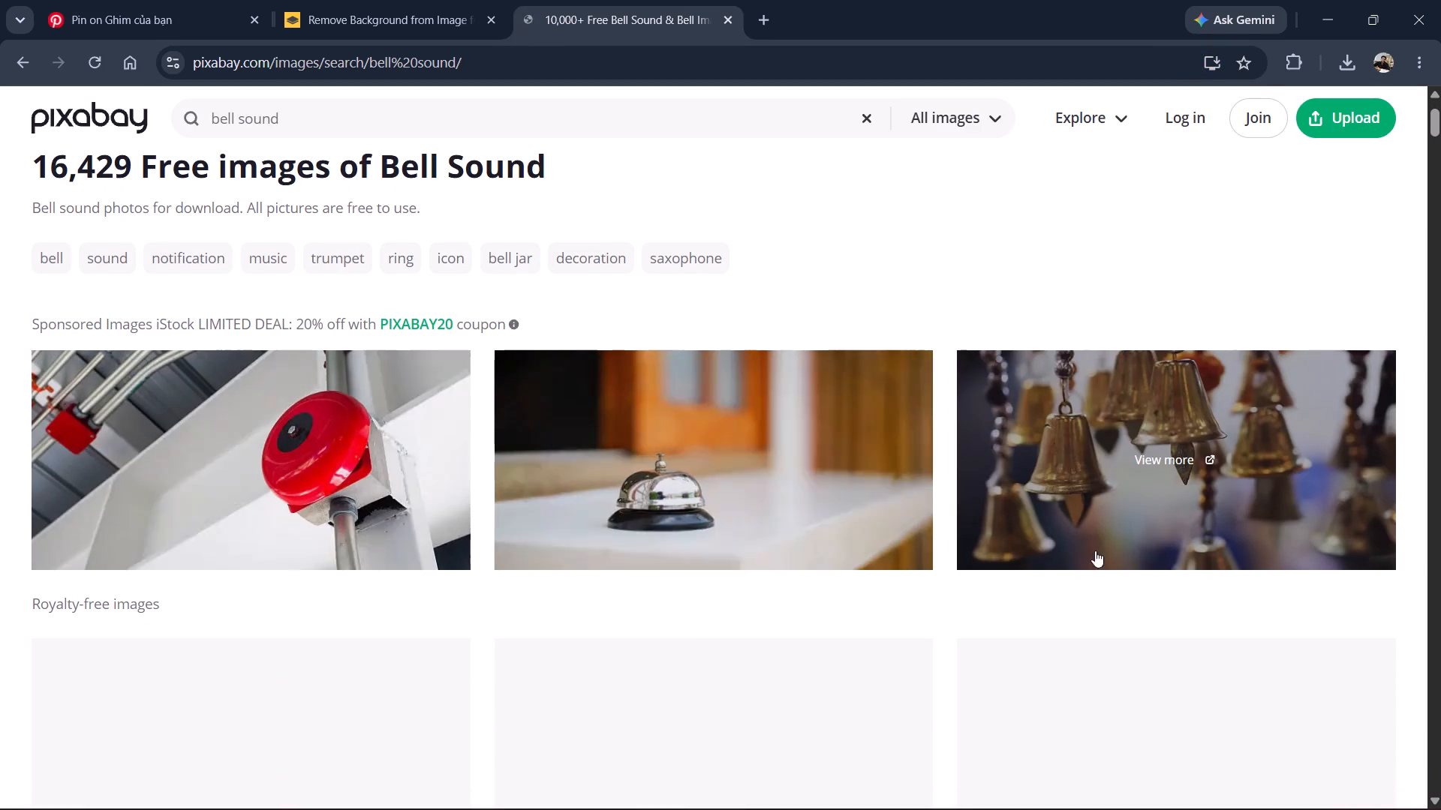
{"action": "left_click", "coordinate": [1207, 503]}
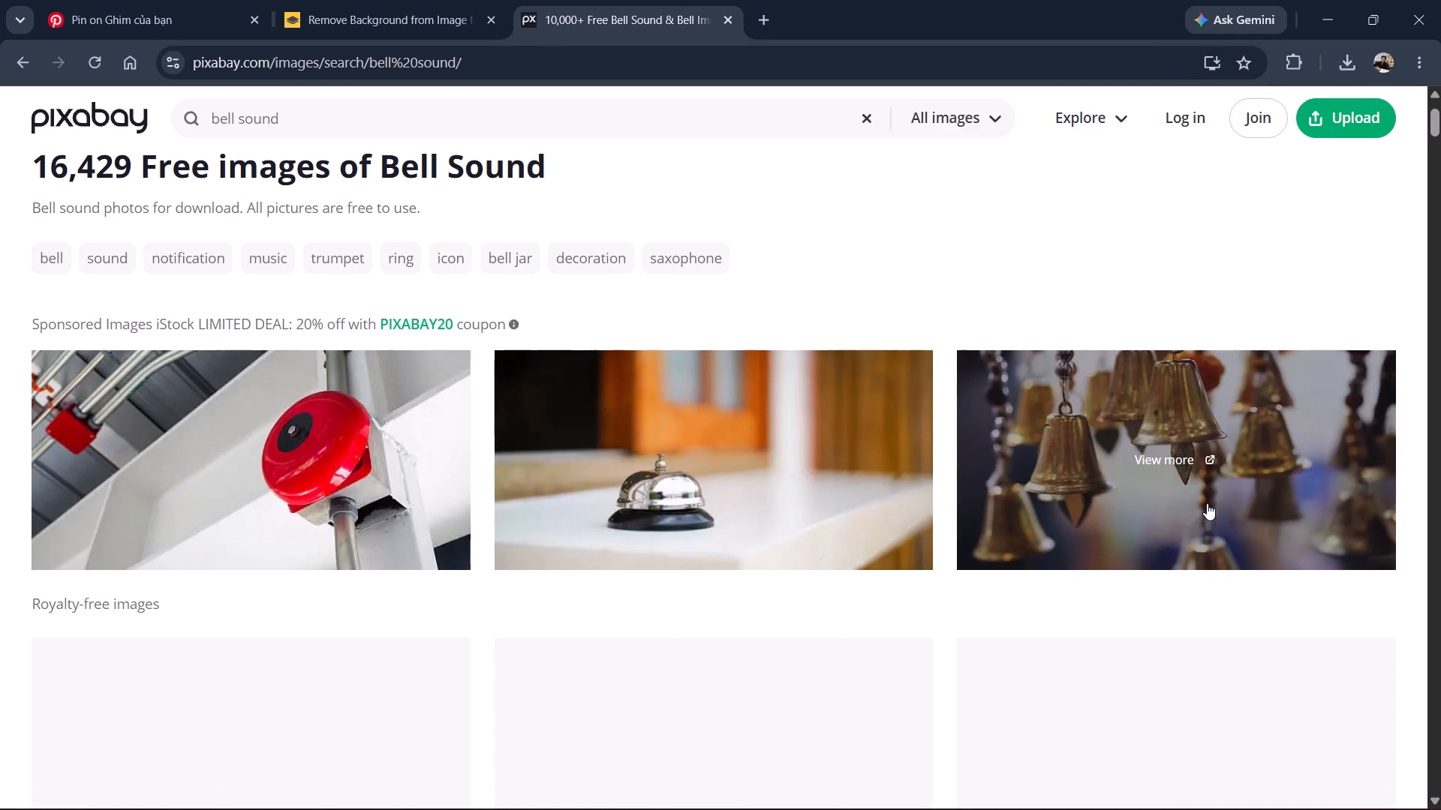
{"action": "scroll", "coordinate": [1206, 487], "scroll_direction": "down", "scroll_amount": 1}
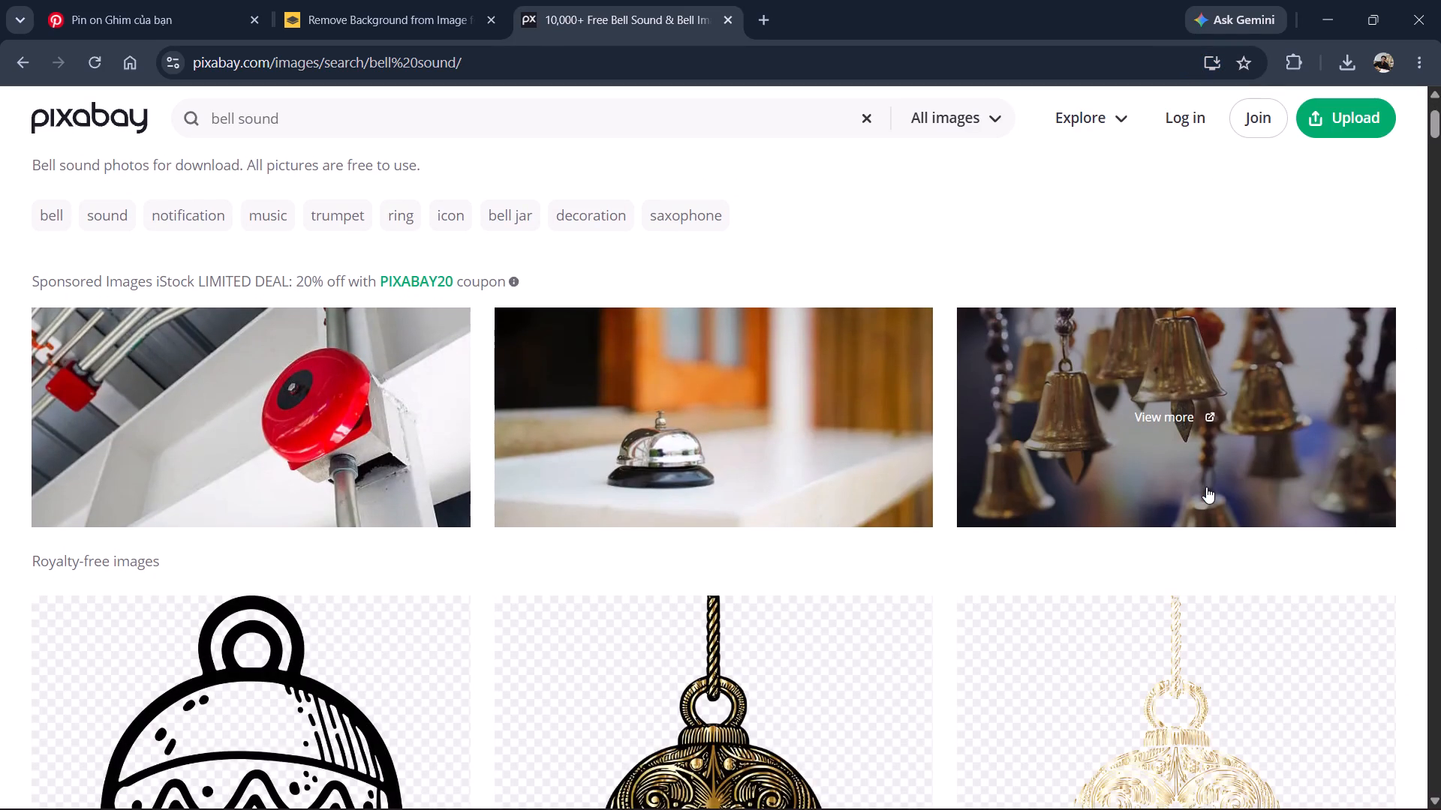
{"action": "scroll", "coordinate": [1007, 510], "scroll_direction": "down", "scroll_amount": 3}
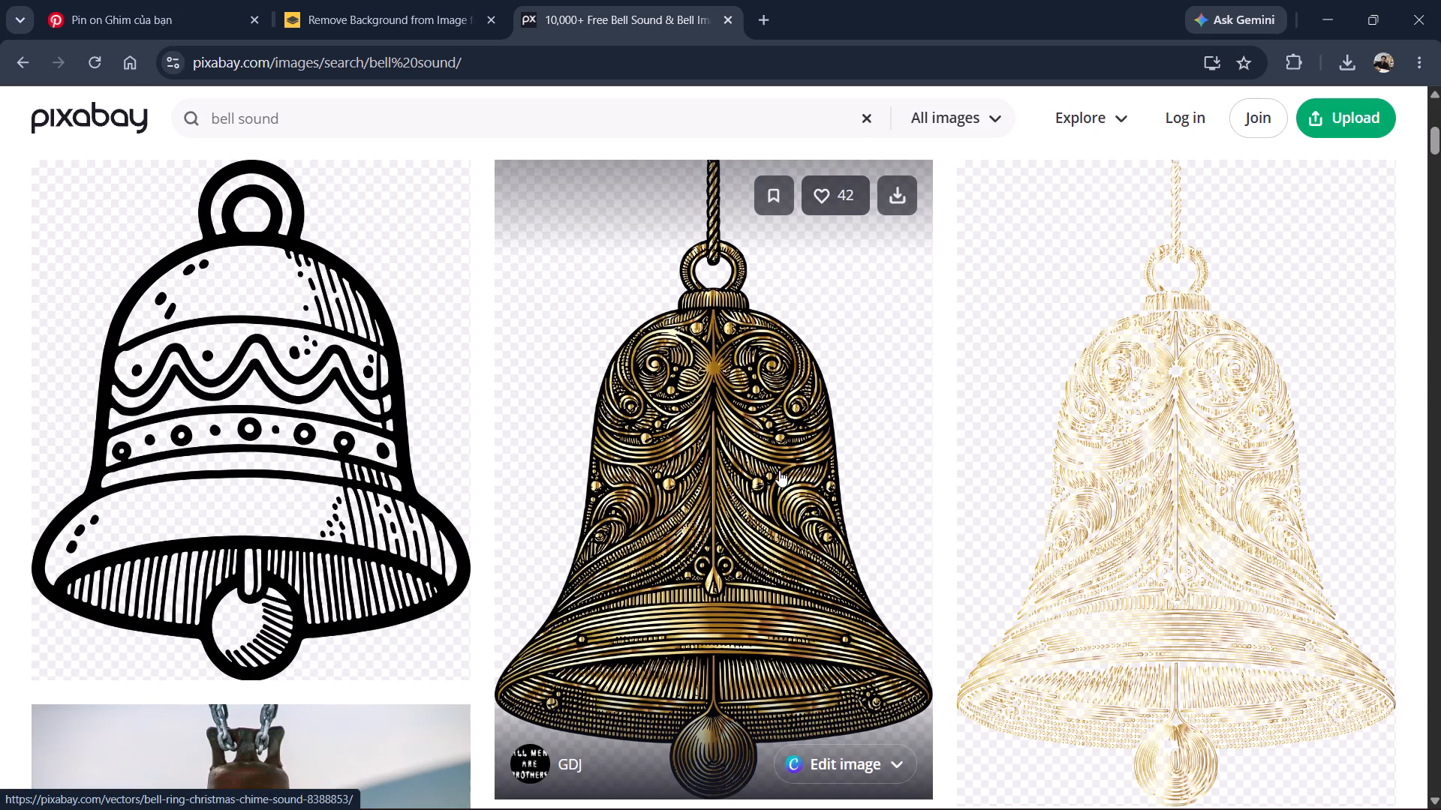
{"action": "scroll", "coordinate": [779, 470], "scroll_direction": "down", "scroll_amount": 1}
{"action": "scroll", "coordinate": [779, 470], "scroll_direction": "up", "scroll_amount": 4}
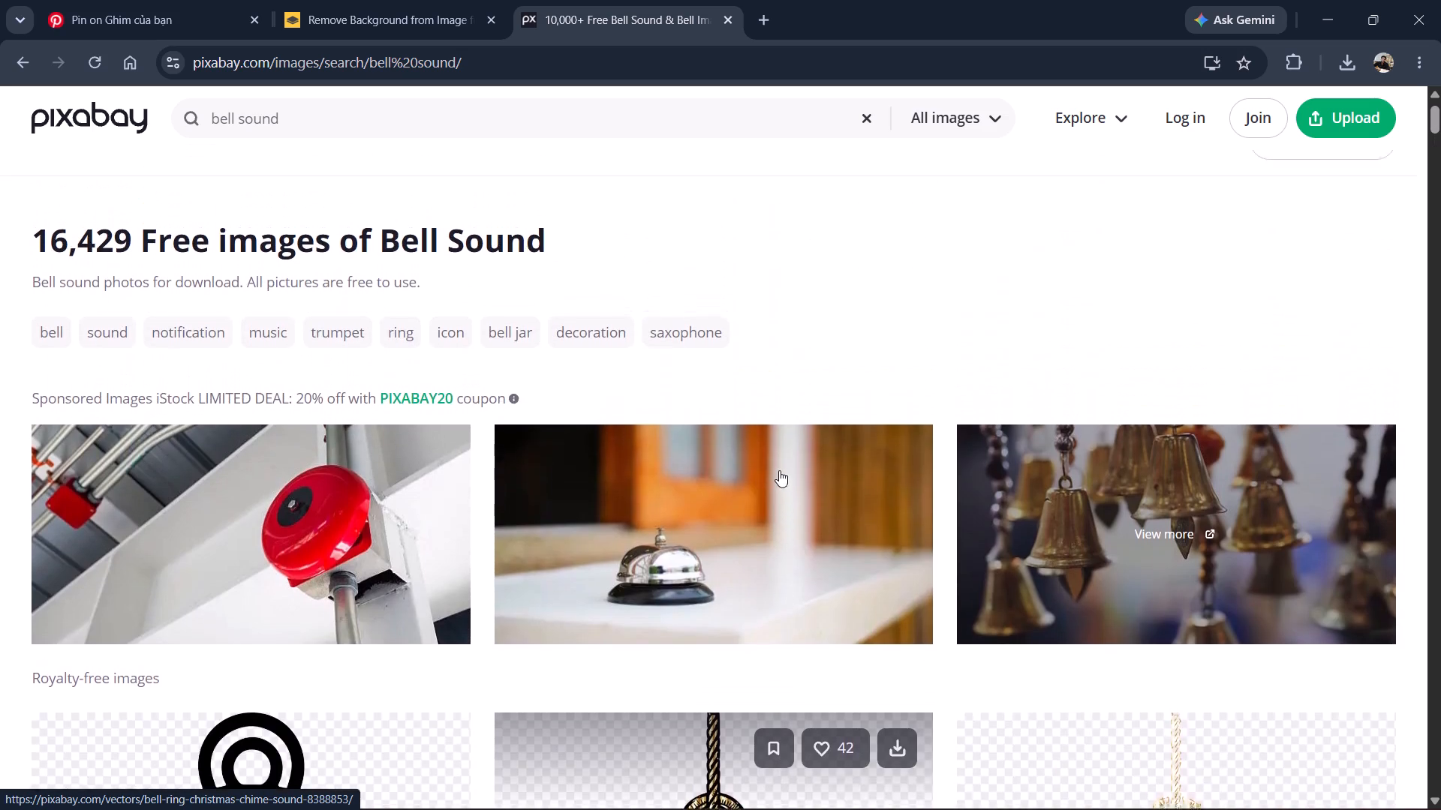
{"action": "scroll", "coordinate": [779, 470], "scroll_direction": "up", "scroll_amount": 4}
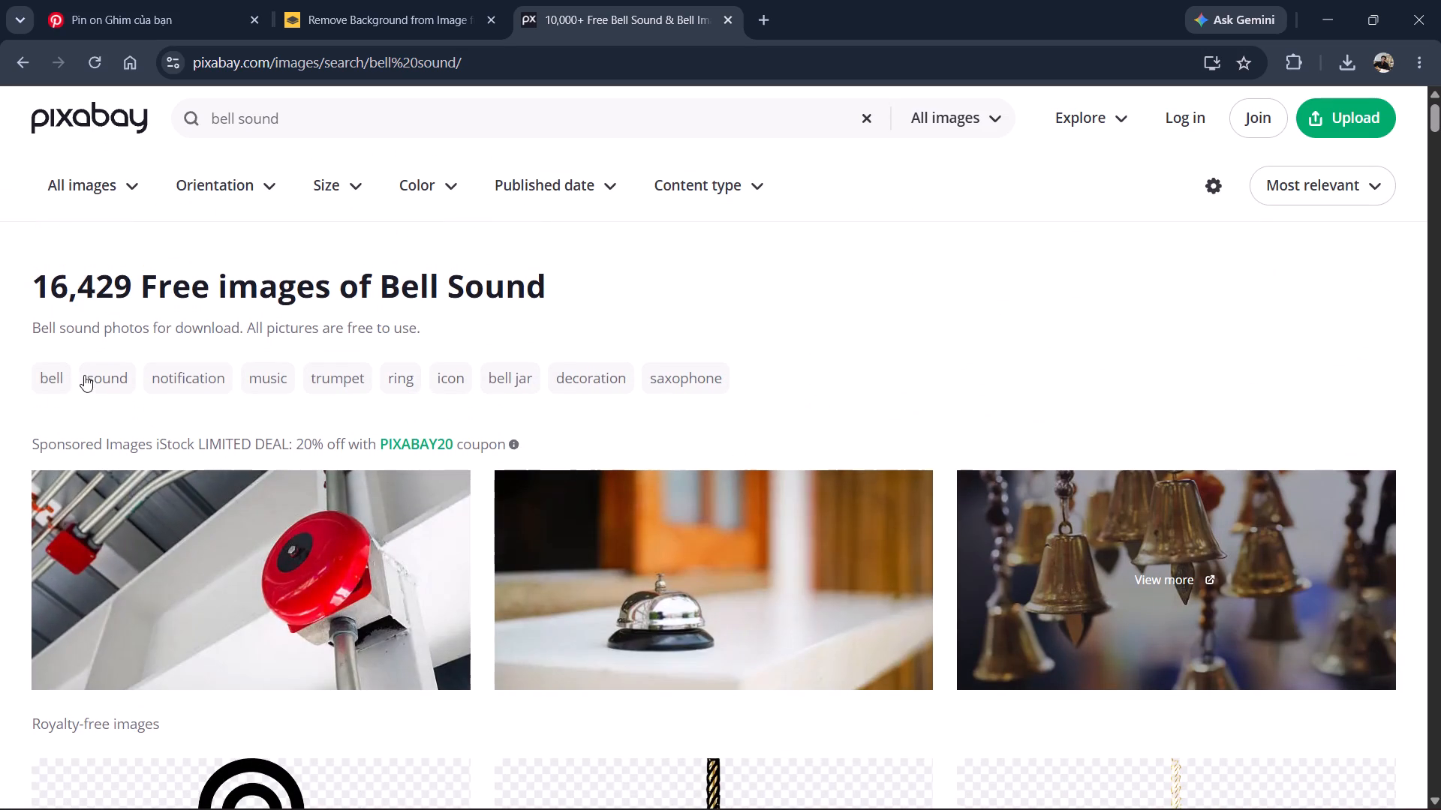
Switch to the related "sound" results on Pixabay and look through them.
{"action": "left_click", "coordinate": [91, 379]}
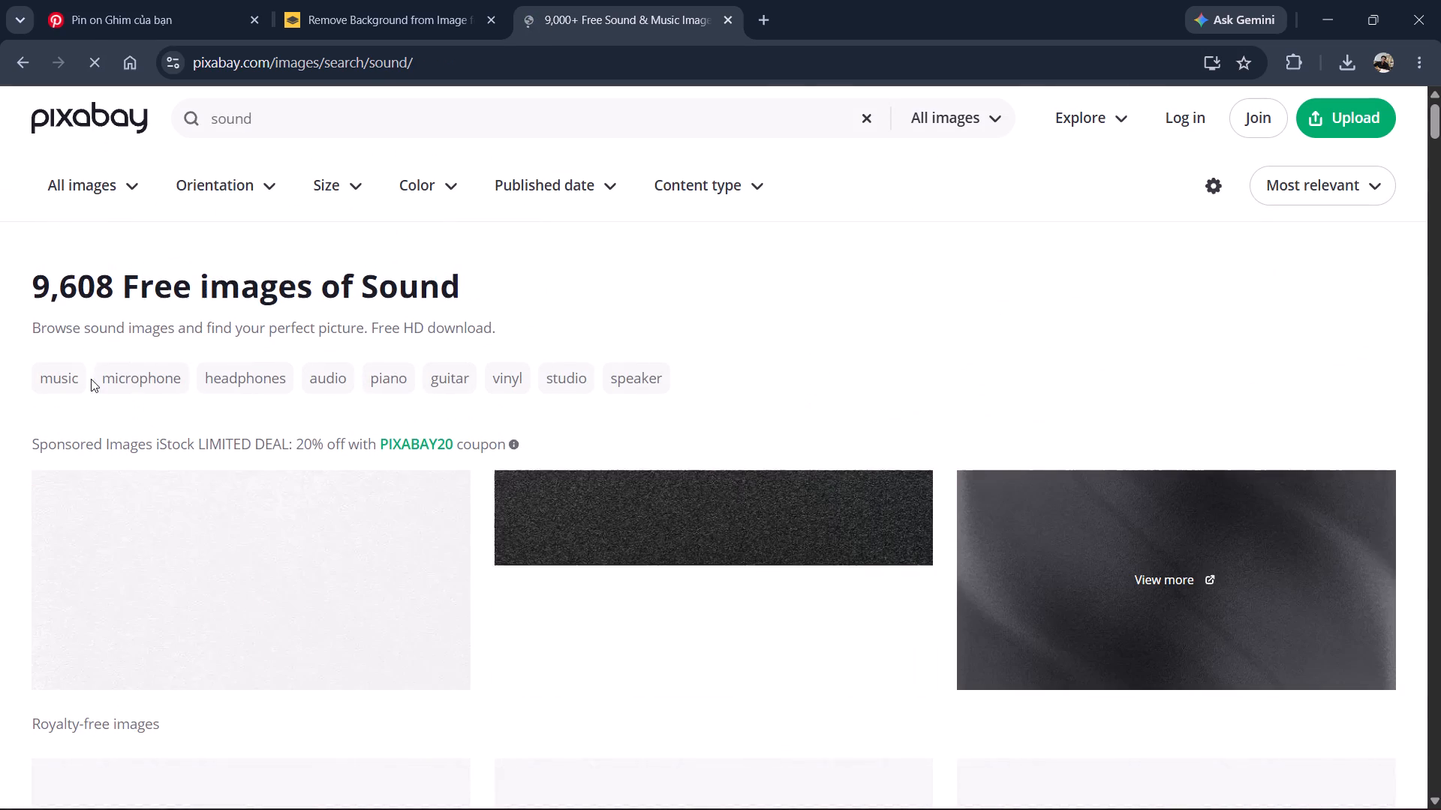
{"action": "scroll", "coordinate": [278, 593], "scroll_direction": "down", "scroll_amount": 3}
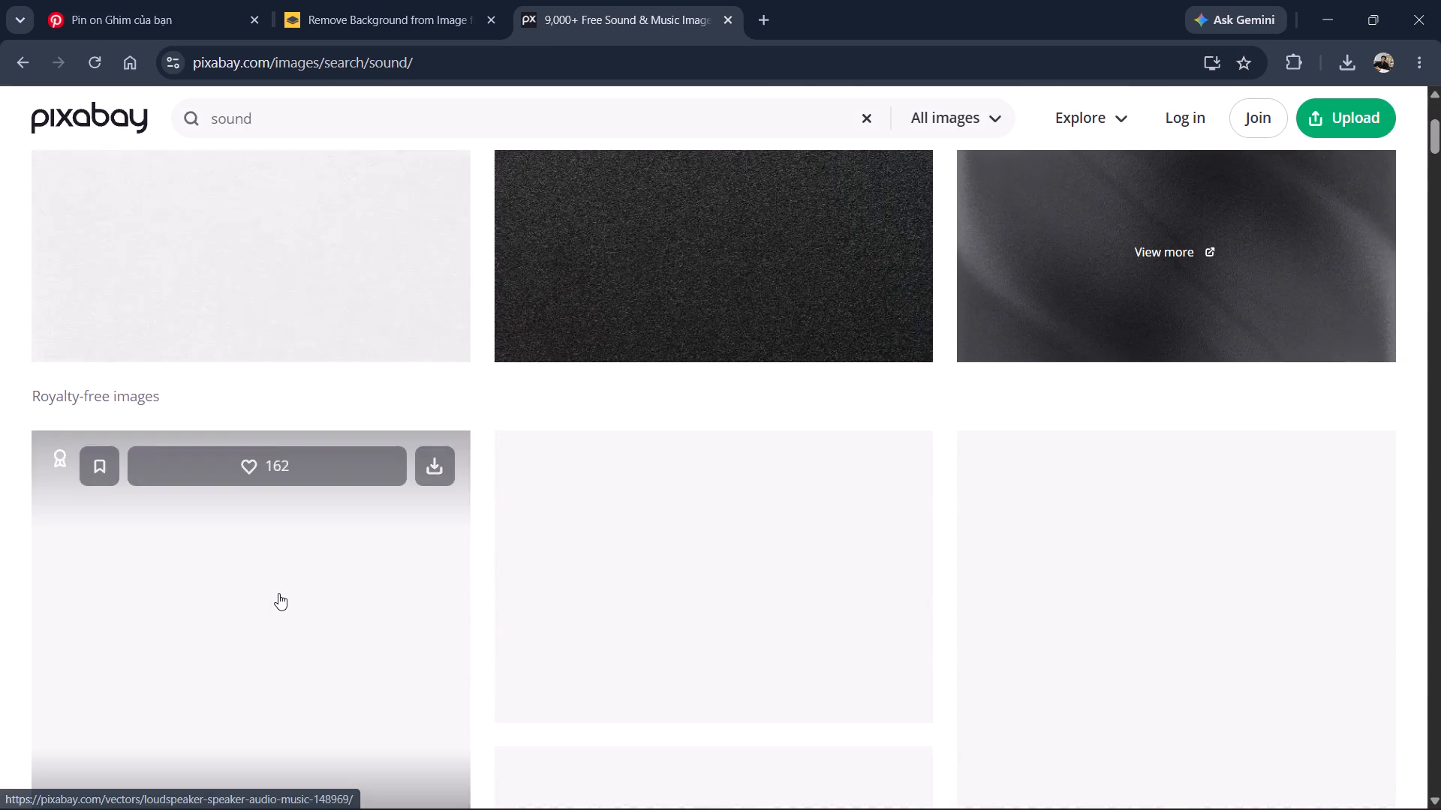
{"action": "scroll", "coordinate": [278, 593], "scroll_direction": "down", "scroll_amount": 1}
{"action": "scroll", "coordinate": [278, 593], "scroll_direction": "up", "scroll_amount": 3}
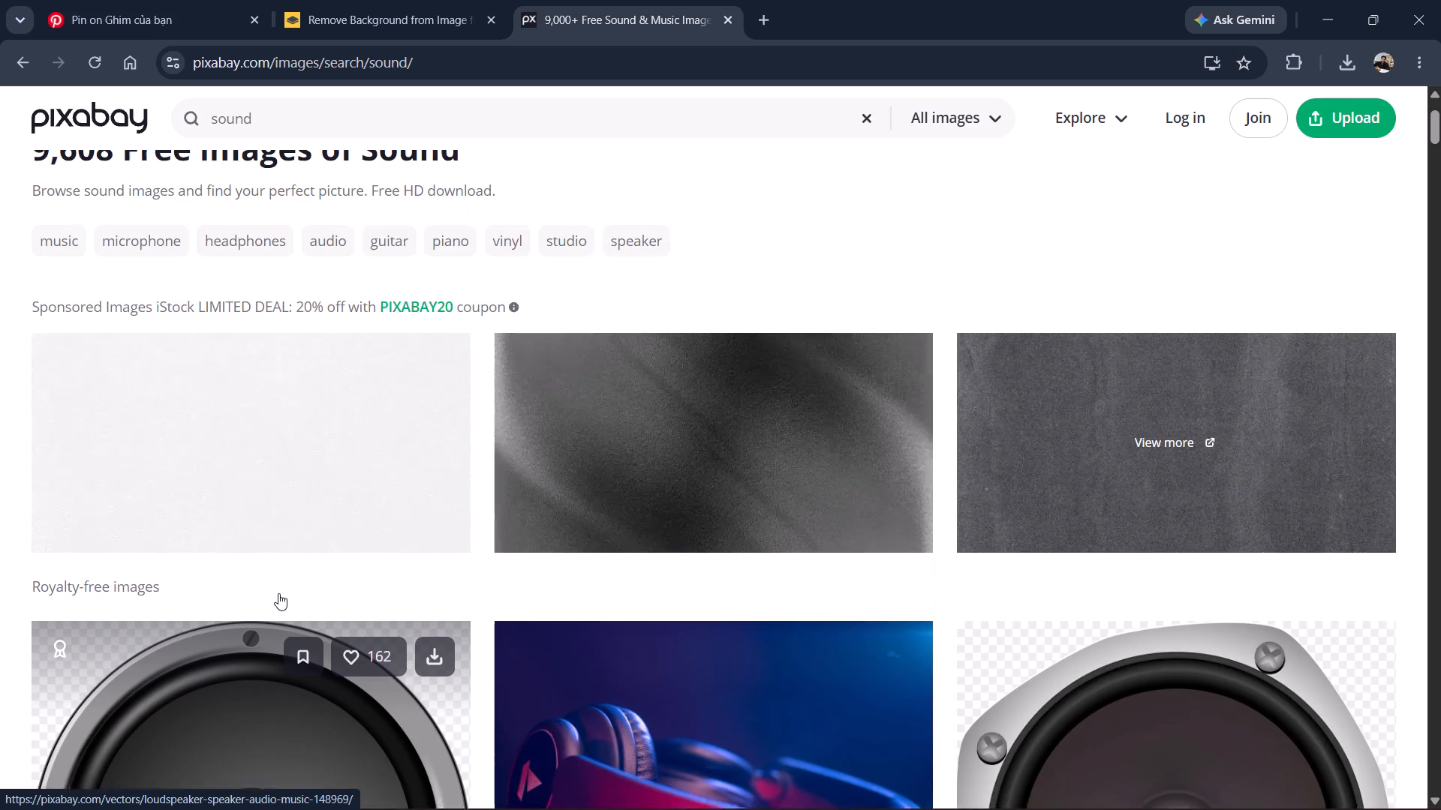
{"action": "scroll", "coordinate": [278, 593], "scroll_direction": "up", "scroll_amount": 2}
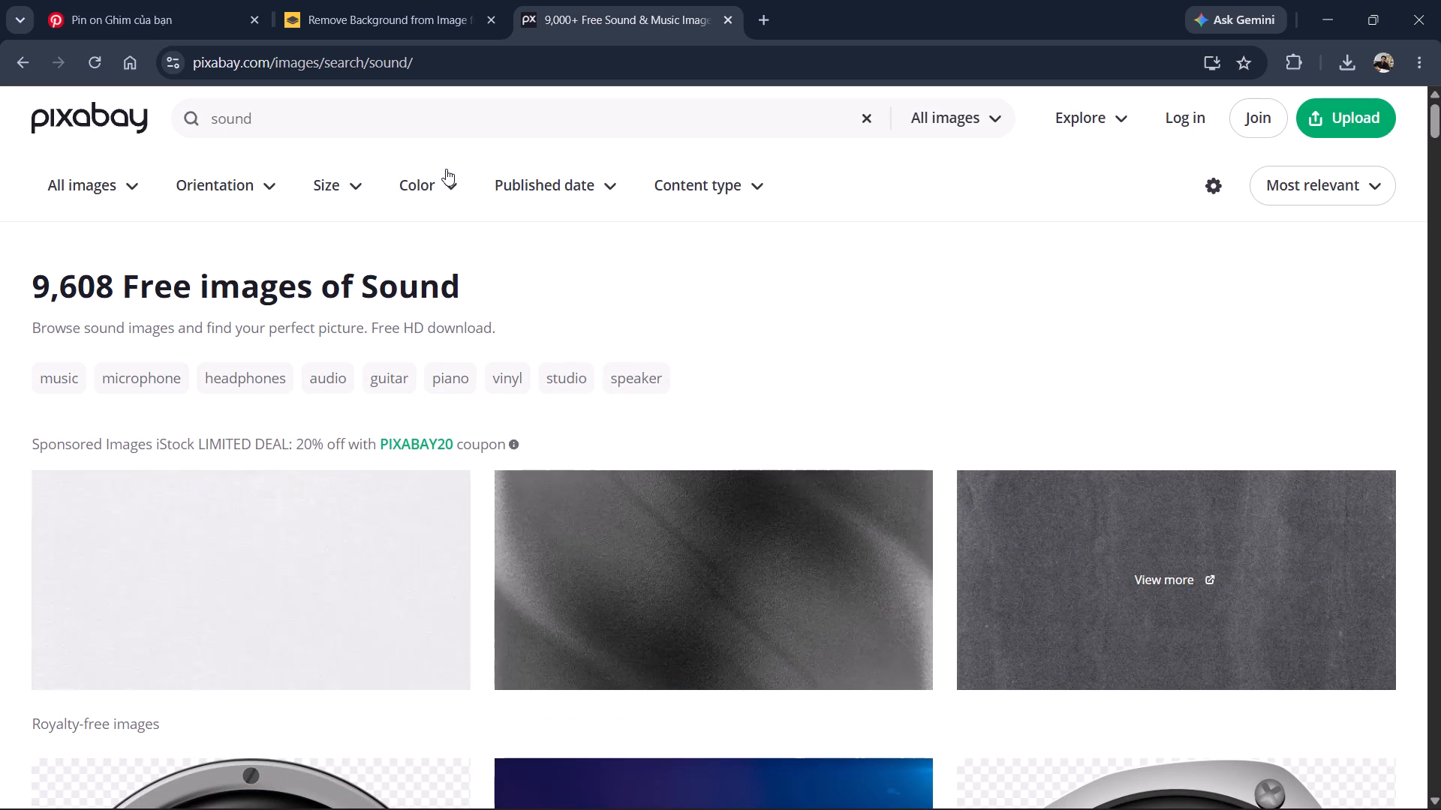
Change the Pixabay search back to "bell sound", without a stray backslash, and run it.
{"action": "left_click", "coordinate": [359, 127]}
{"action": "key", "text": "Left"}
{"action": "key", "text": "Left"}
{"action": "key", "text": "Left"}
{"action": "key", "text": "Left"}
{"action": "key", "text": "Left"}
{"action": "key", "text": "Left"}
{"action": "key", "text": "Left"}
{"action": "key", "text": "Left"}
{"action": "key", "text": "Left"}
{"action": "key", "text": "Left"}
{"action": "key", "text": "Left"}
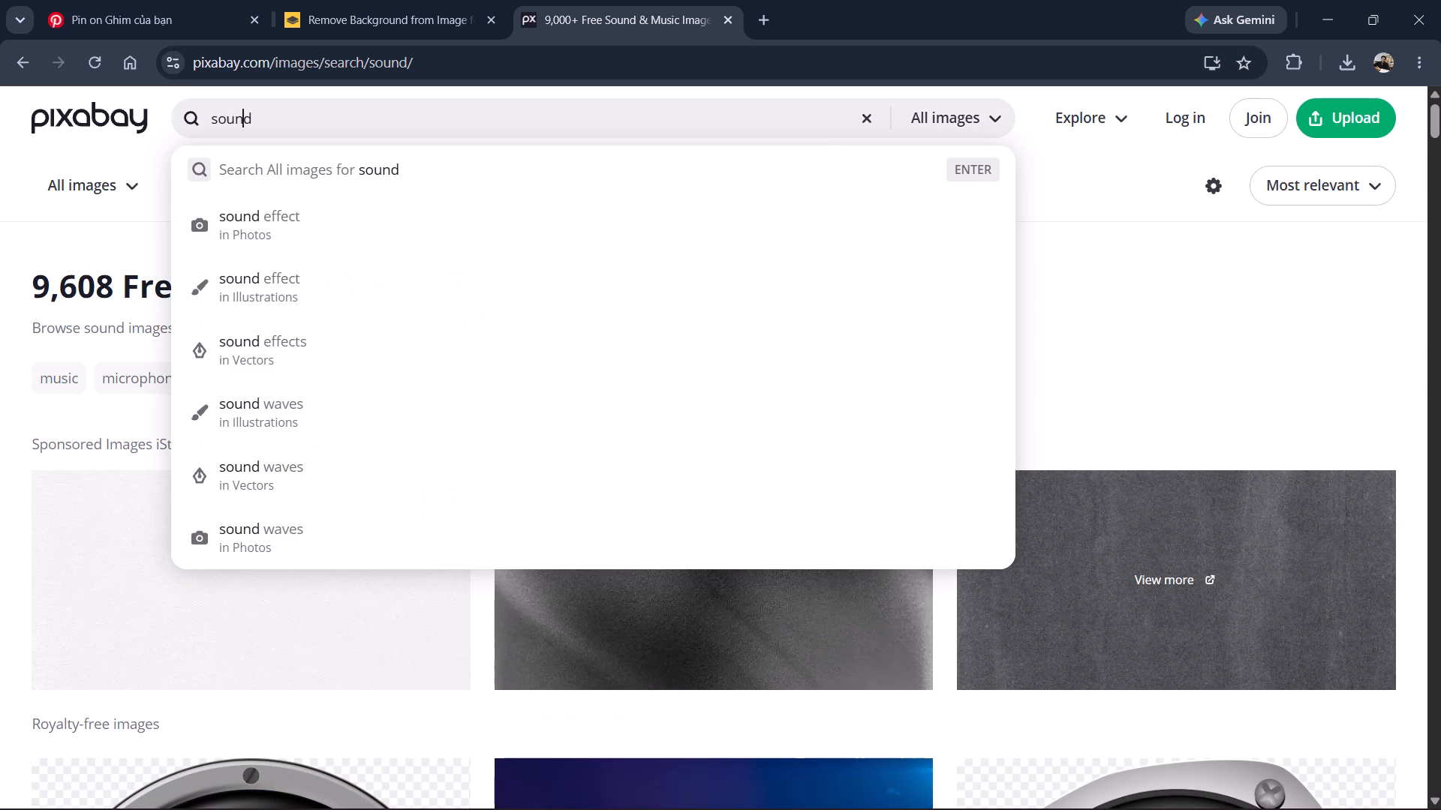
{"action": "type", "text": "bell"}
{"action": "key", "text": "space"}
{"action": "key", "text": "backslash"}
{"action": "key", "text": "Return"}
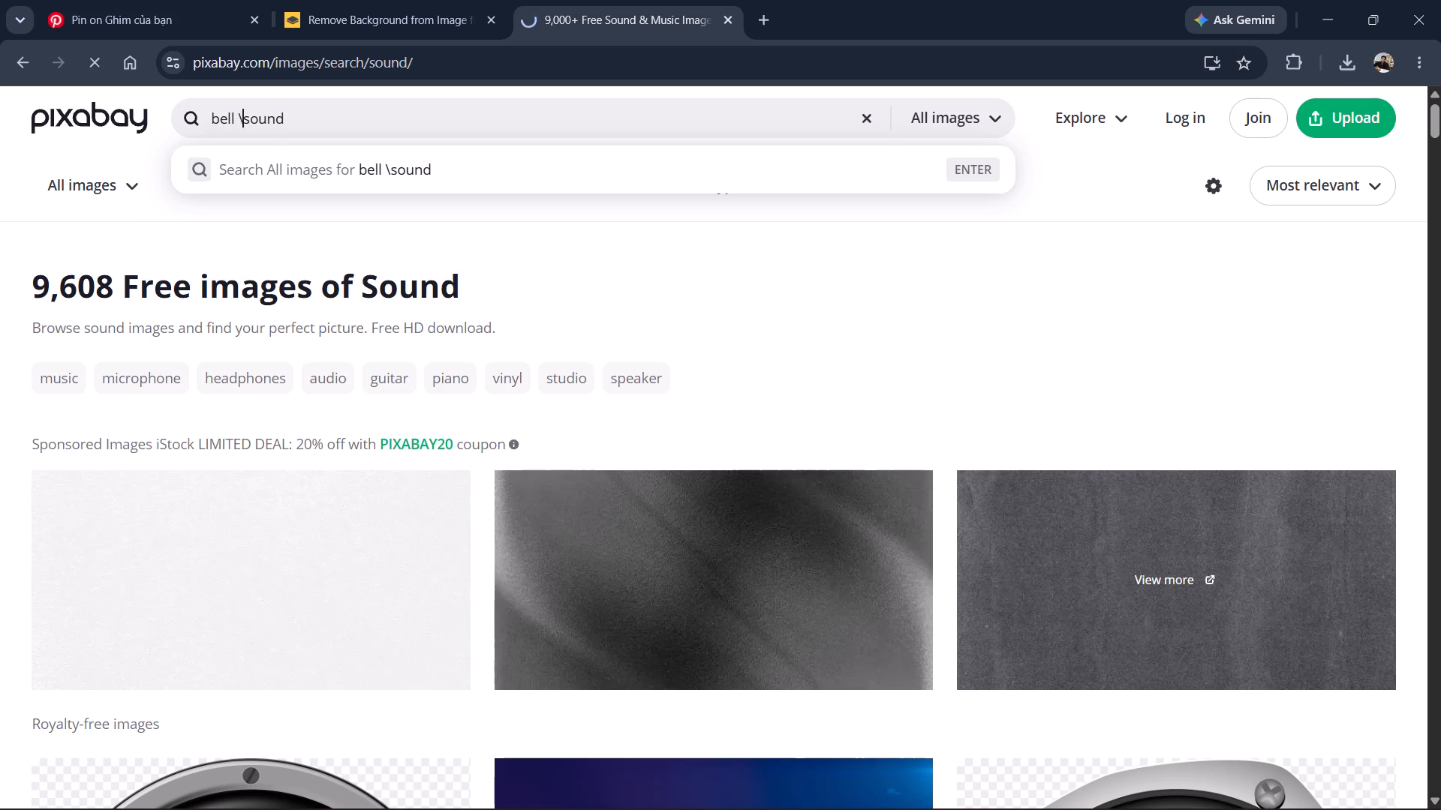
{"action": "key", "text": "BackSpace"}
{"action": "key", "text": "Return"}
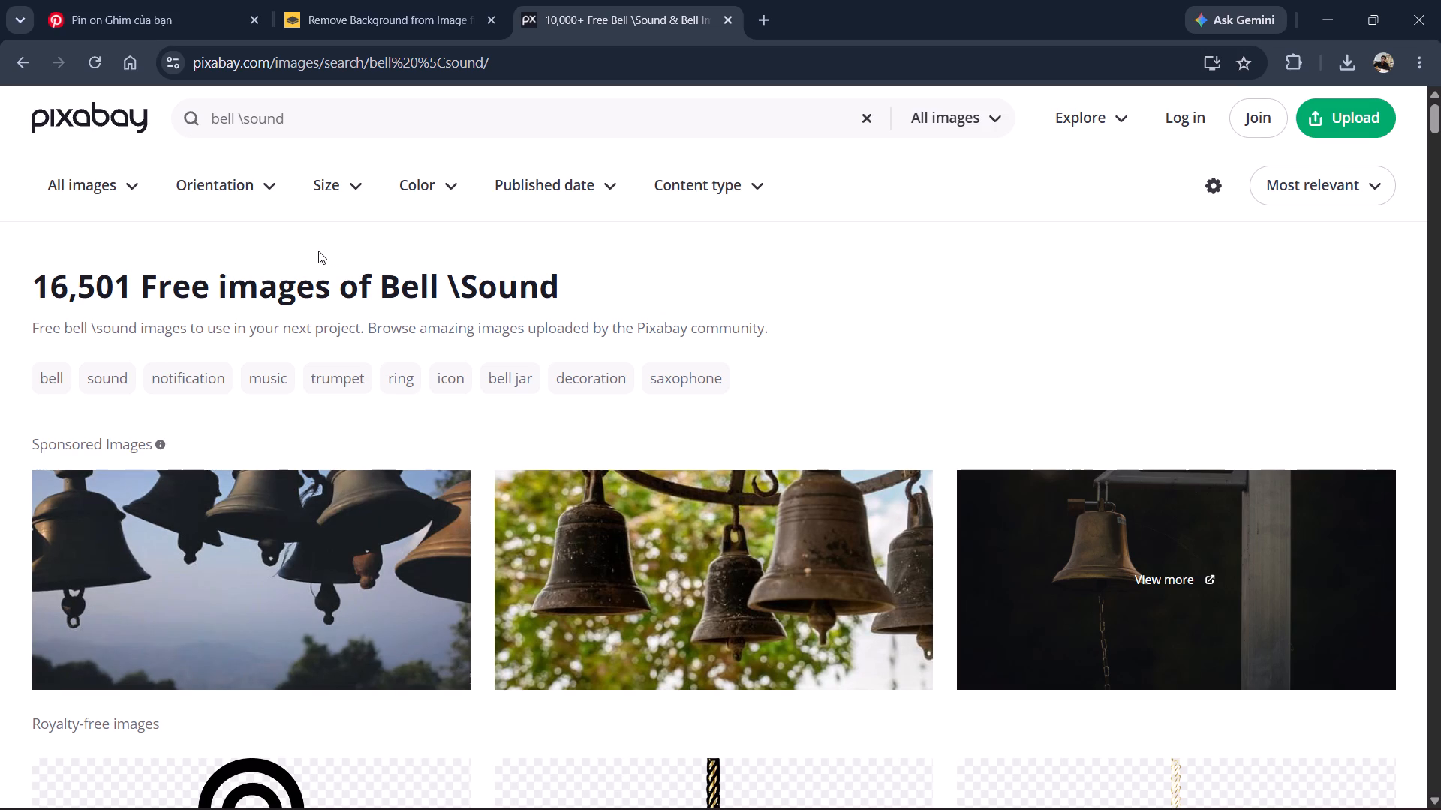
{"action": "left_click", "coordinate": [245, 110]}
{"action": "key", "text": "BackSpace"}
{"action": "key", "text": "Return"}
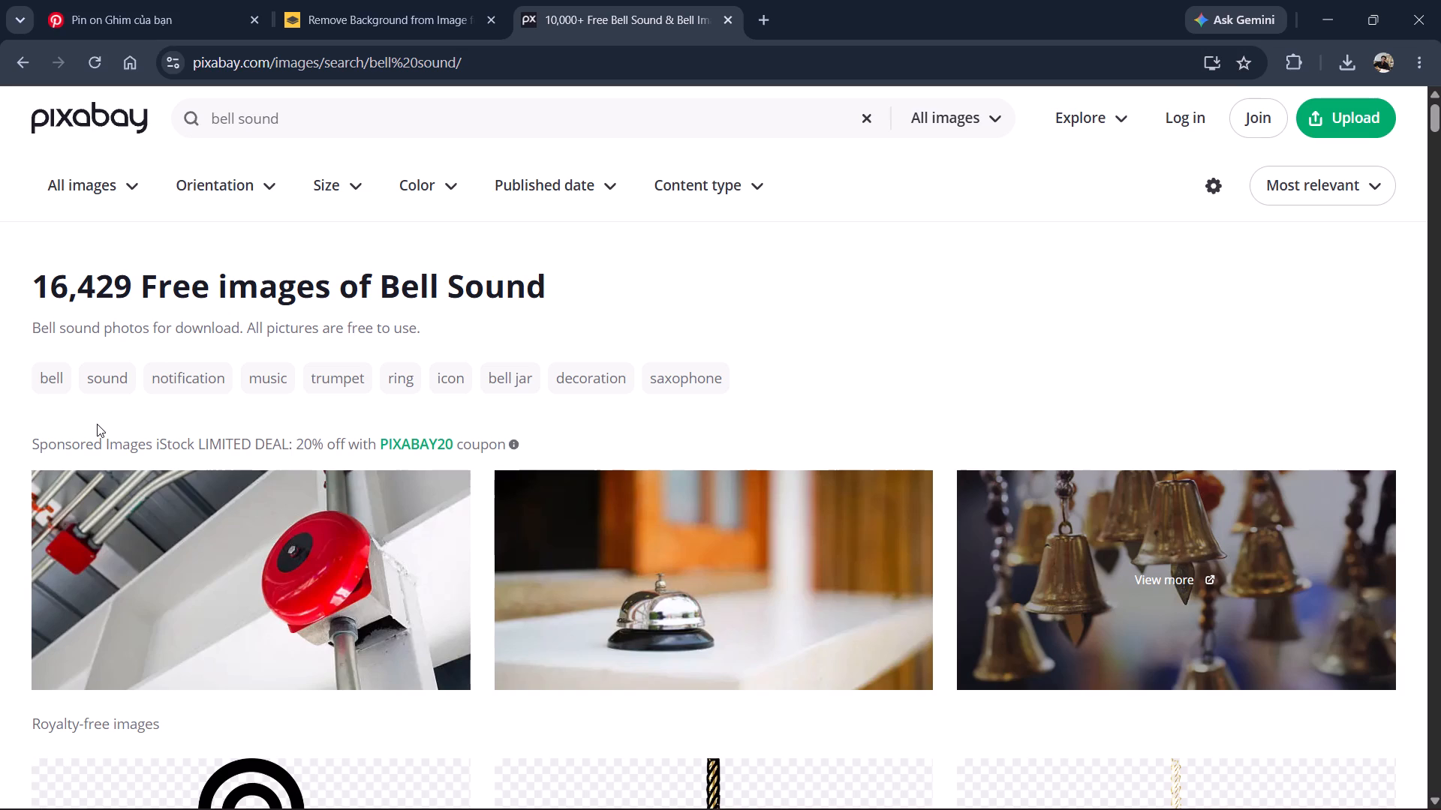
Check the iStock page of the sponsored red alarm bell photo, and close it again.
{"action": "left_click", "coordinate": [9, 439]}
{"action": "left_click", "coordinate": [224, 498]}
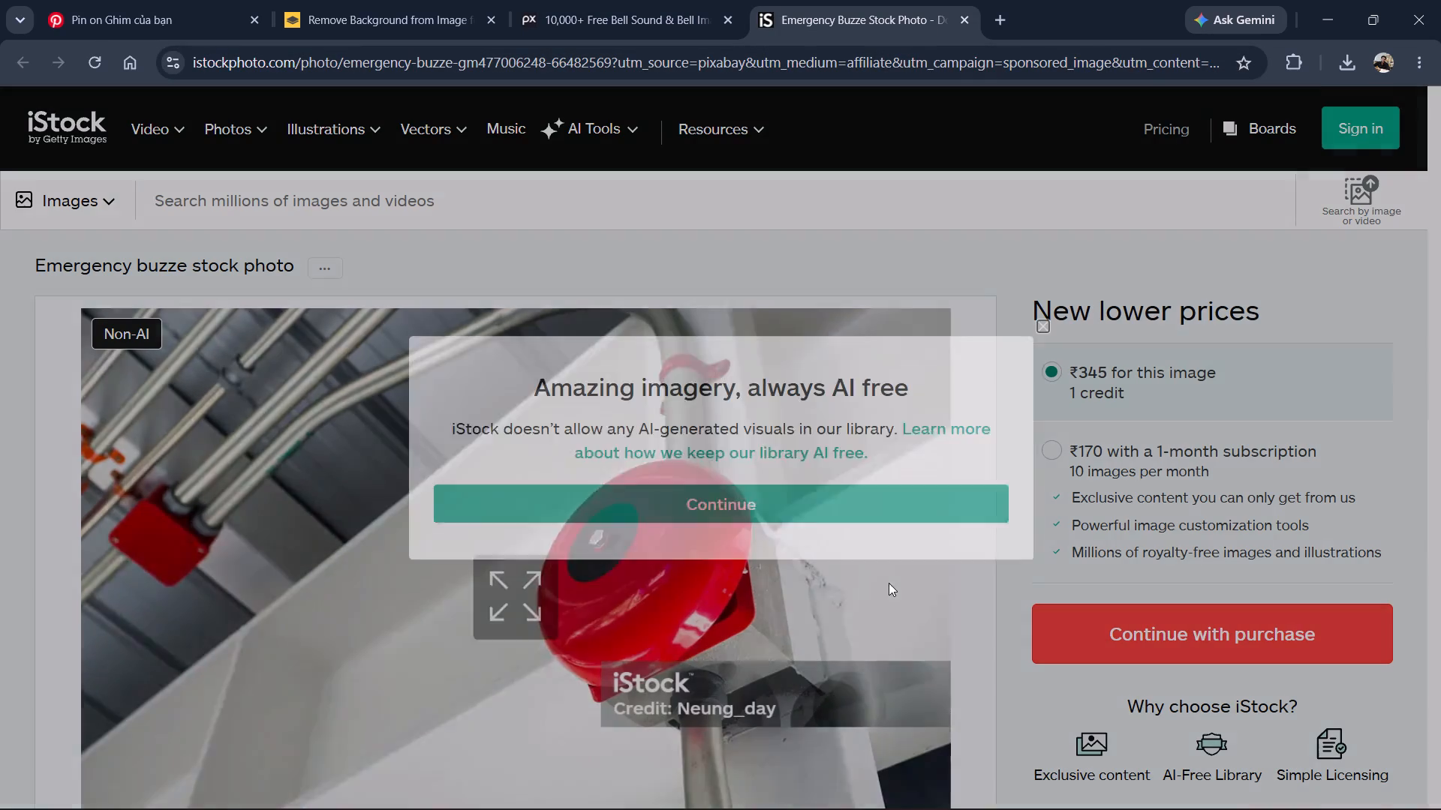
{"action": "left_click", "coordinate": [966, 16]}
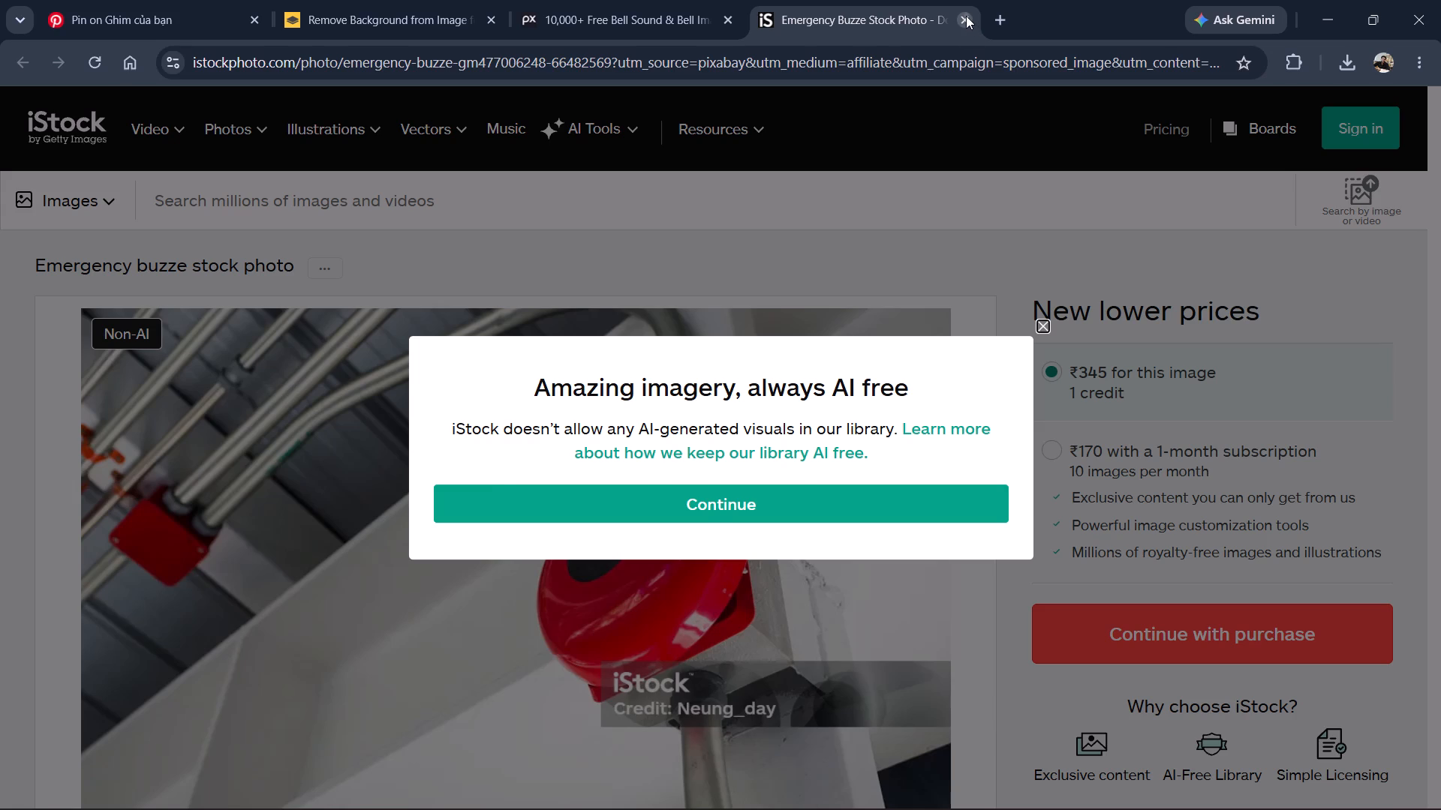
Look through the Pixabay "bell sound" results again for usable bell material.
{"action": "scroll", "coordinate": [581, 442], "scroll_direction": "down", "scroll_amount": 6}
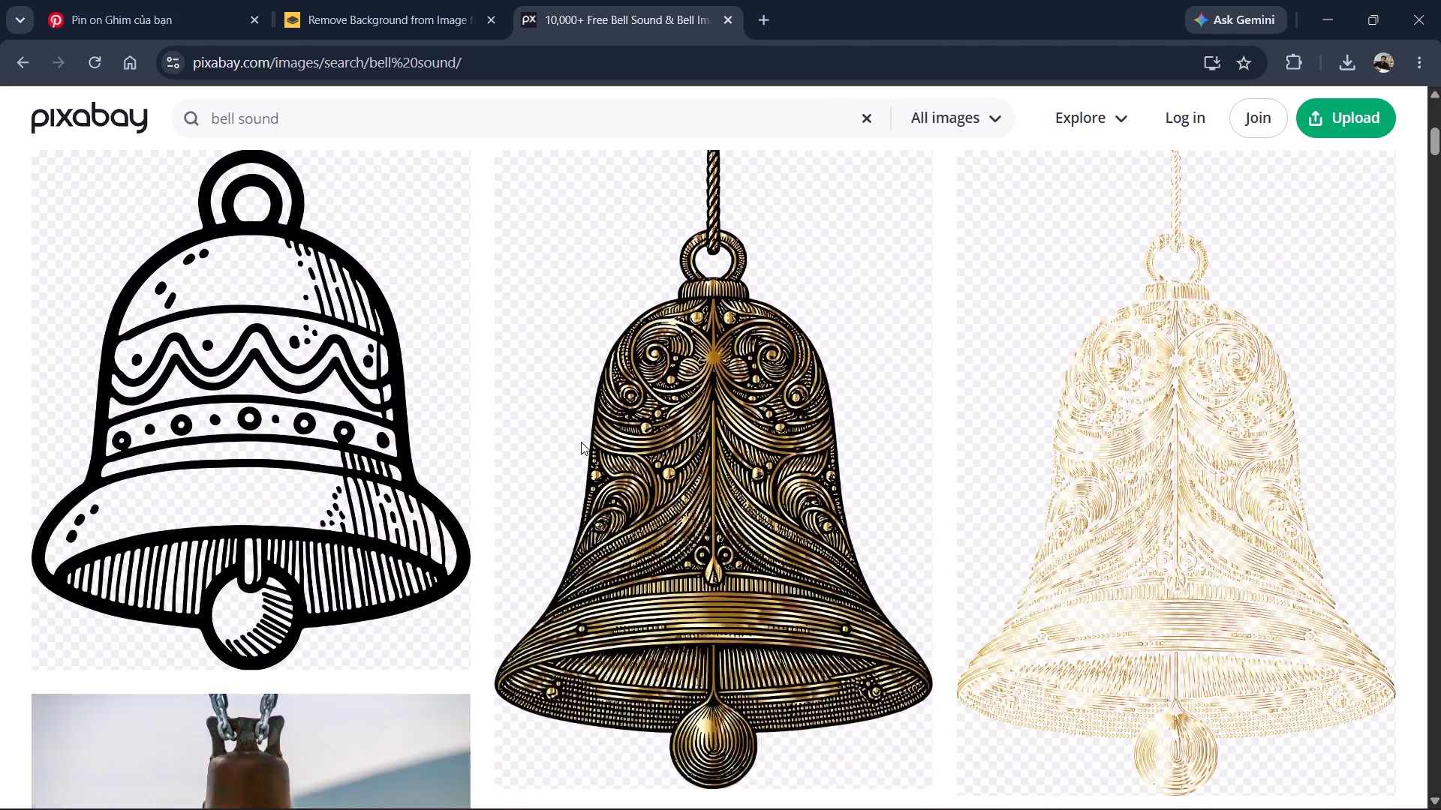
{"action": "scroll", "coordinate": [581, 442], "scroll_direction": "down", "scroll_amount": 8}
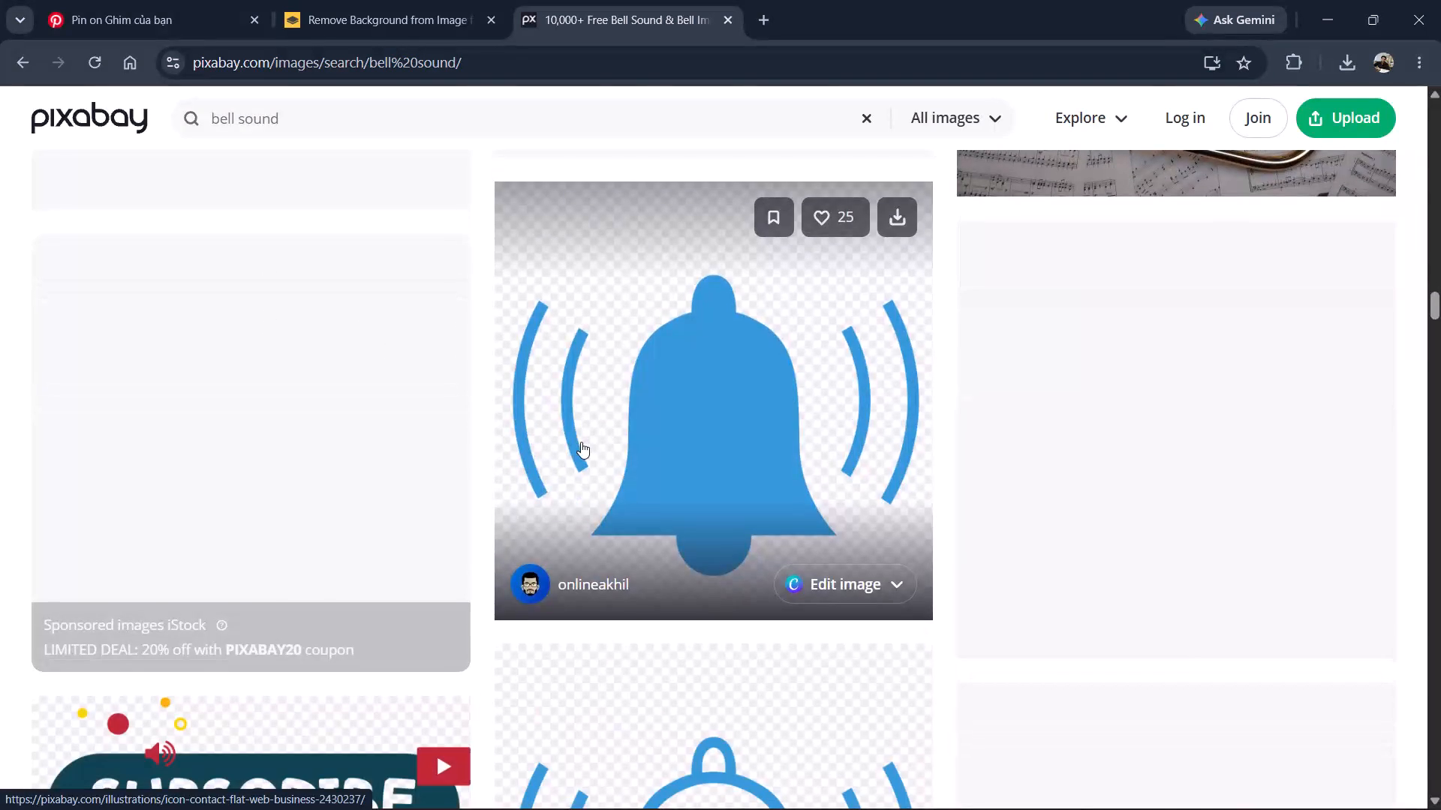
{"action": "scroll", "coordinate": [678, 442], "scroll_direction": "down", "scroll_amount": 2}
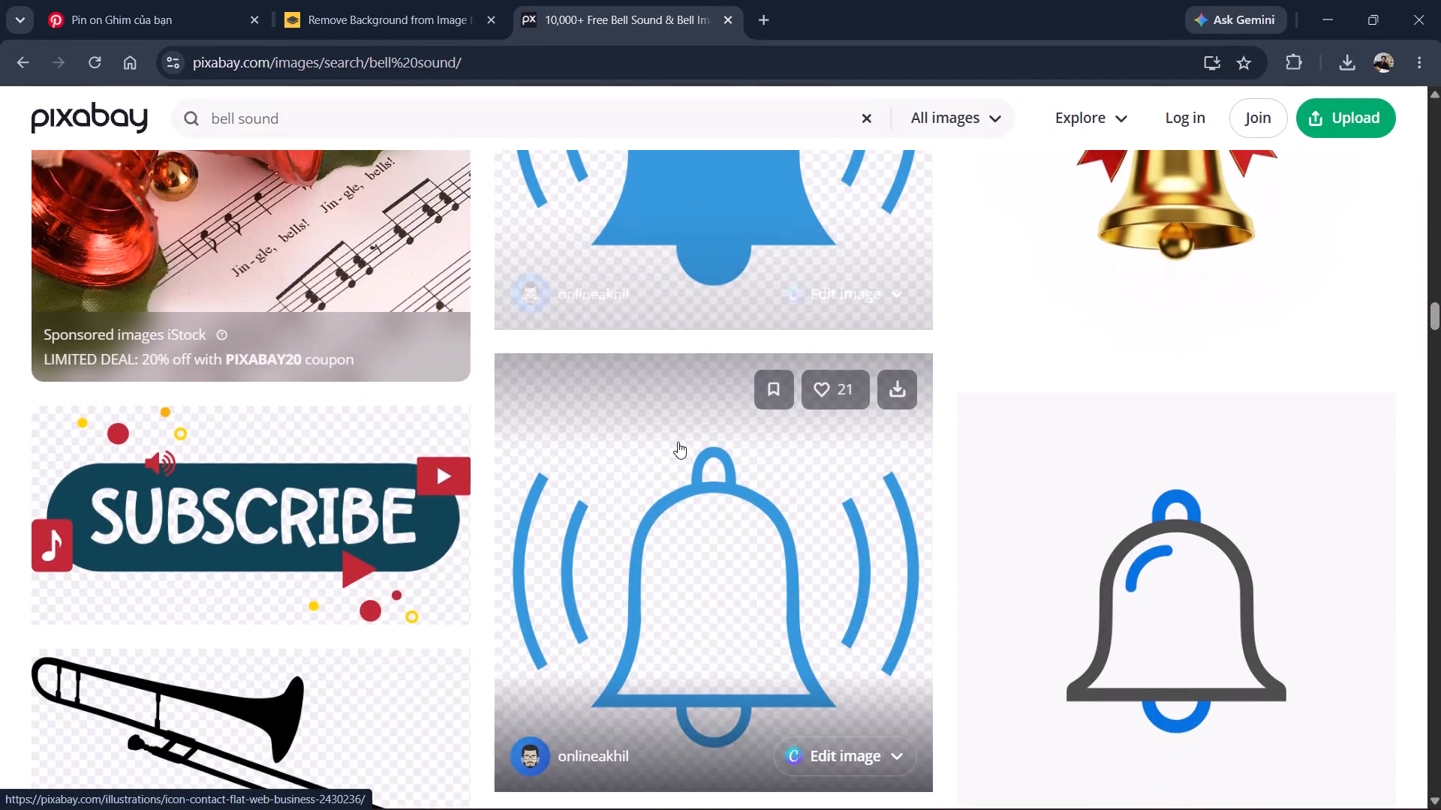
{"action": "scroll", "coordinate": [678, 442], "scroll_direction": "down", "scroll_amount": 2}
{"action": "scroll", "coordinate": [678, 442], "scroll_direction": "up", "scroll_amount": 14}
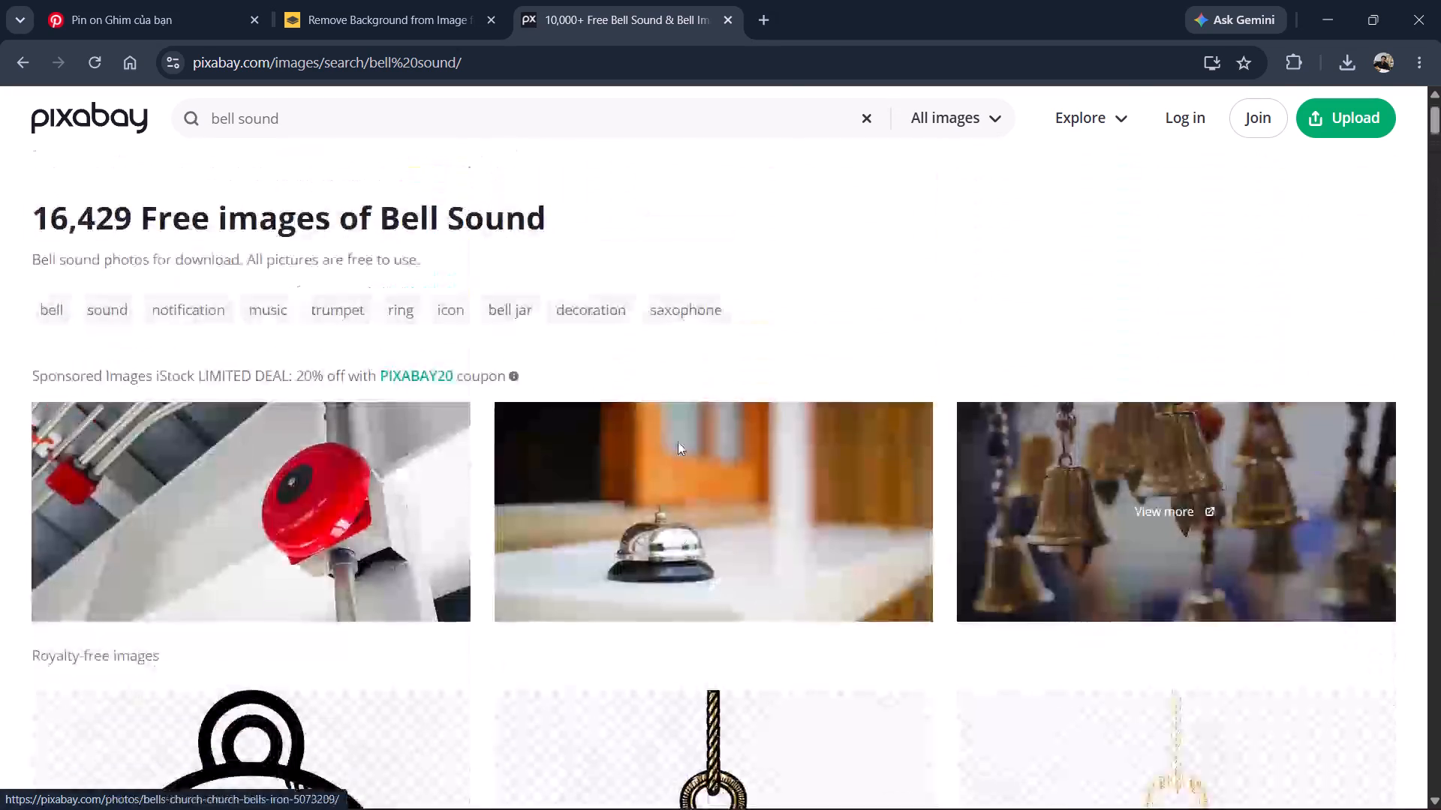
{"action": "scroll", "coordinate": [678, 442], "scroll_direction": "up", "scroll_amount": 3}
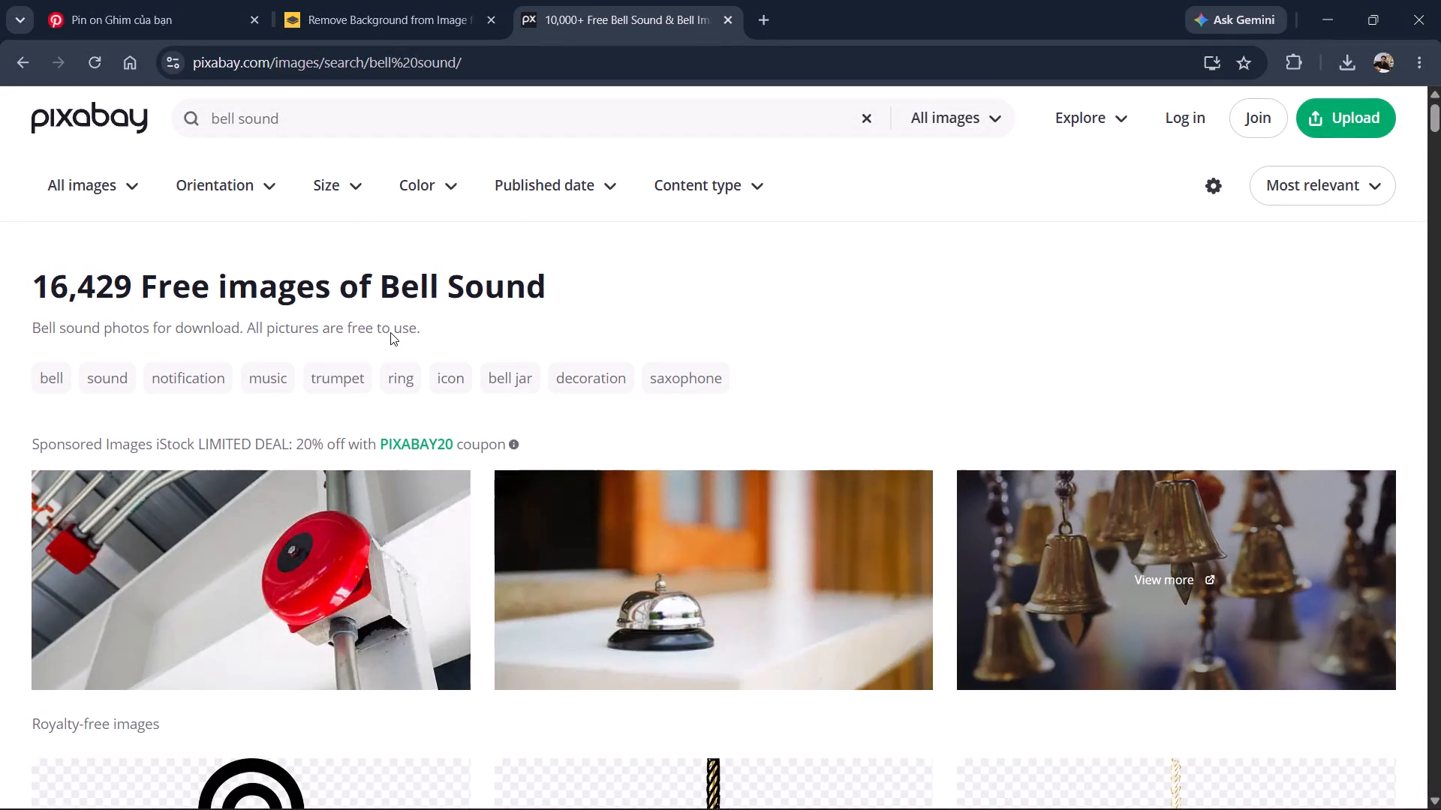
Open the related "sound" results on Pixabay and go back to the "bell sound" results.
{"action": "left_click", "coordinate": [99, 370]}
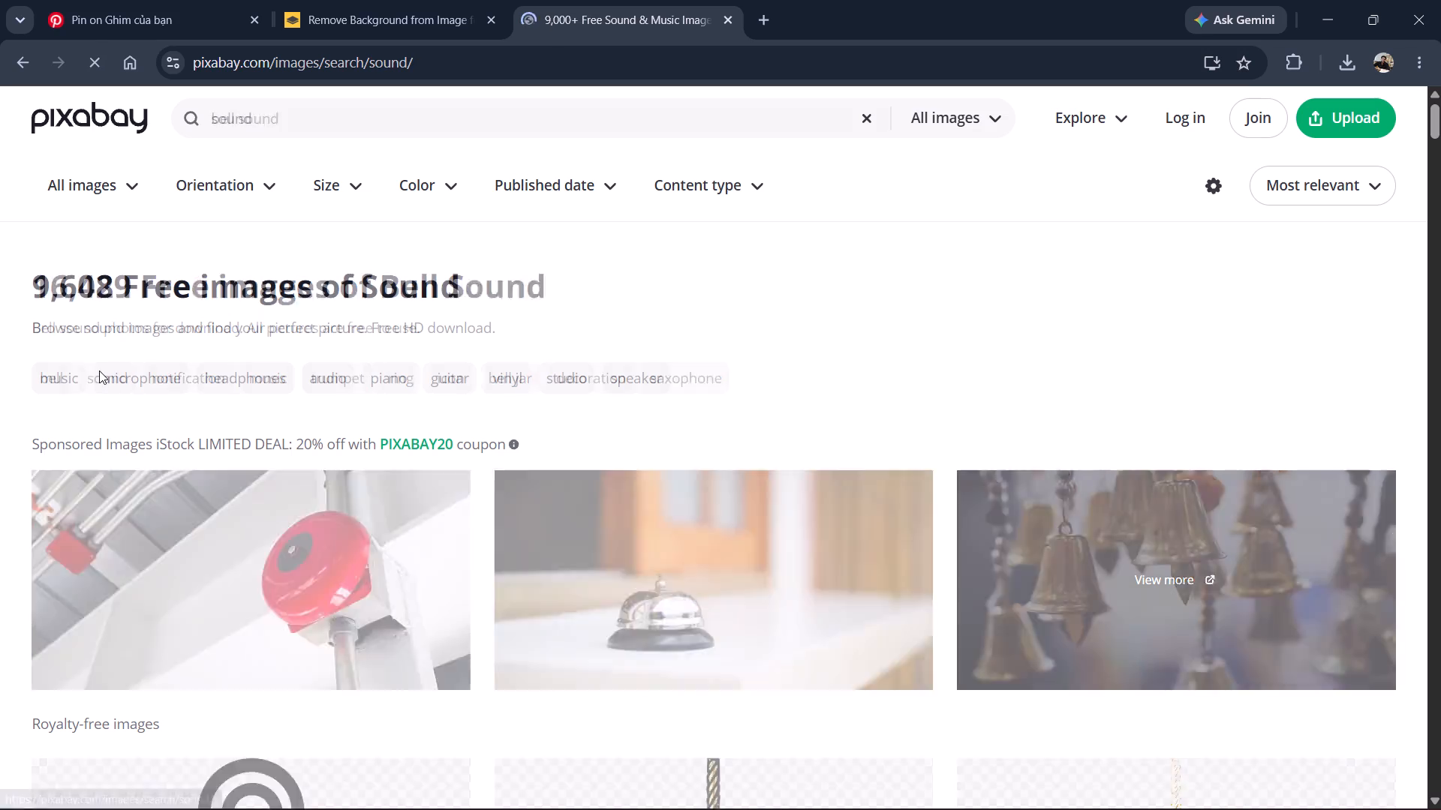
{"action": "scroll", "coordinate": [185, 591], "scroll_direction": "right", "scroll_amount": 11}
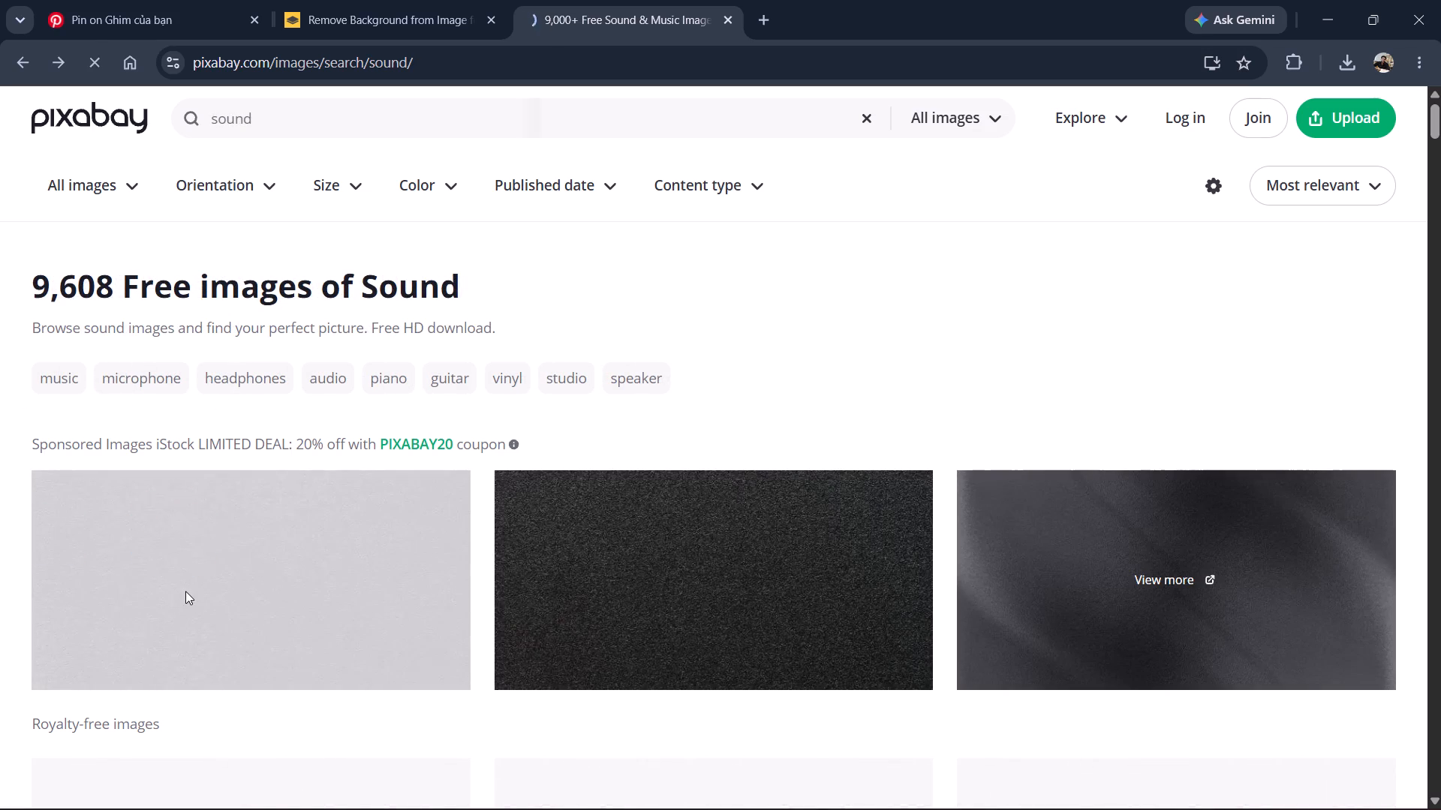
Switch to the related "bell" results on Pixabay.
{"action": "left_click", "coordinate": [38, 376]}
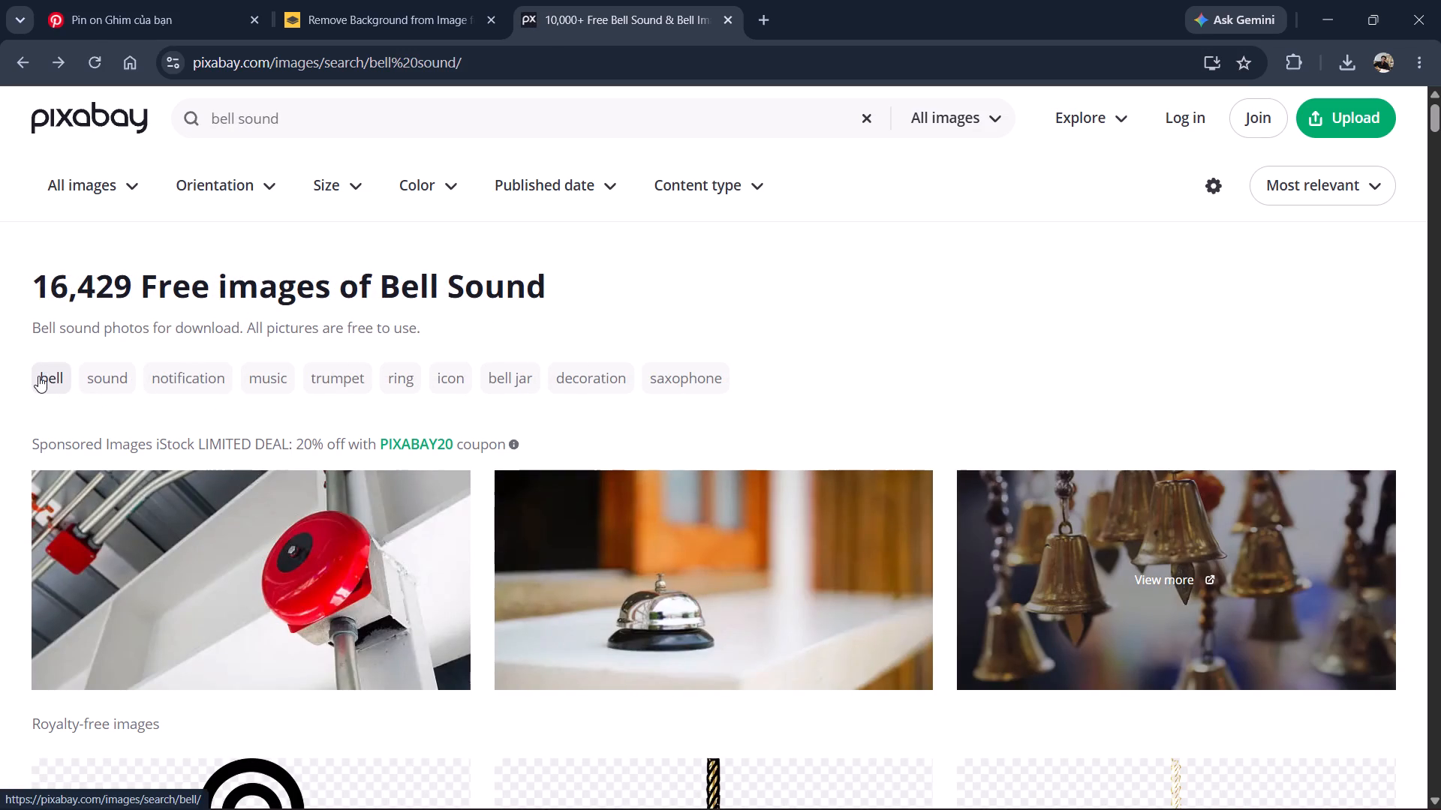
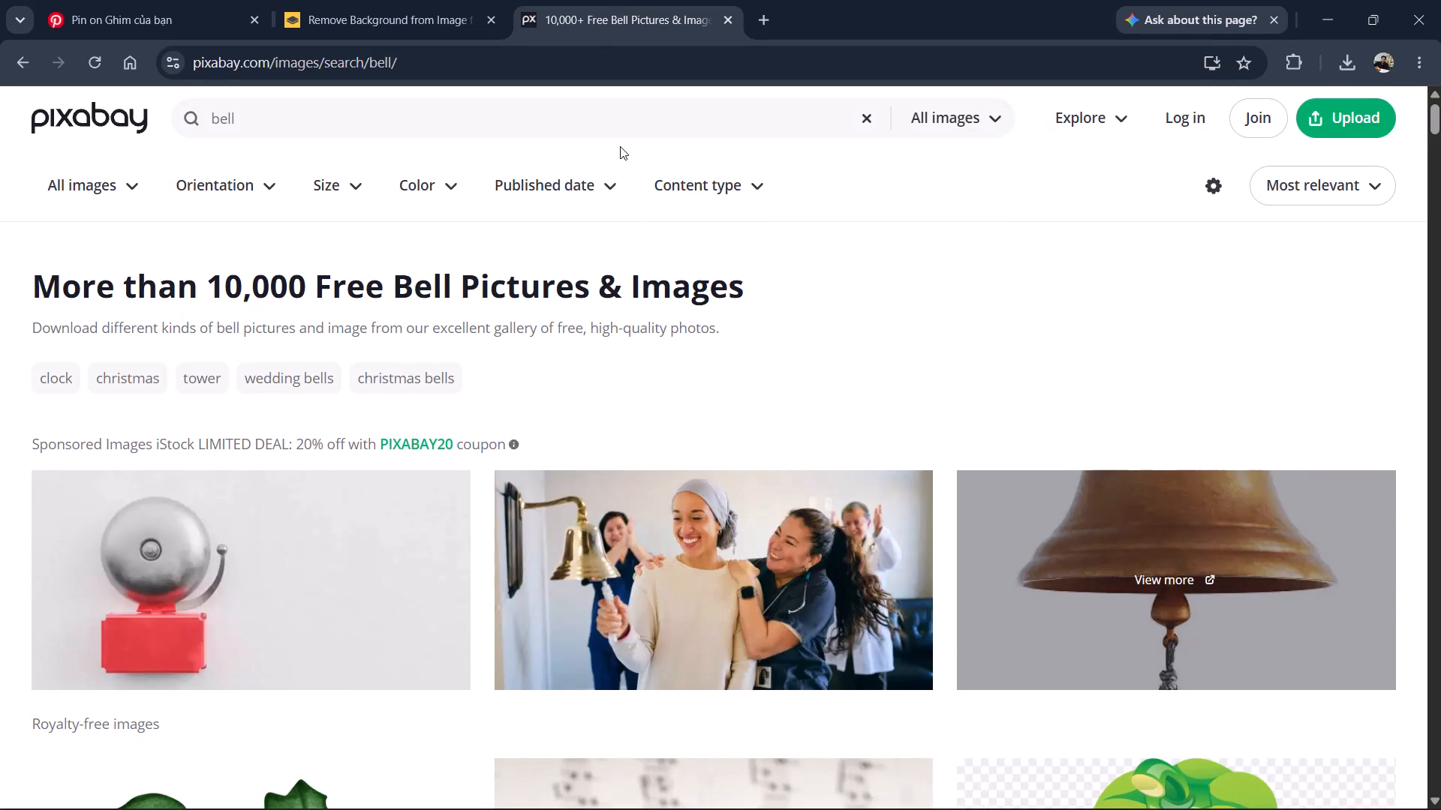
Replace the Pixabay image search with "gaming sound effect".
{"action": "left_click", "coordinate": [623, 124]}
{"action": "key", "text": "BackSpace"}
{"action": "key", "text": "BackSpace"}
{"action": "key", "text": "BackSpace"}
{"action": "key", "text": "BackSpace"}
{"action": "key", "text": "BackSpace"}
{"action": "key", "text": "BackSpace"}
{"action": "key", "text": "BackSpace"}
{"action": "key", "text": "BackSpace"}
{"action": "key", "text": "BackSpace"}
{"action": "key", "text": "BackSpace"}
{"action": "key", "text": "BackSpace"}
{"action": "key", "text": "BackSpace"}
{"action": "key", "text": "BackSpace"}
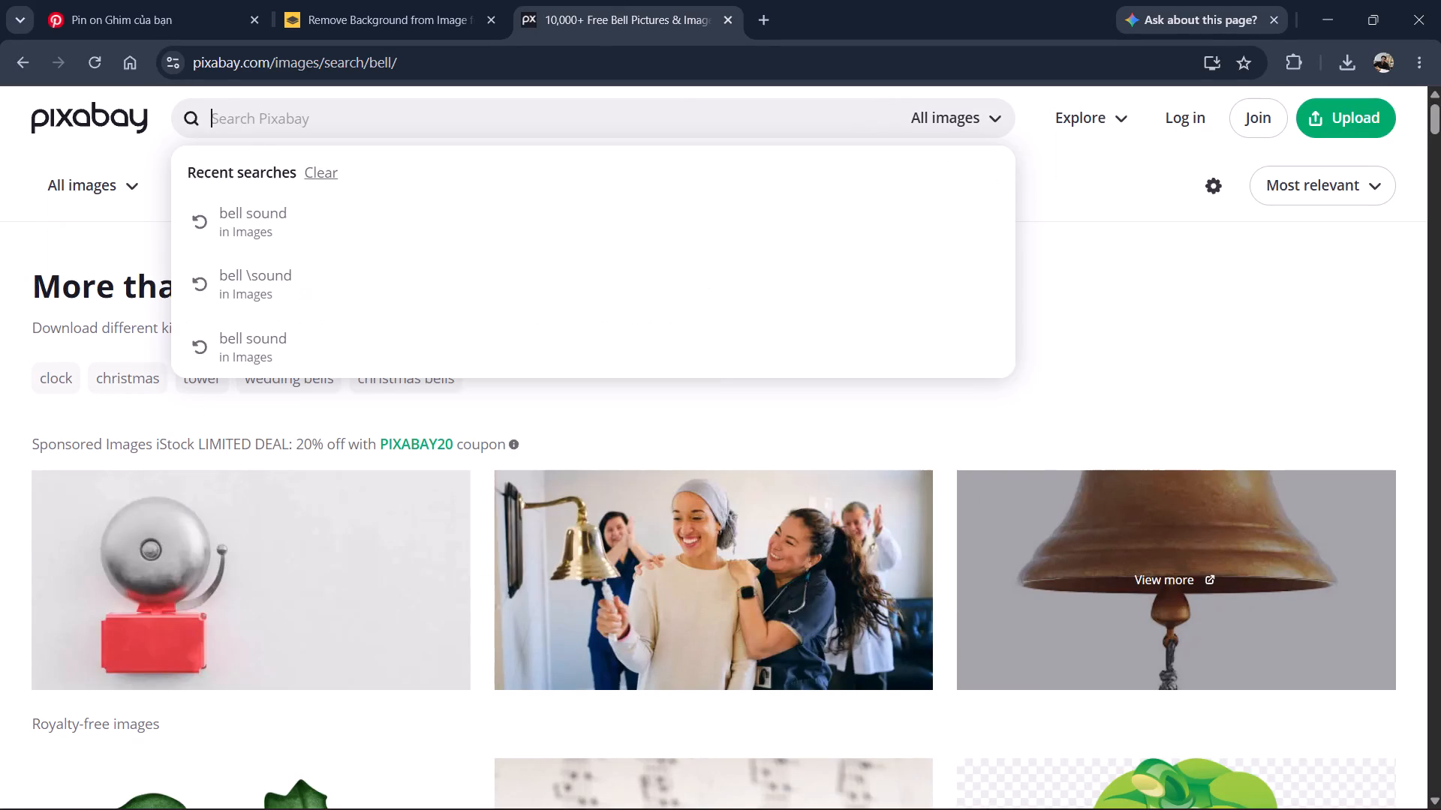
{"action": "type", "text": "gaming sound effect"}
{"action": "key", "text": "Return"}
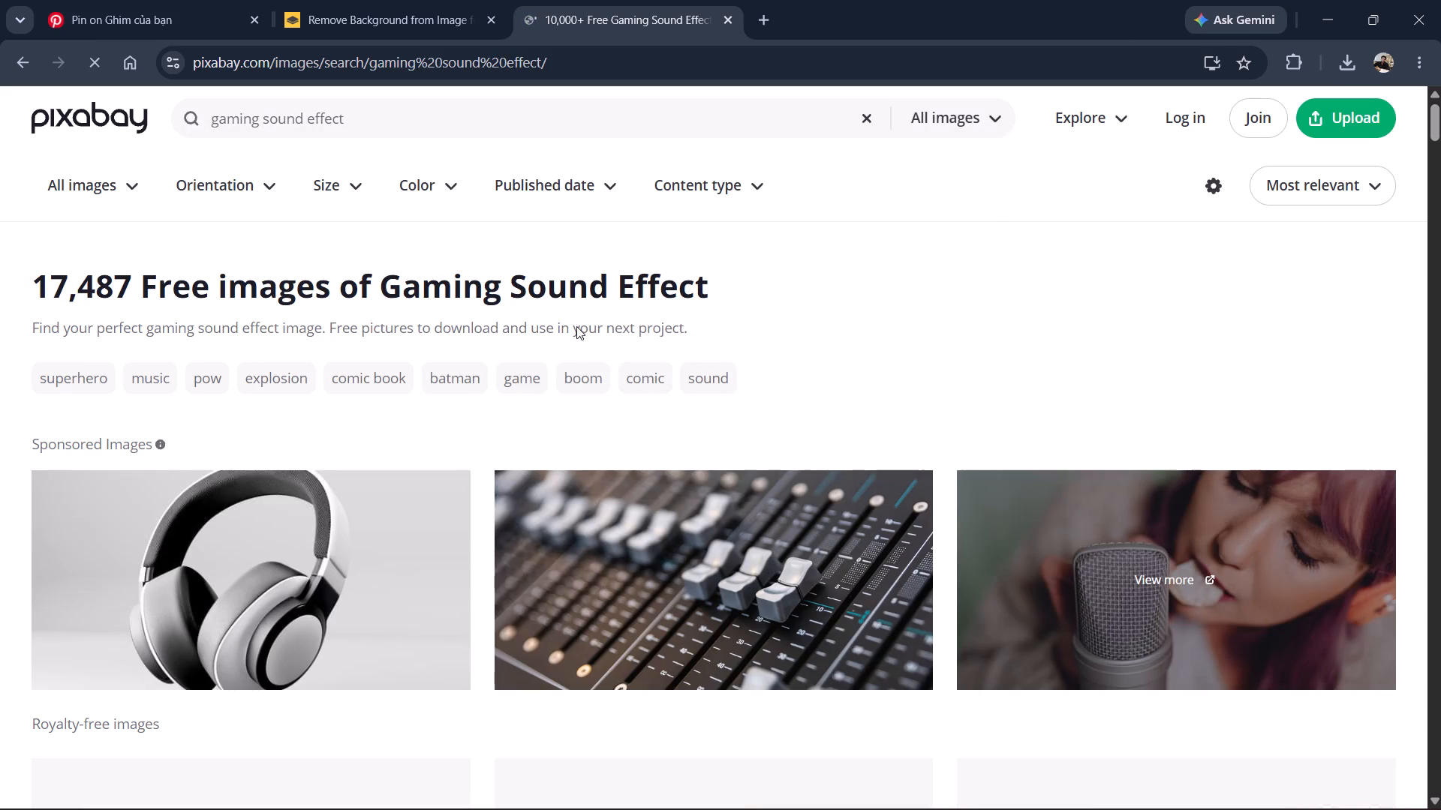
Check the Canva page of the sponsored headphones photo, and close it again.
{"action": "left_click", "coordinate": [268, 582]}
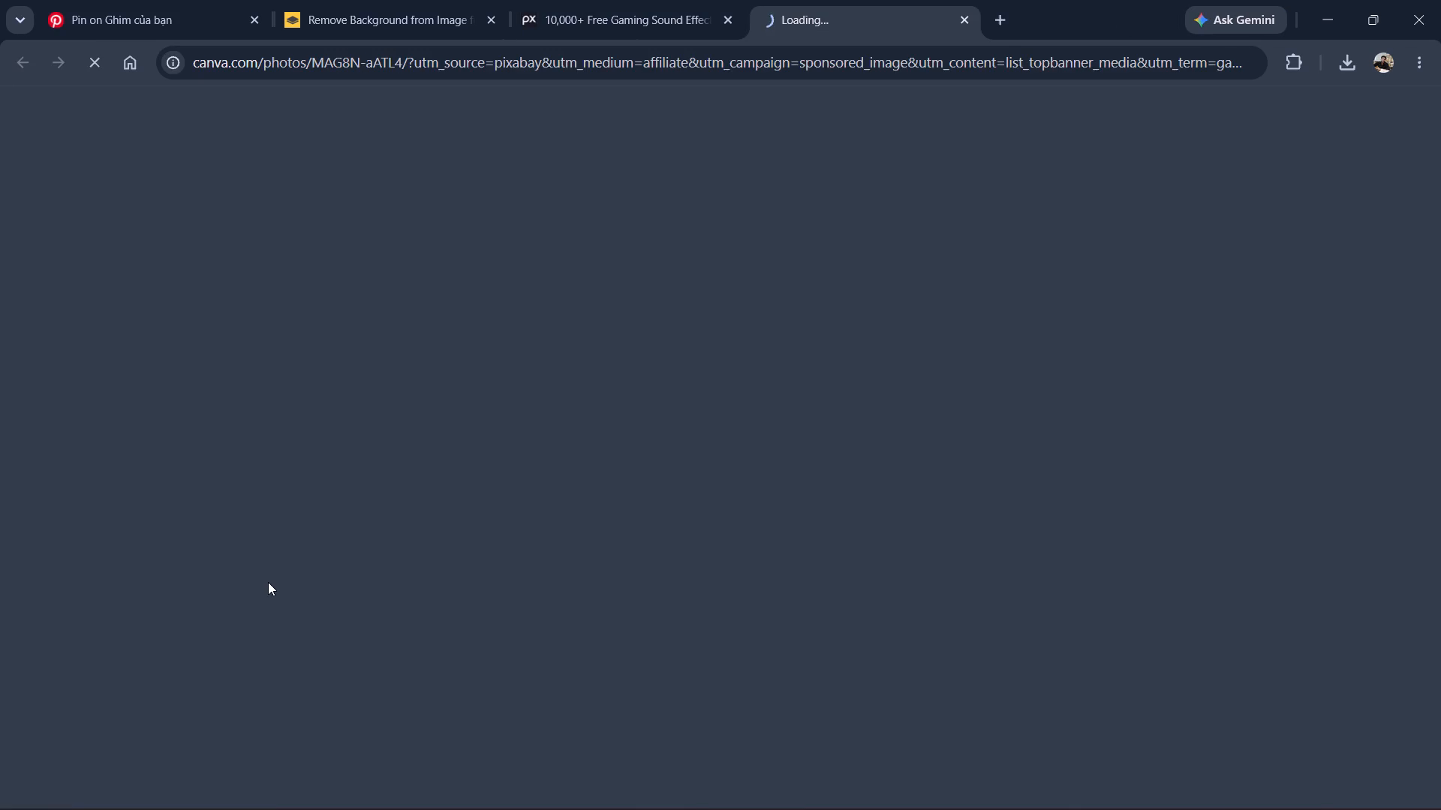
{"action": "scroll", "coordinate": [268, 582], "scroll_direction": "right", "scroll_amount": 13}
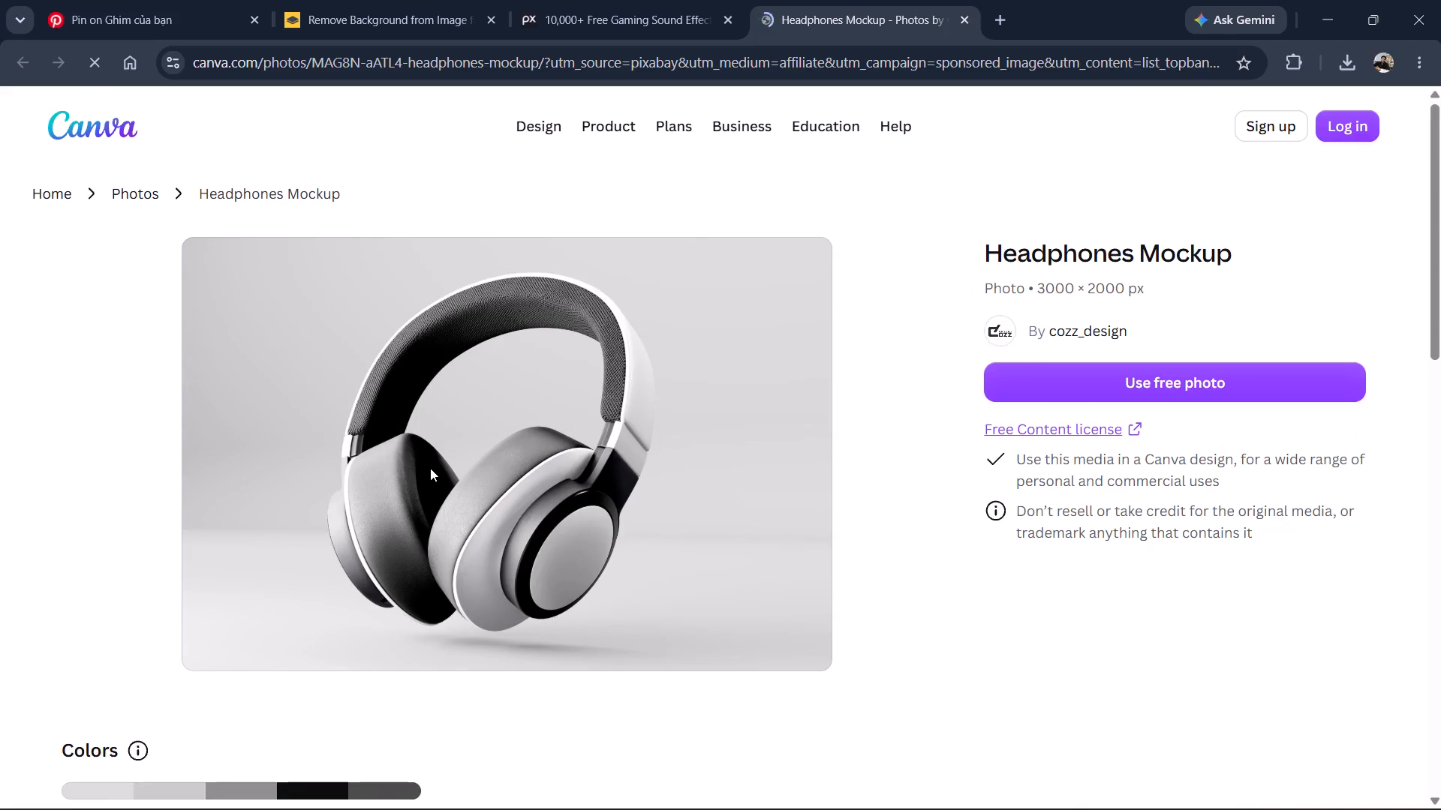
{"action": "scroll", "coordinate": [430, 468], "scroll_direction": "right", "scroll_amount": 7}
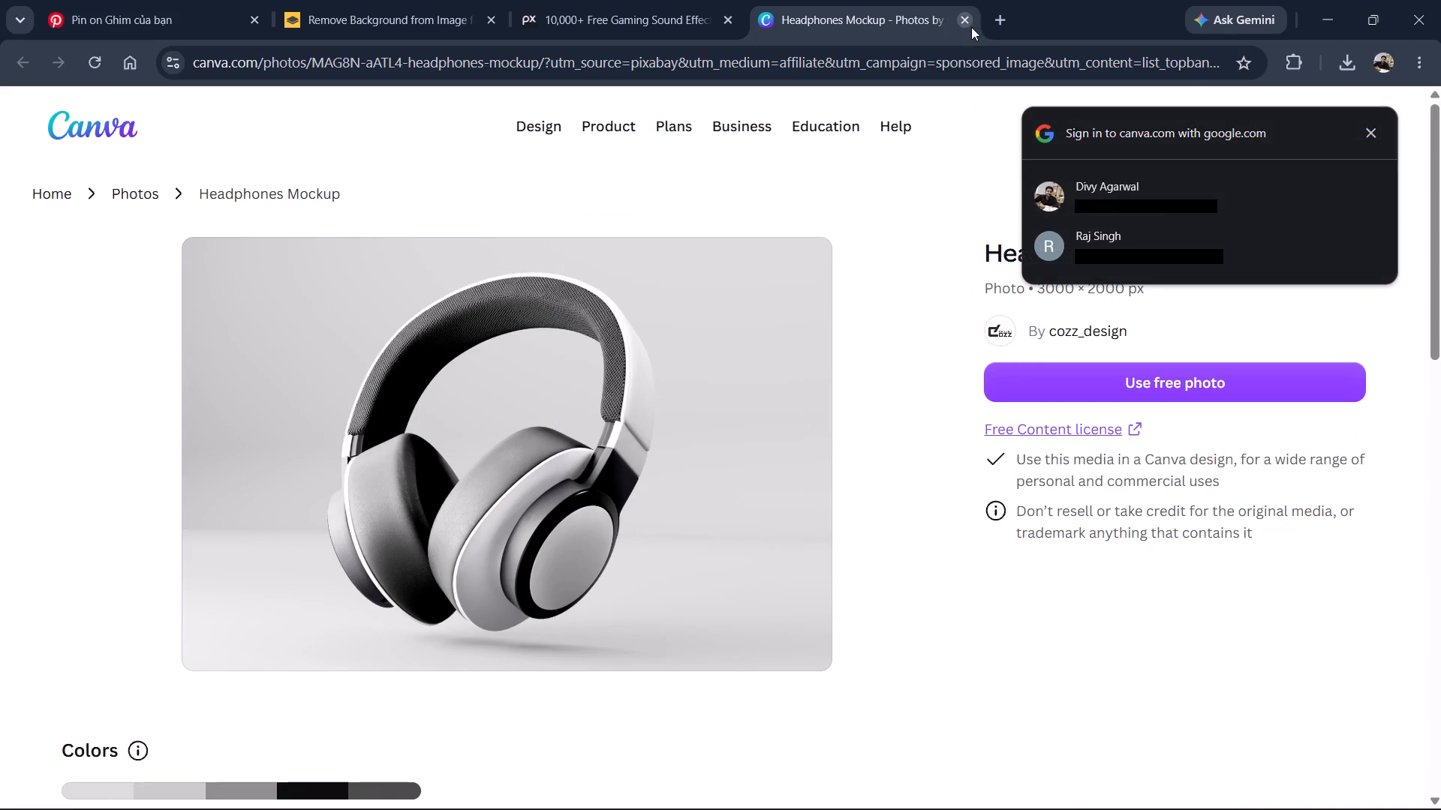
{"action": "left_click", "coordinate": [971, 27]}
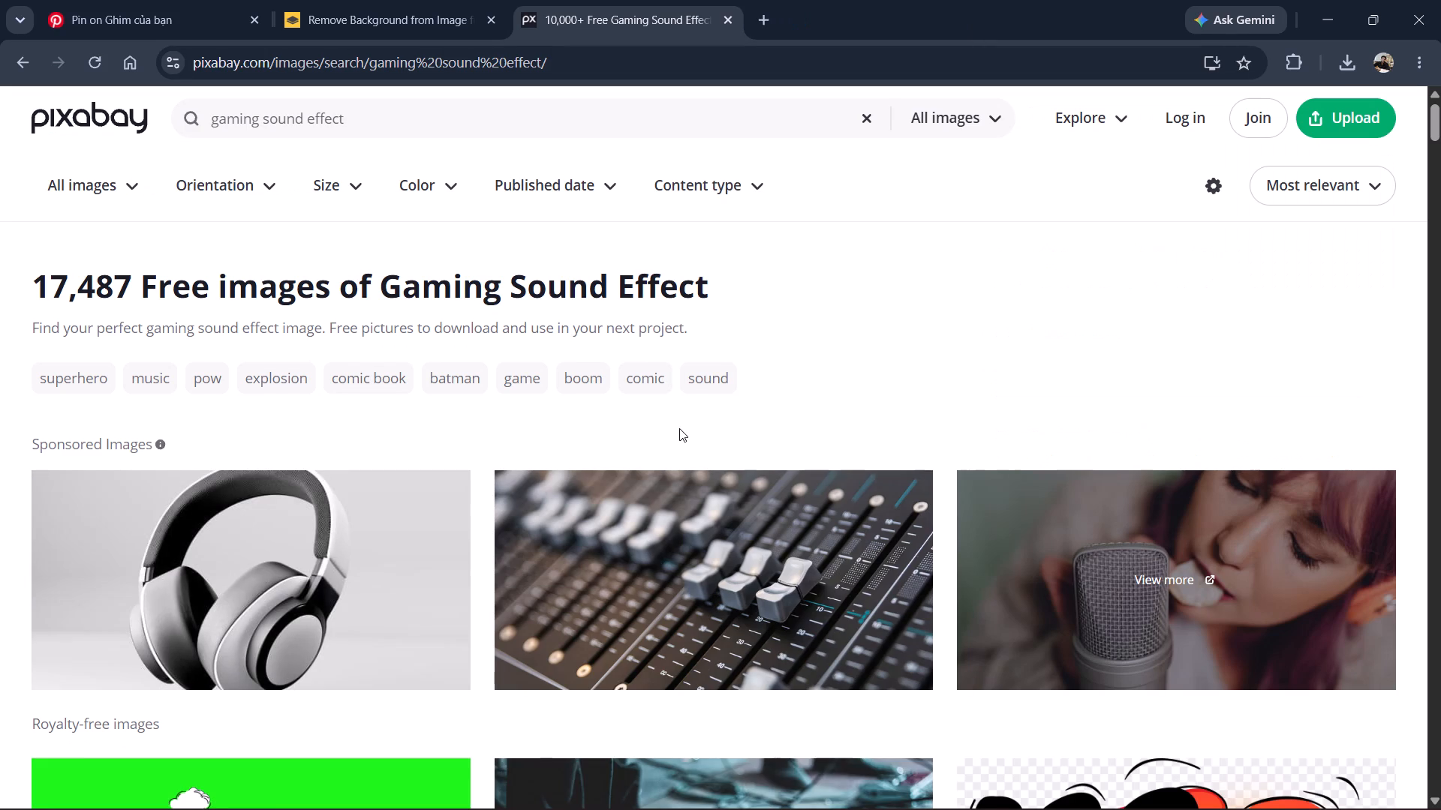
Look over the image results and switch the "gaming sound effect" search on Pixabay to Sound Effects.
{"action": "scroll", "coordinate": [679, 428], "scroll_direction": "down", "scroll_amount": 2}
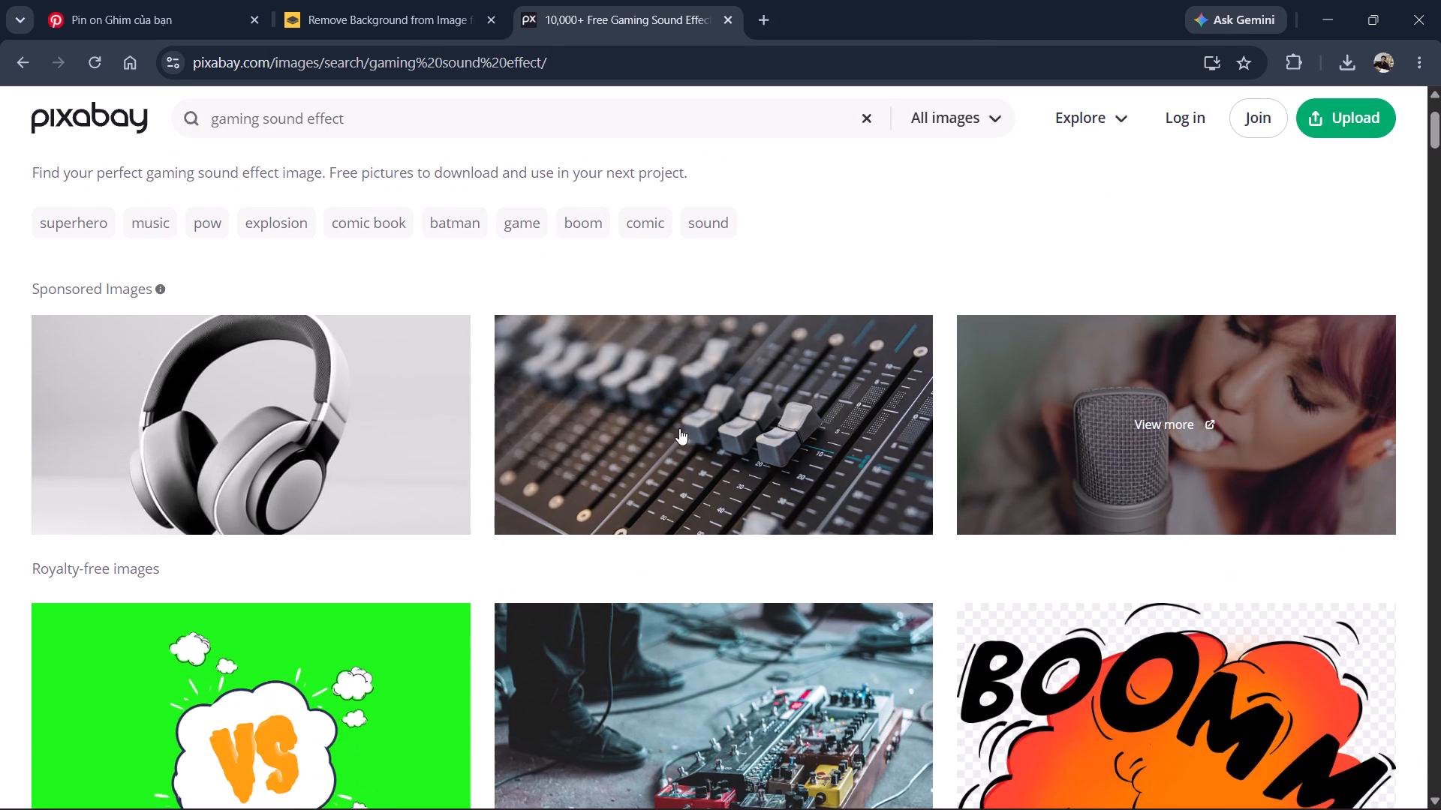
{"action": "scroll", "coordinate": [679, 428], "scroll_direction": "down", "scroll_amount": 2}
{"action": "scroll", "coordinate": [679, 428], "scroll_direction": "right", "scroll_amount": 2}
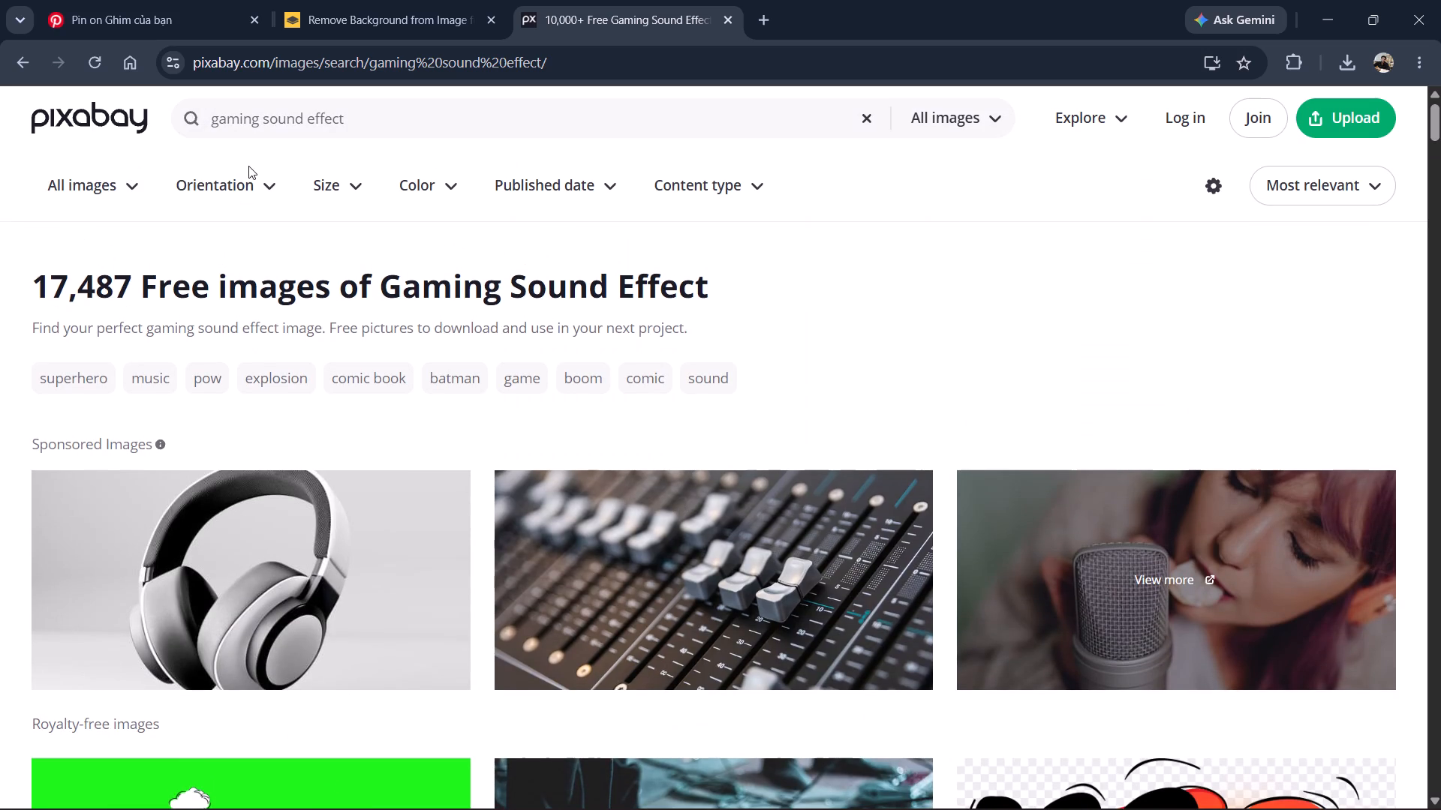
{"action": "scroll", "coordinate": [302, 269], "scroll_direction": "right", "scroll_amount": 6}
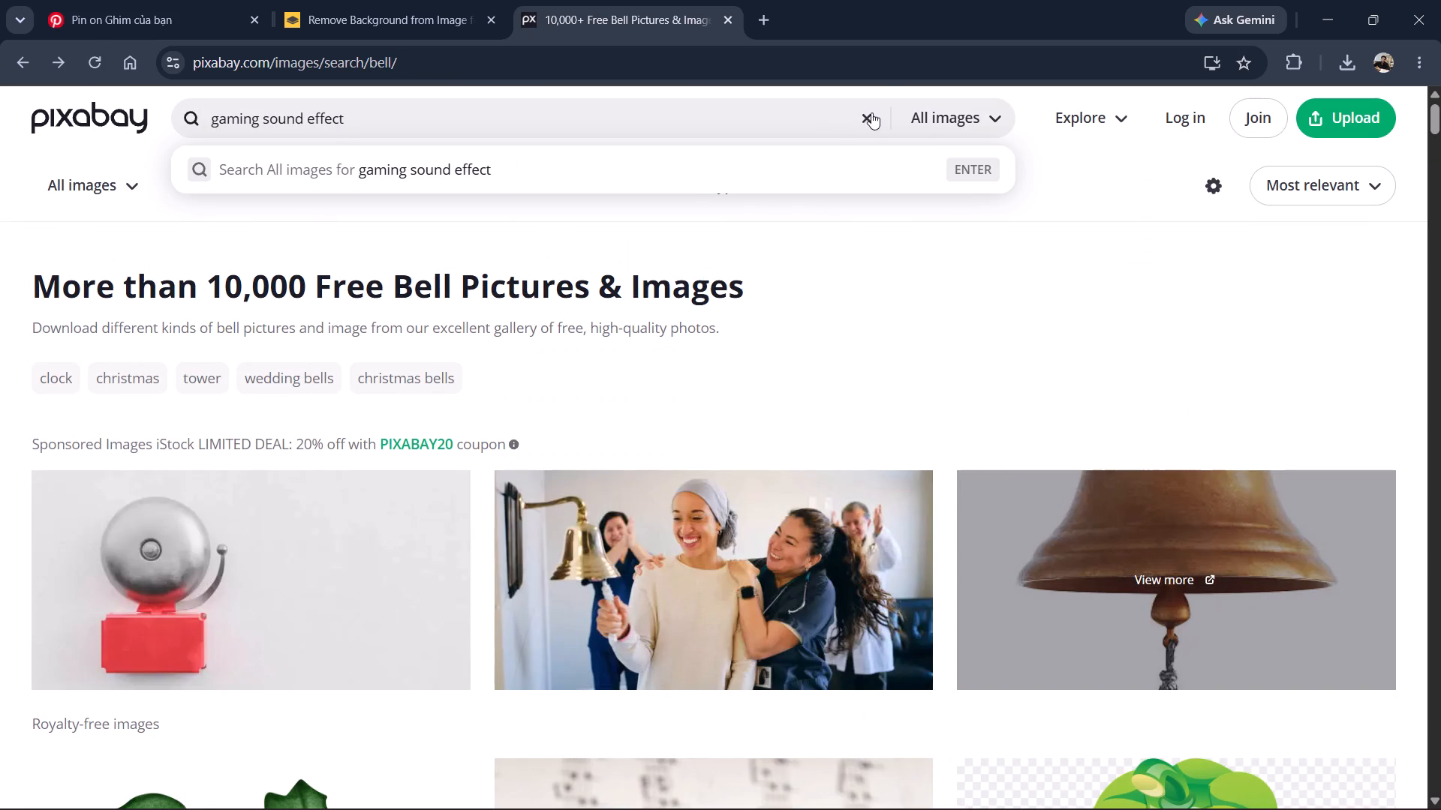
{"action": "left_click", "coordinate": [921, 118]}
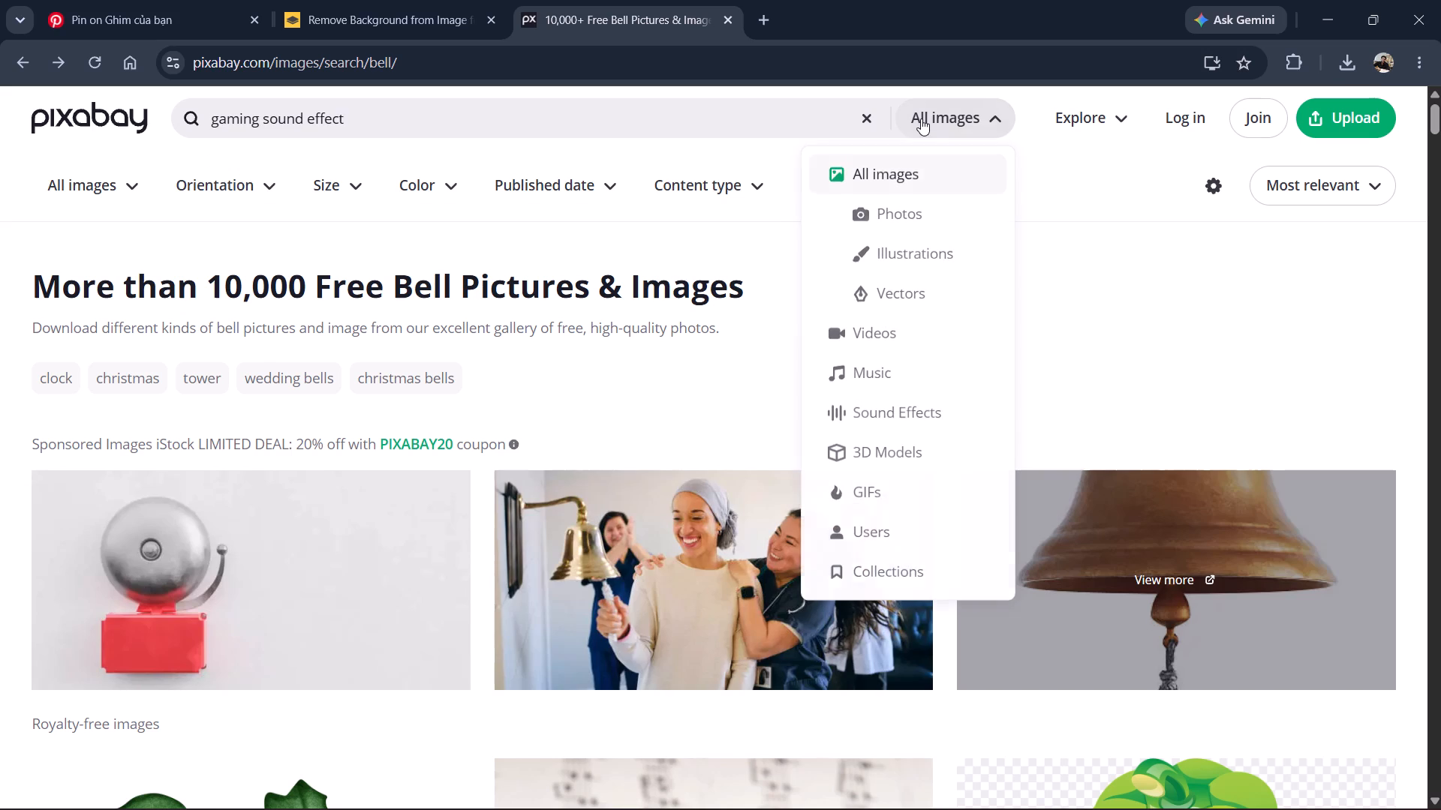
{"action": "left_click", "coordinate": [887, 401]}
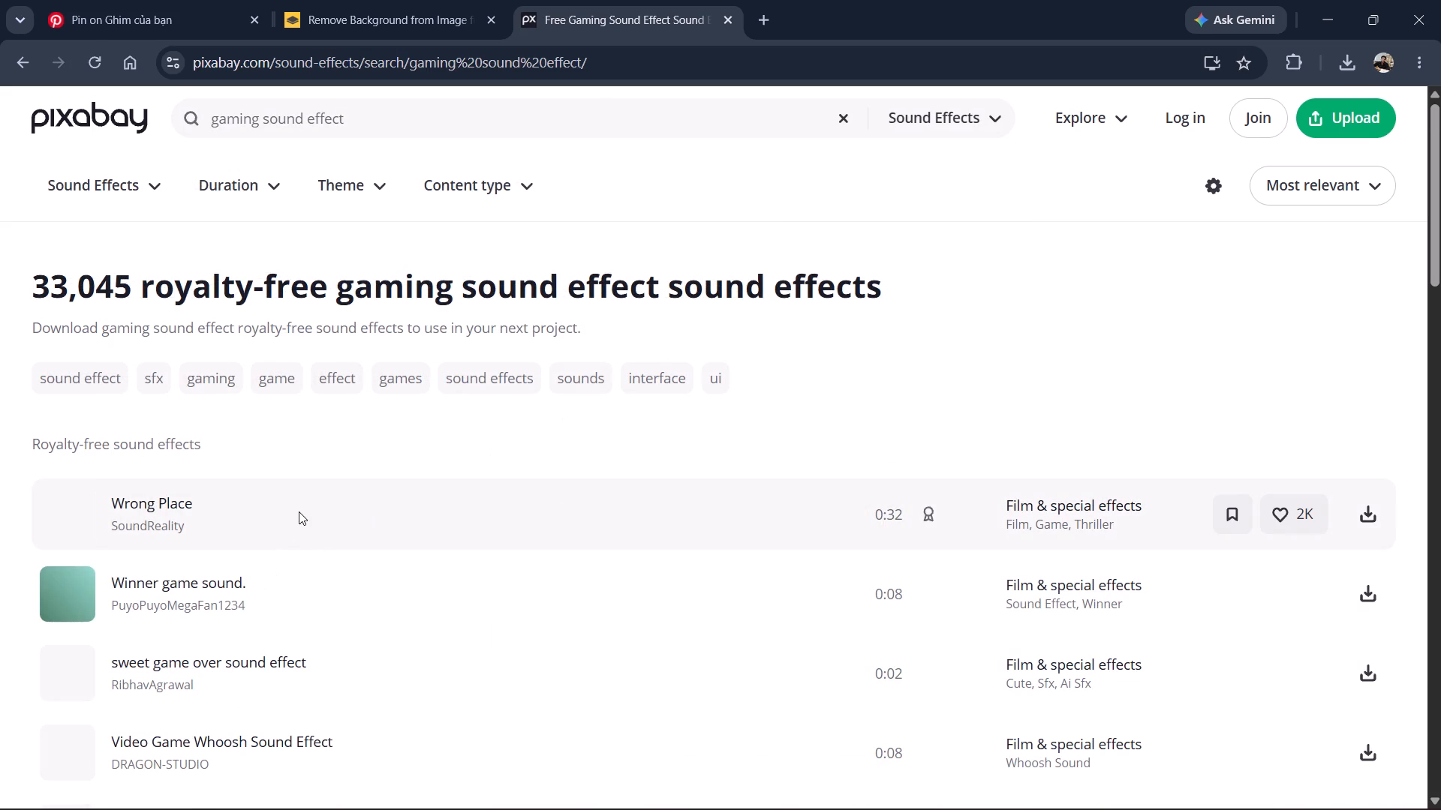
Preview Wrong Place, Winner game sound., sweet game over sound effect, Video Game Whoosh Sound Effect, UI Sound 70 and UI Sound 73.
{"action": "left_click", "coordinate": [299, 511]}
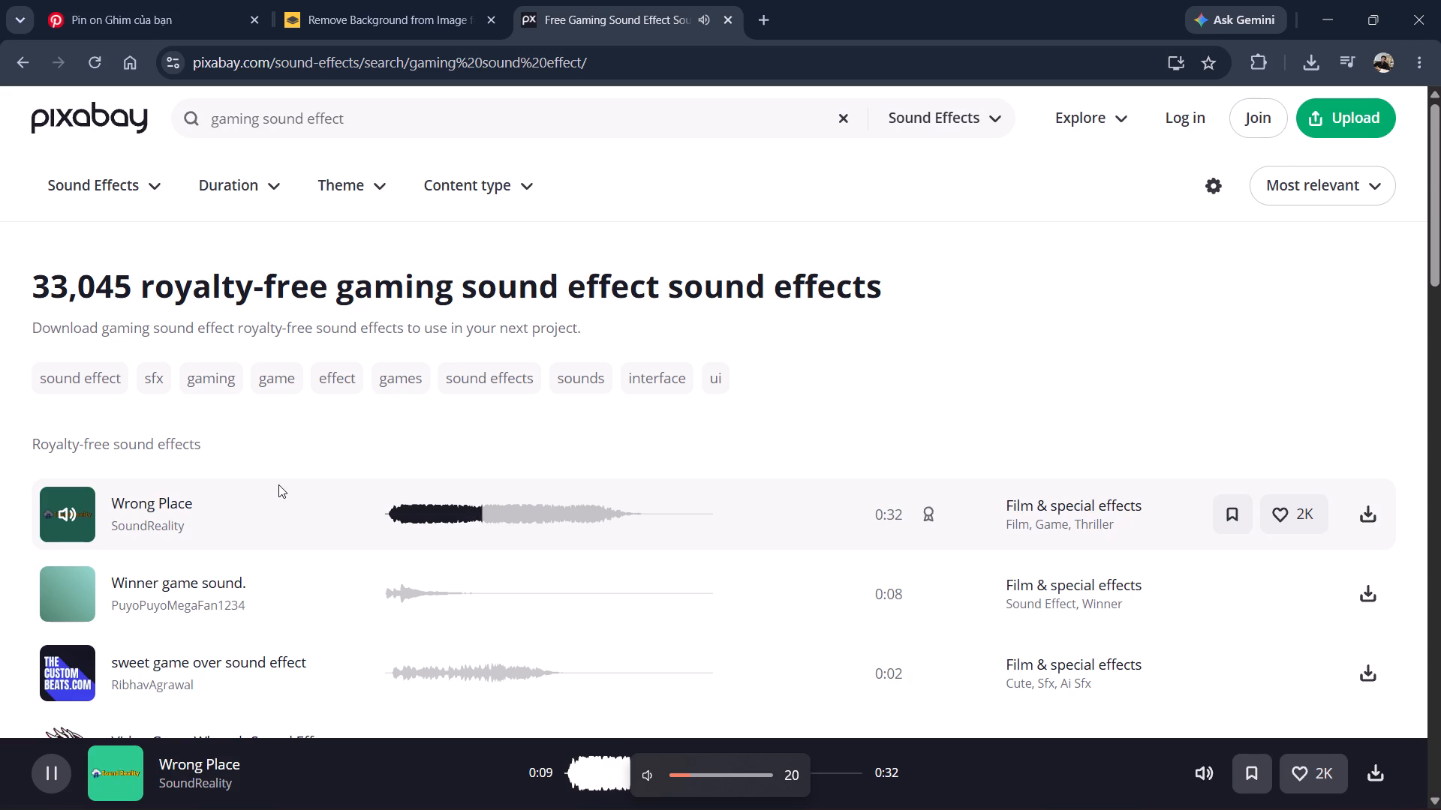
{"action": "left_click", "coordinate": [347, 579]}
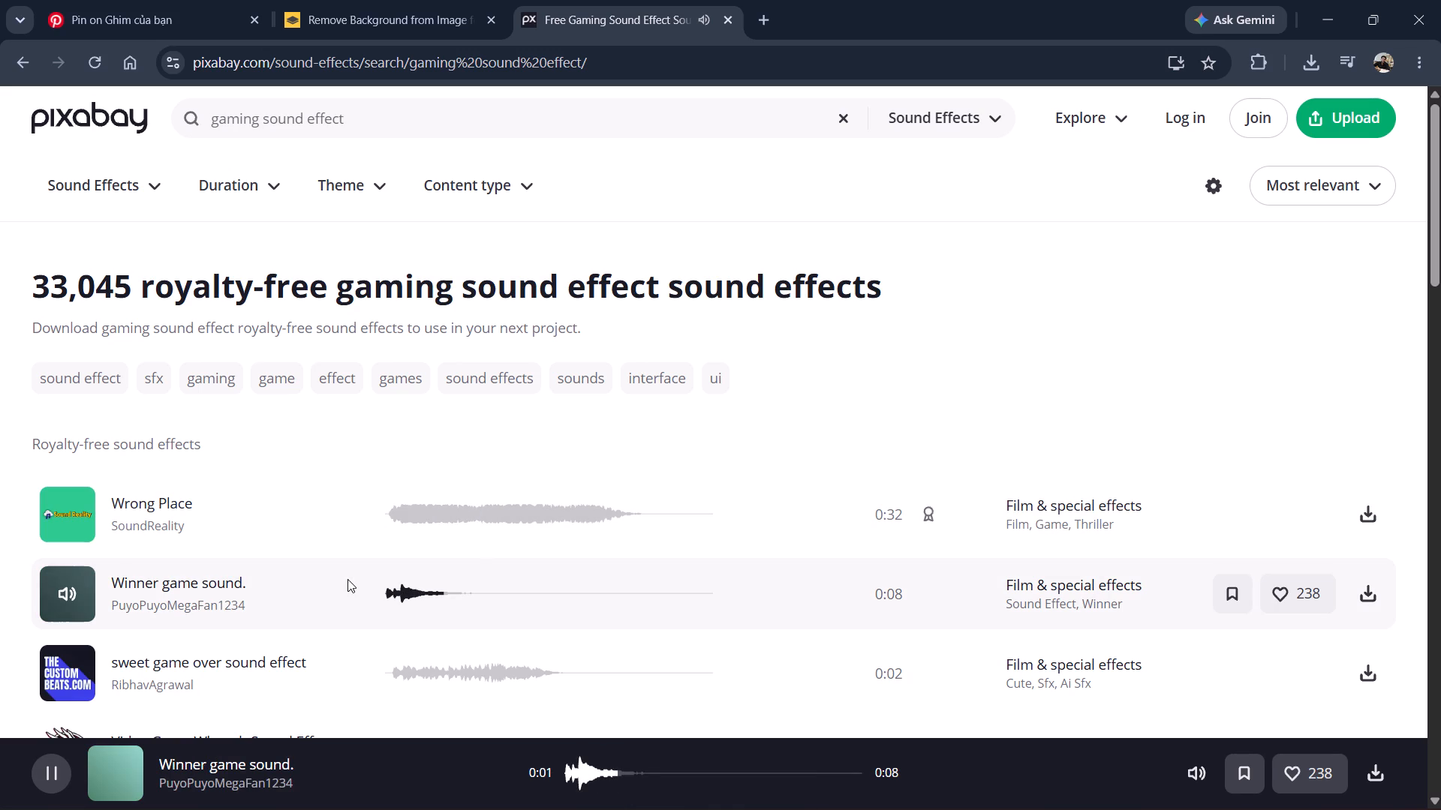
{"action": "left_click", "coordinate": [345, 681]}
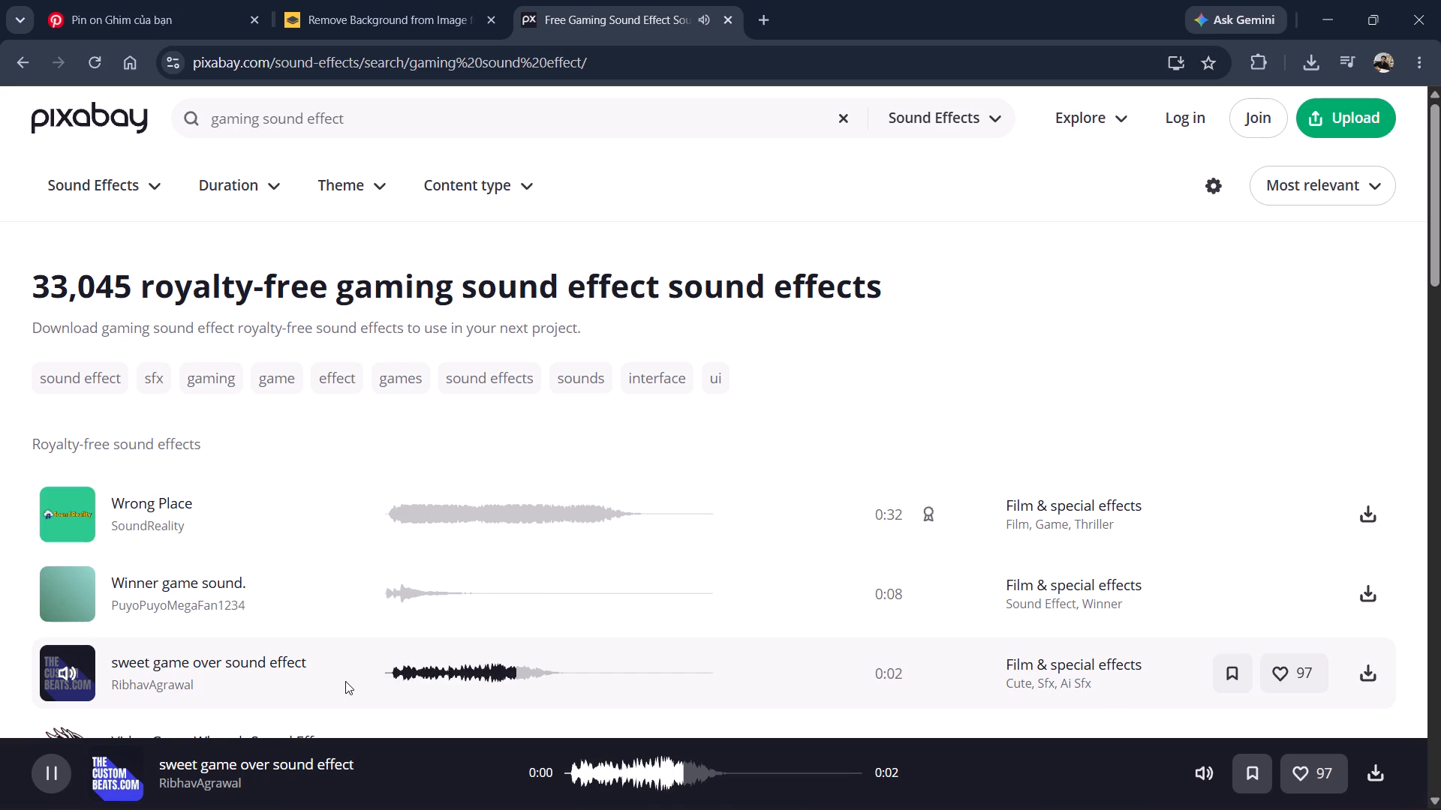
{"action": "scroll", "coordinate": [345, 681], "scroll_direction": "down", "scroll_amount": 1}
{"action": "left_click", "coordinate": [399, 709]}
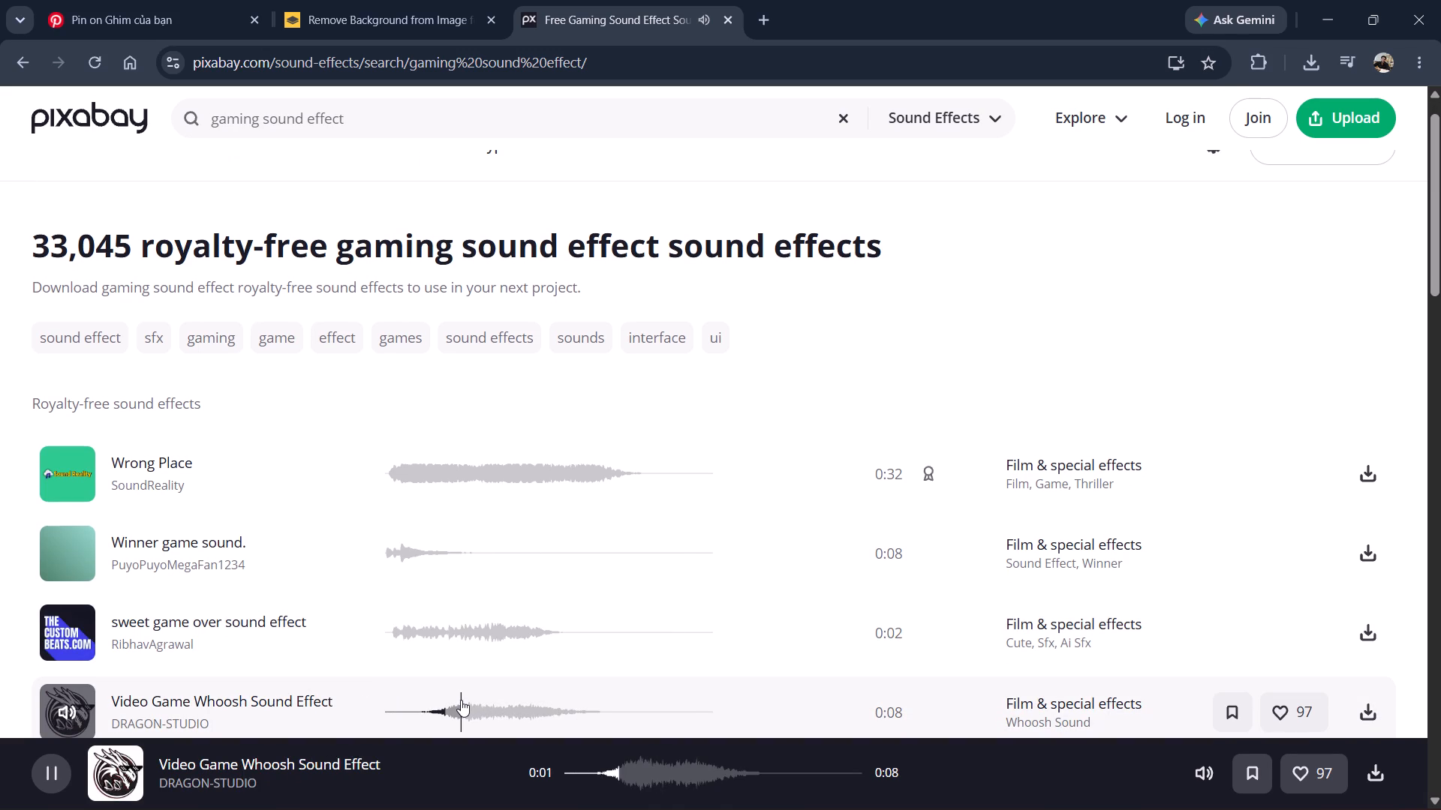
{"action": "scroll", "coordinate": [320, 529], "scroll_direction": "down", "scroll_amount": 1}
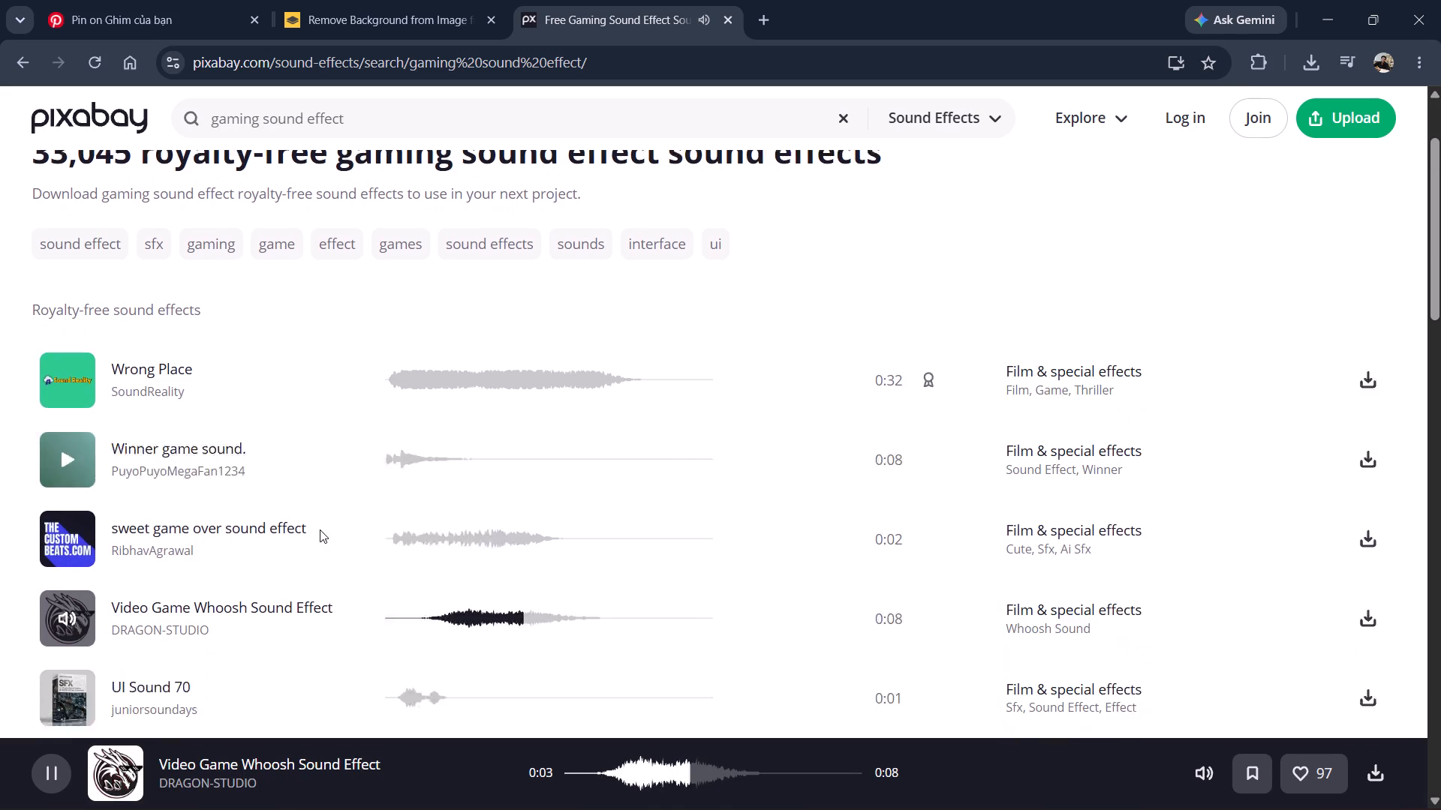
{"action": "scroll", "coordinate": [320, 529], "scroll_direction": "down", "scroll_amount": 1}
{"action": "left_click", "coordinate": [344, 631]}
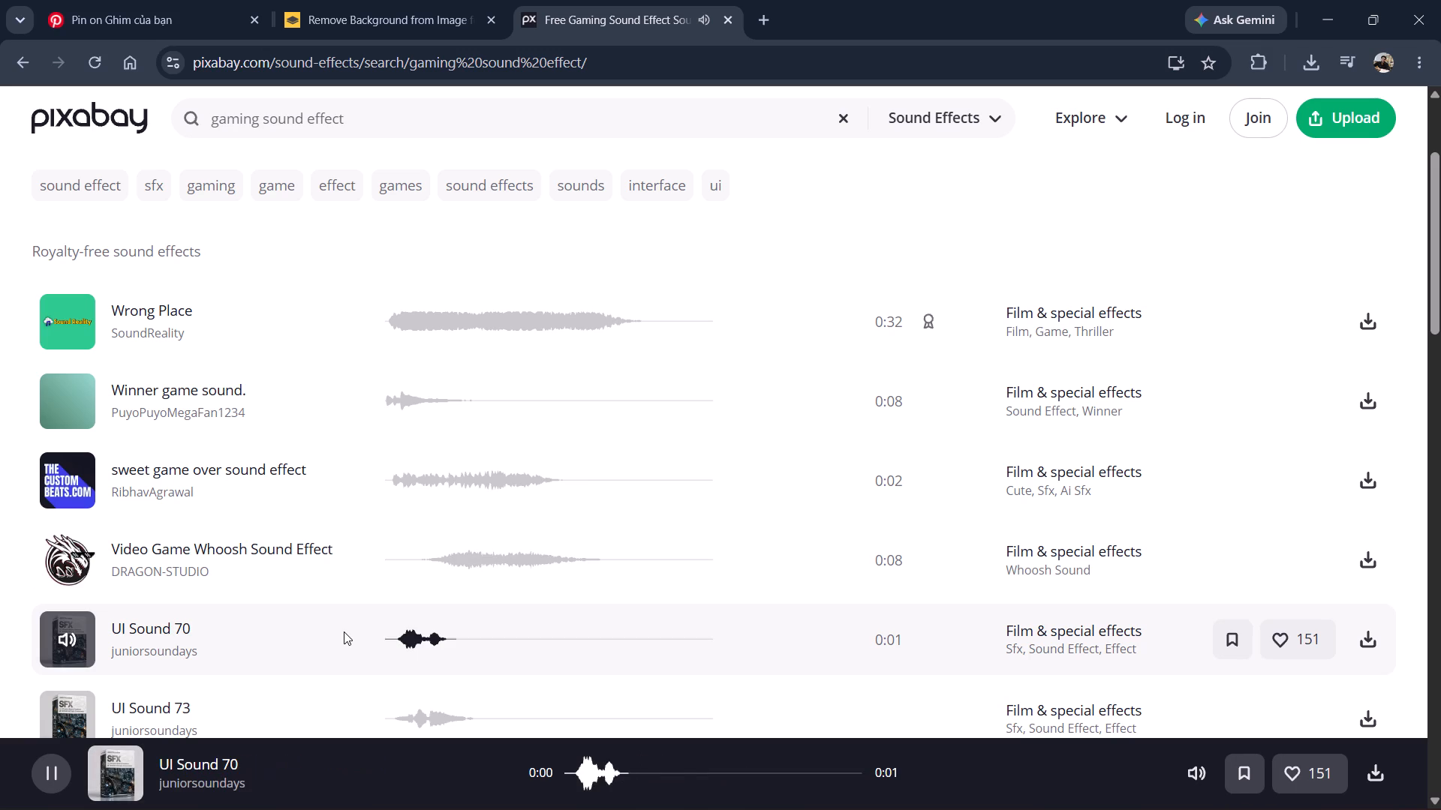
{"action": "left_click", "coordinate": [399, 716]}
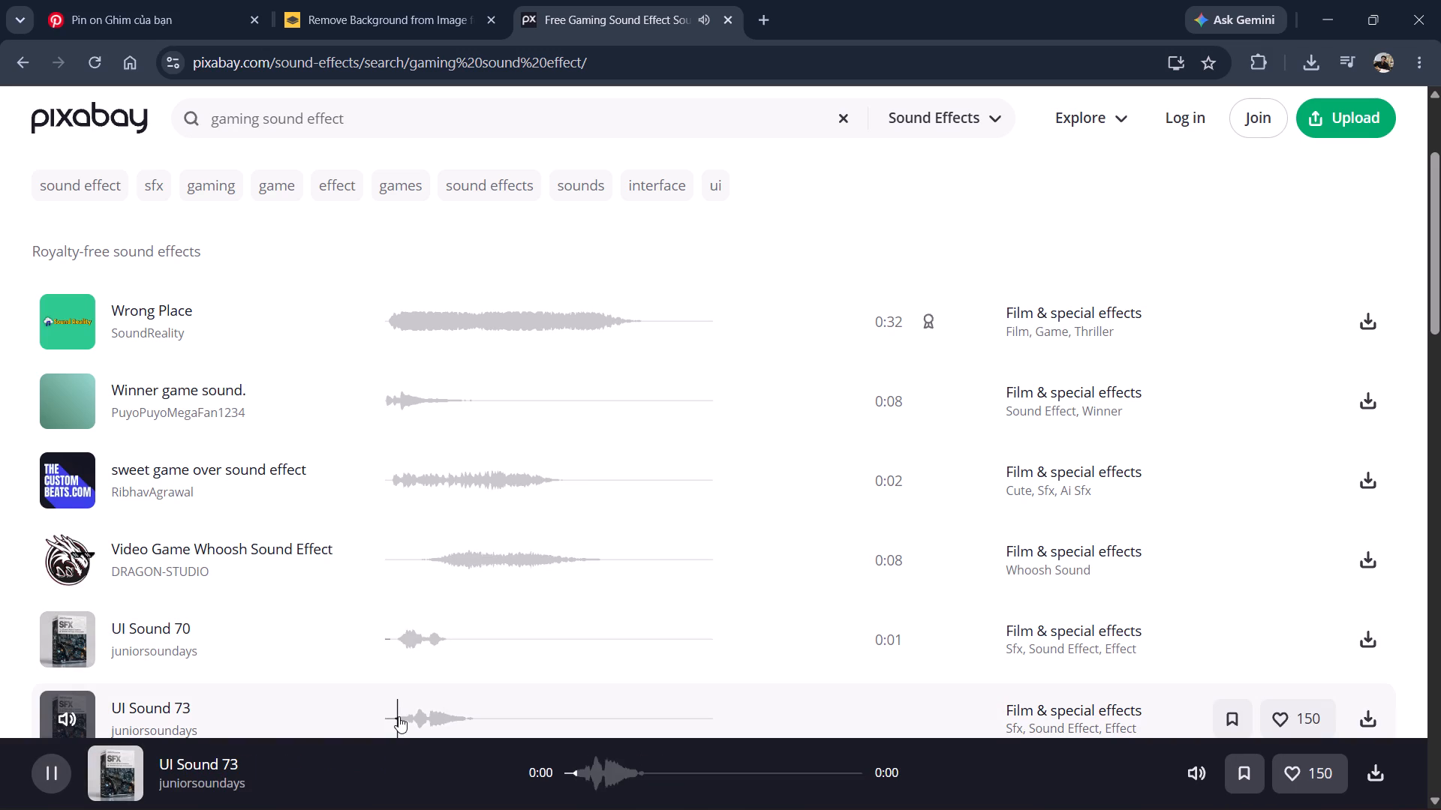
Preview the Button sound, and replay Wrong Place and sweet game over sound effect for comparison.
{"action": "scroll", "coordinate": [399, 716], "scroll_direction": "down", "scroll_amount": 2}
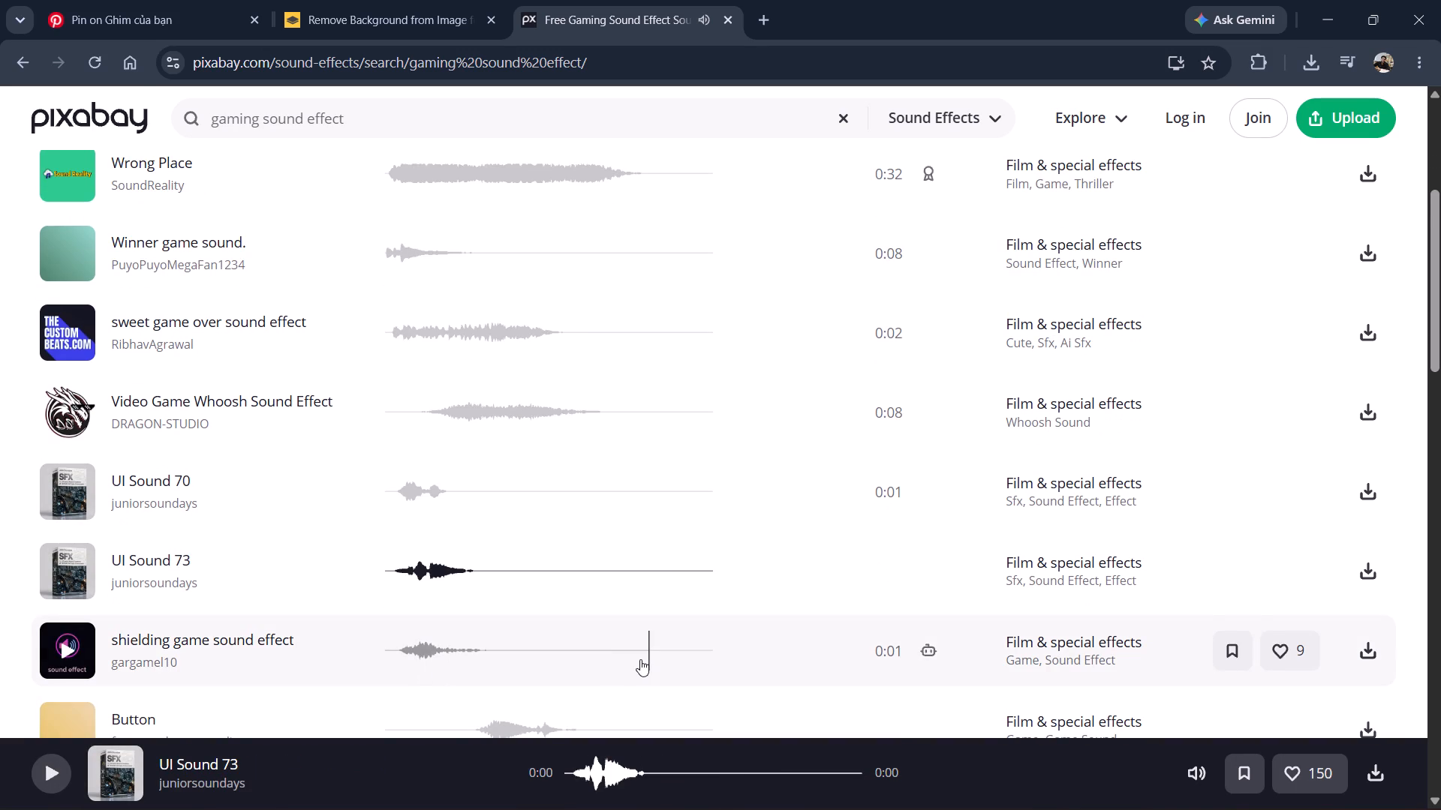
{"action": "scroll", "coordinate": [640, 659], "scroll_direction": "down", "scroll_amount": 1}
{"action": "left_click", "coordinate": [640, 659]}
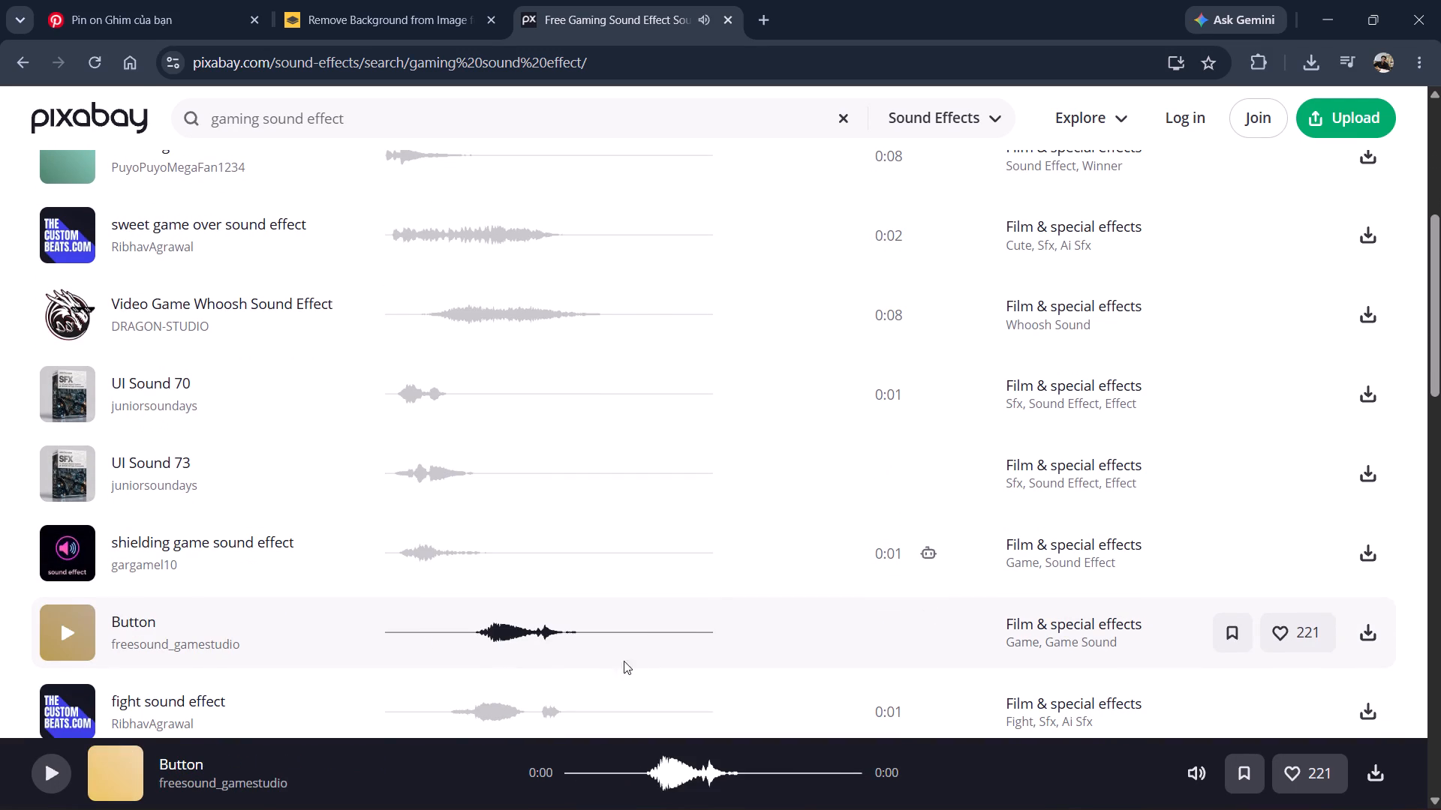
{"action": "scroll", "coordinate": [546, 467], "scroll_direction": "up", "scroll_amount": 4}
{"action": "left_click", "coordinate": [518, 501]}
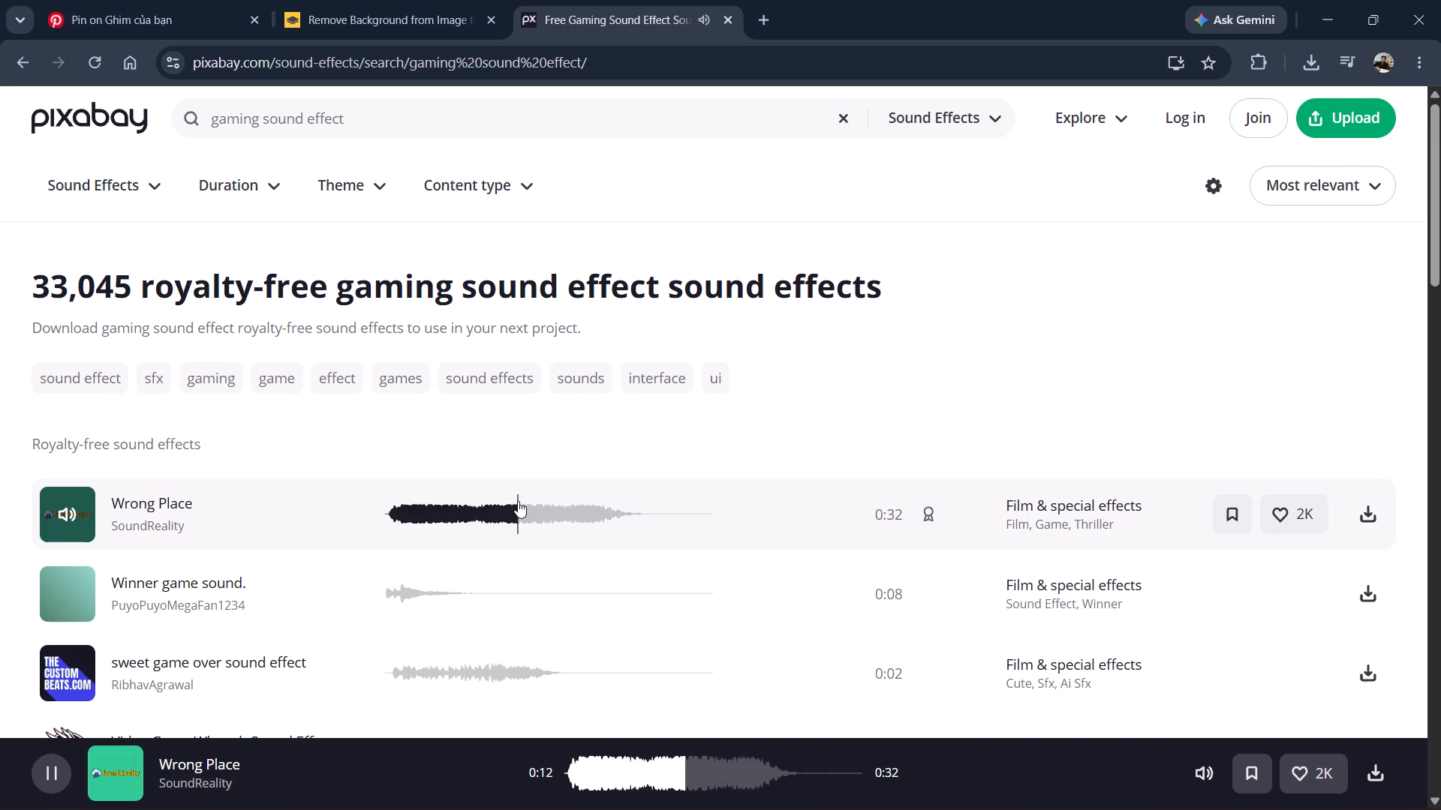
{"action": "left_click", "coordinate": [415, 663]}
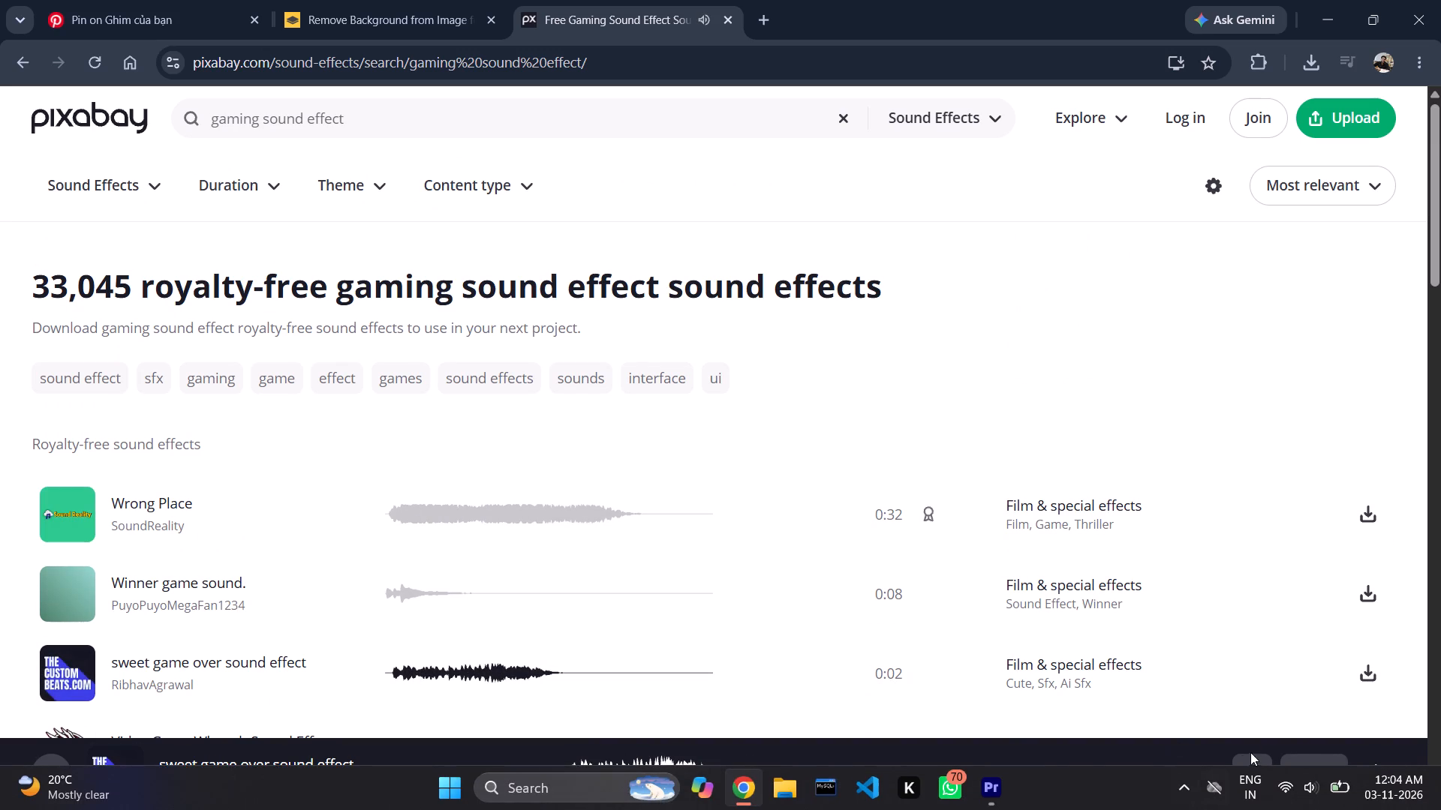
Preview Explosion Sound effect 4, Level Up Sound, funny sound effect compilation, UI Sound 22 and Level Complete further down the results.
{"action": "scroll", "coordinate": [609, 602], "scroll_direction": "down", "scroll_amount": 2}
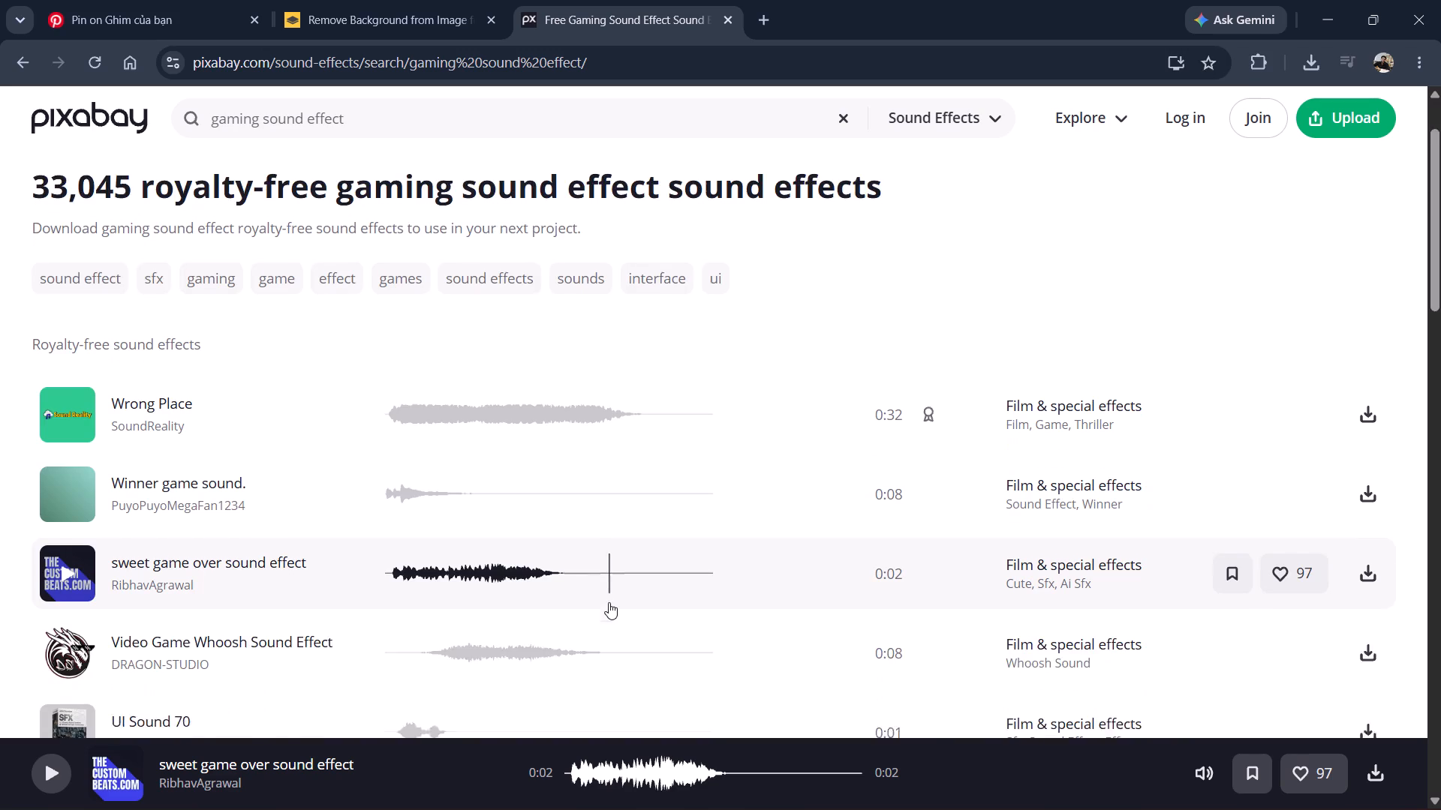
{"action": "scroll", "coordinate": [609, 602], "scroll_direction": "down", "scroll_amount": 7}
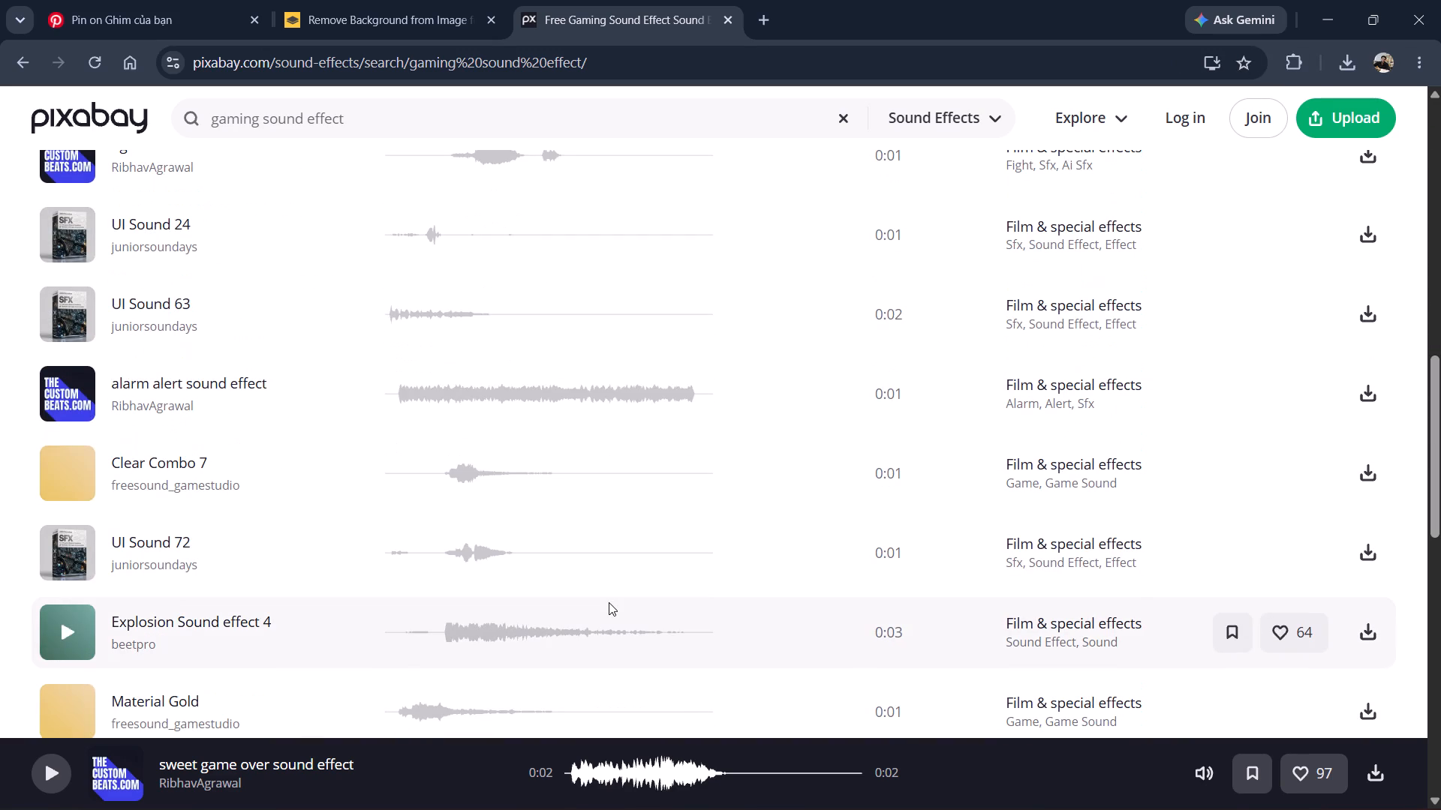
{"action": "left_click", "coordinate": [400, 619]}
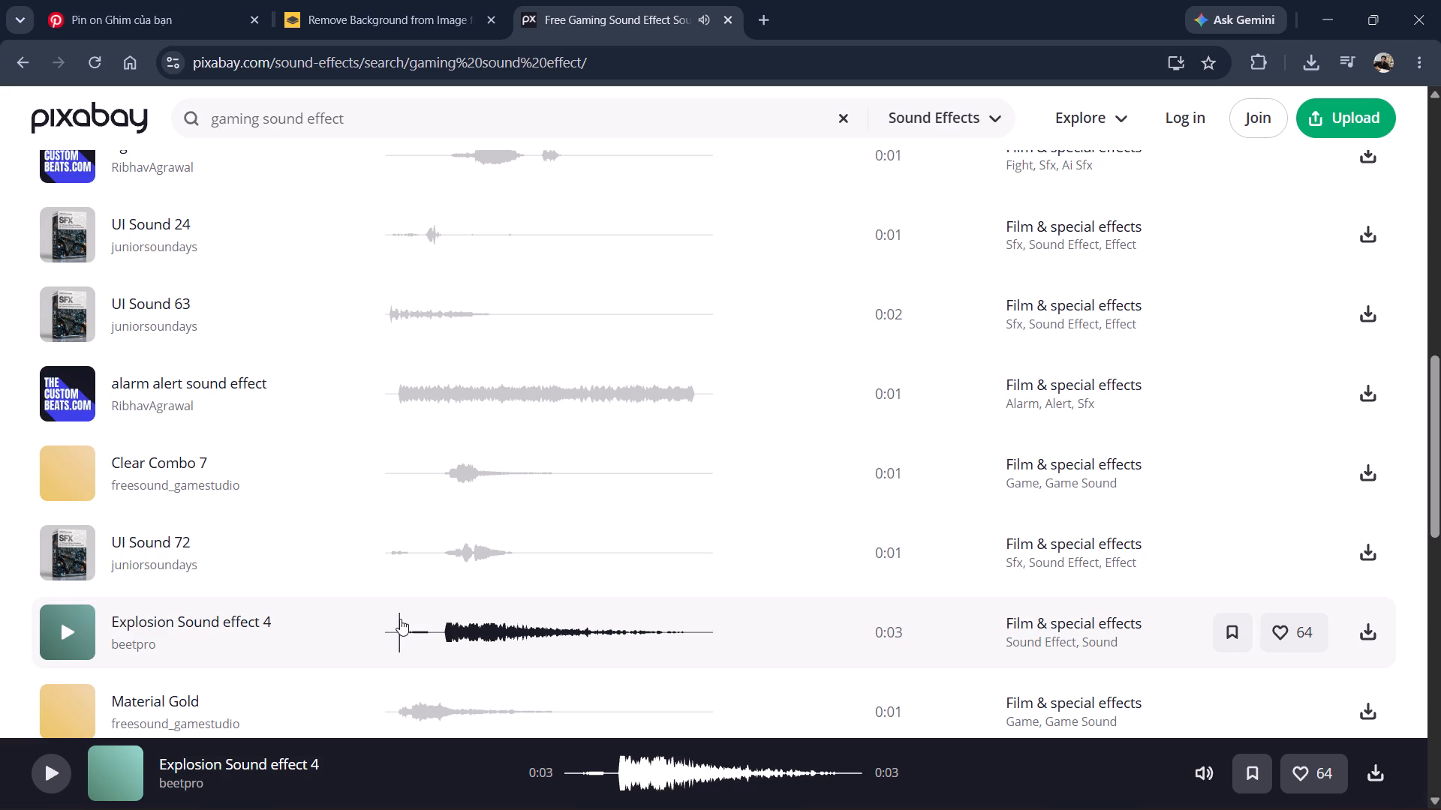
{"action": "scroll", "coordinate": [400, 619], "scroll_direction": "down", "scroll_amount": 4}
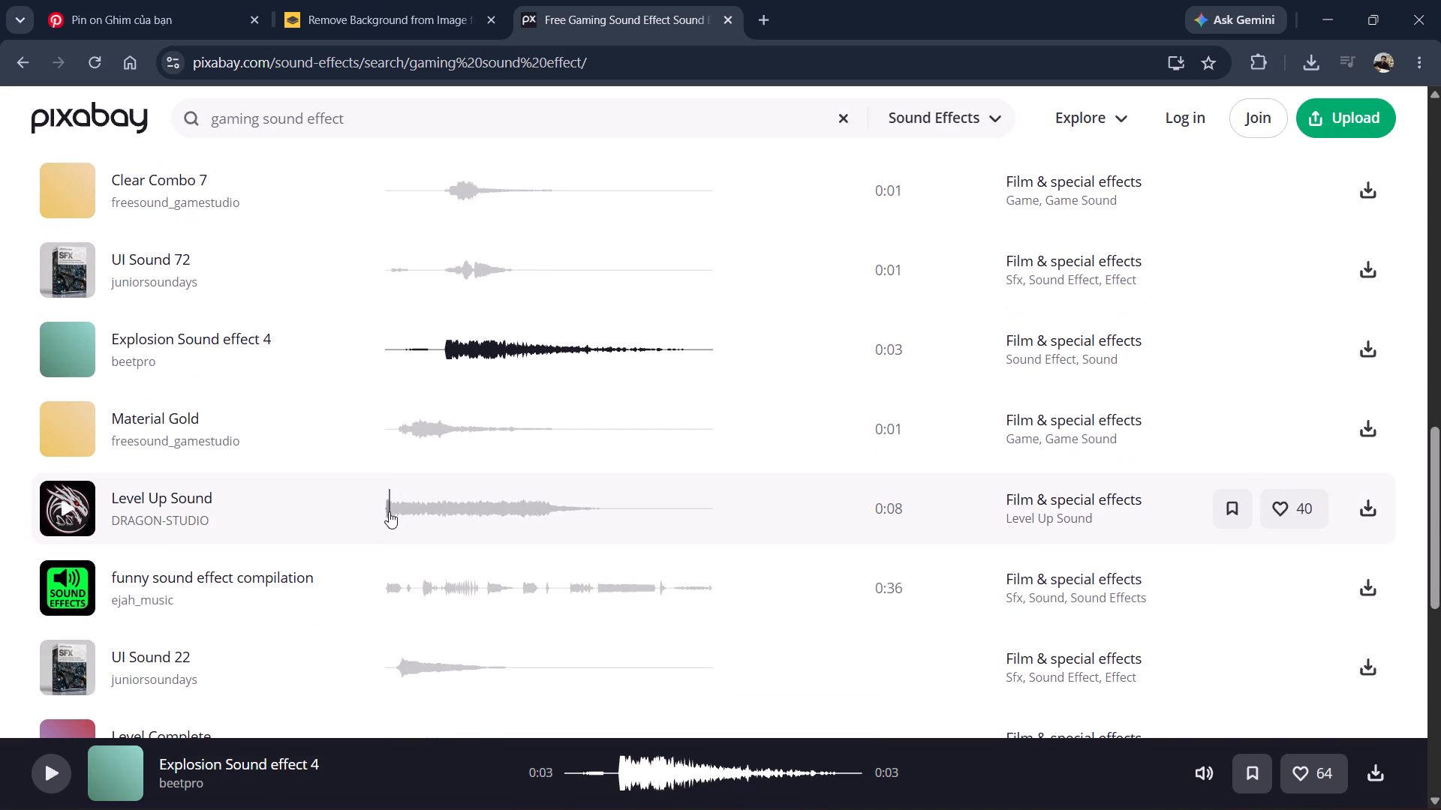
{"action": "left_click", "coordinate": [388, 511]}
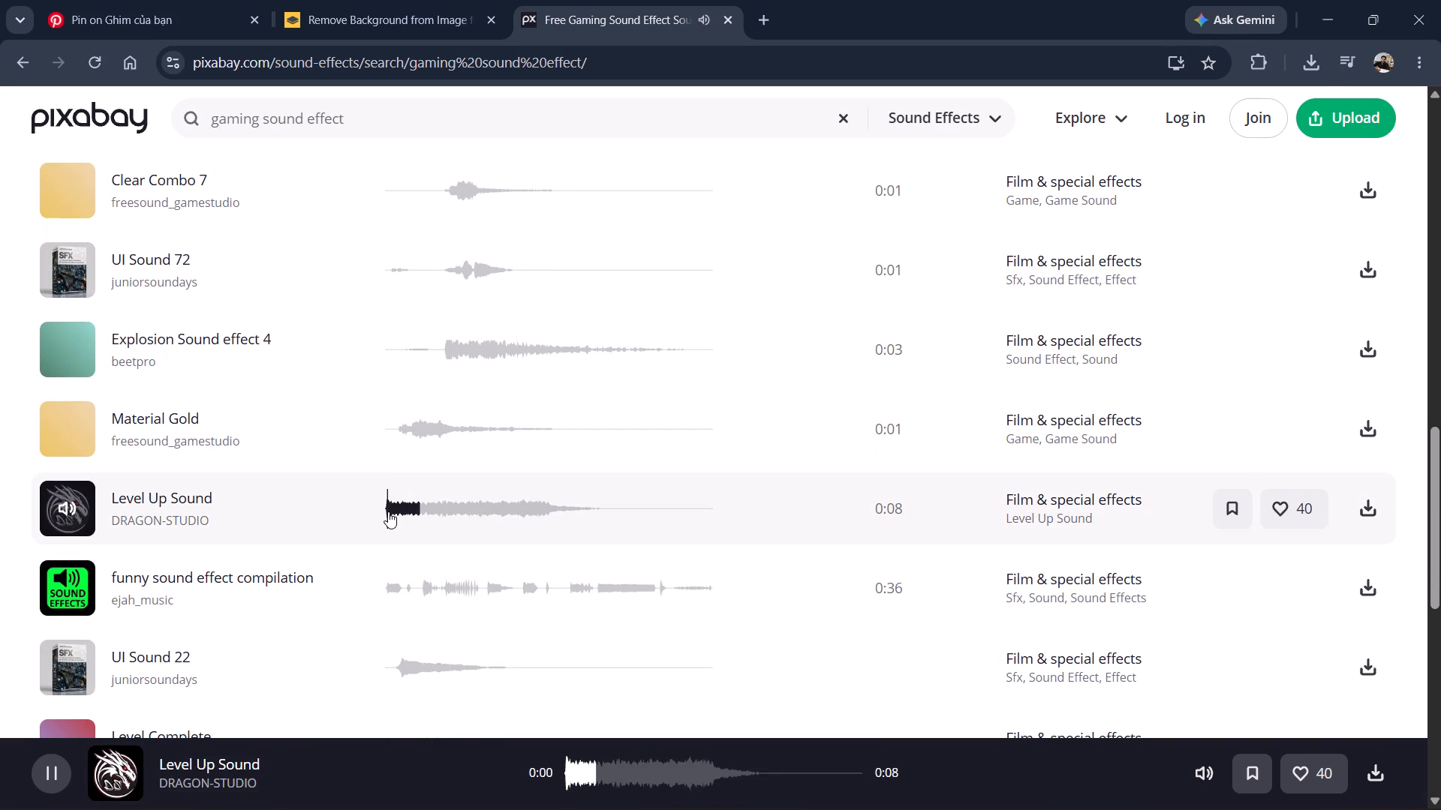
{"action": "left_click", "coordinate": [393, 587]}
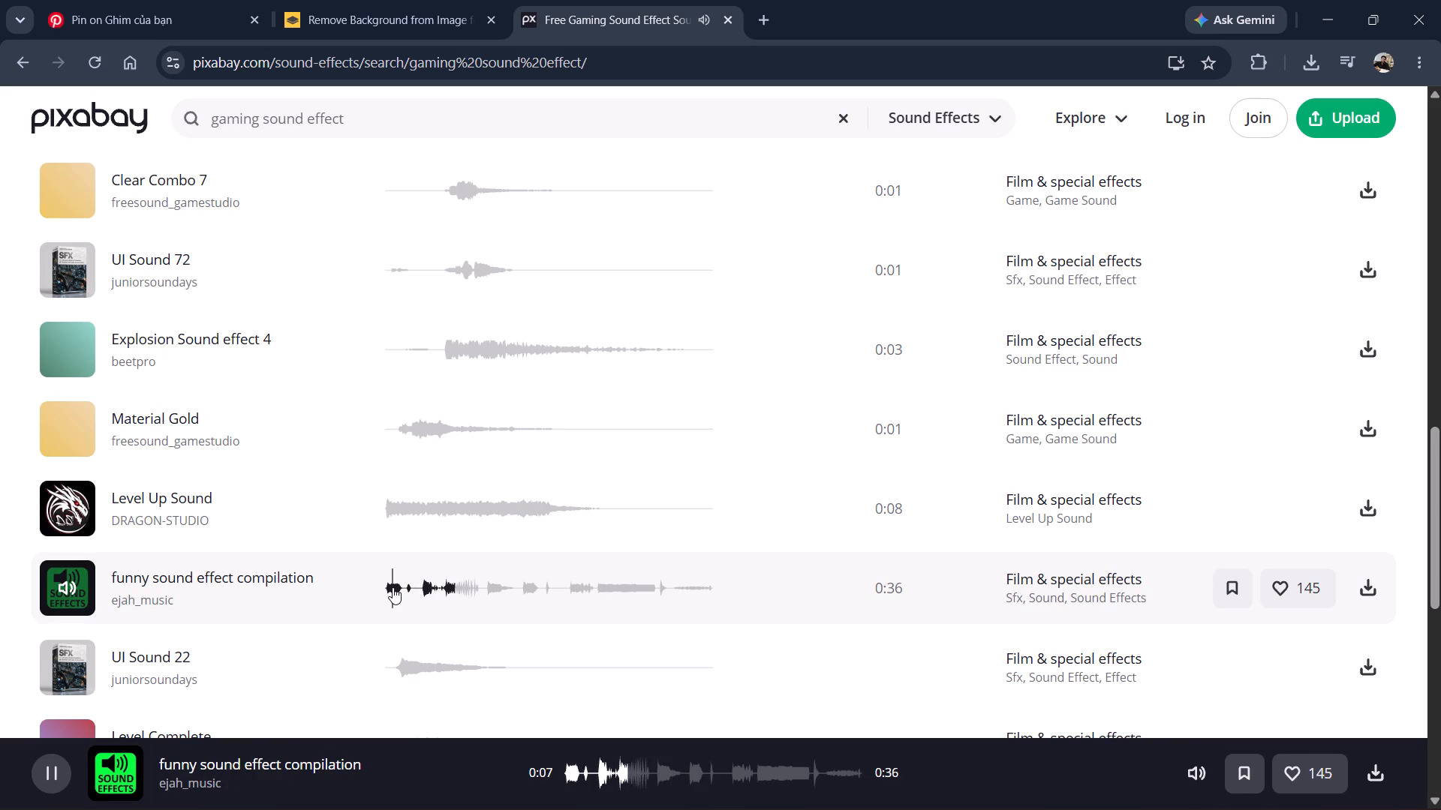
{"action": "scroll", "coordinate": [393, 587], "scroll_direction": "down", "scroll_amount": 1}
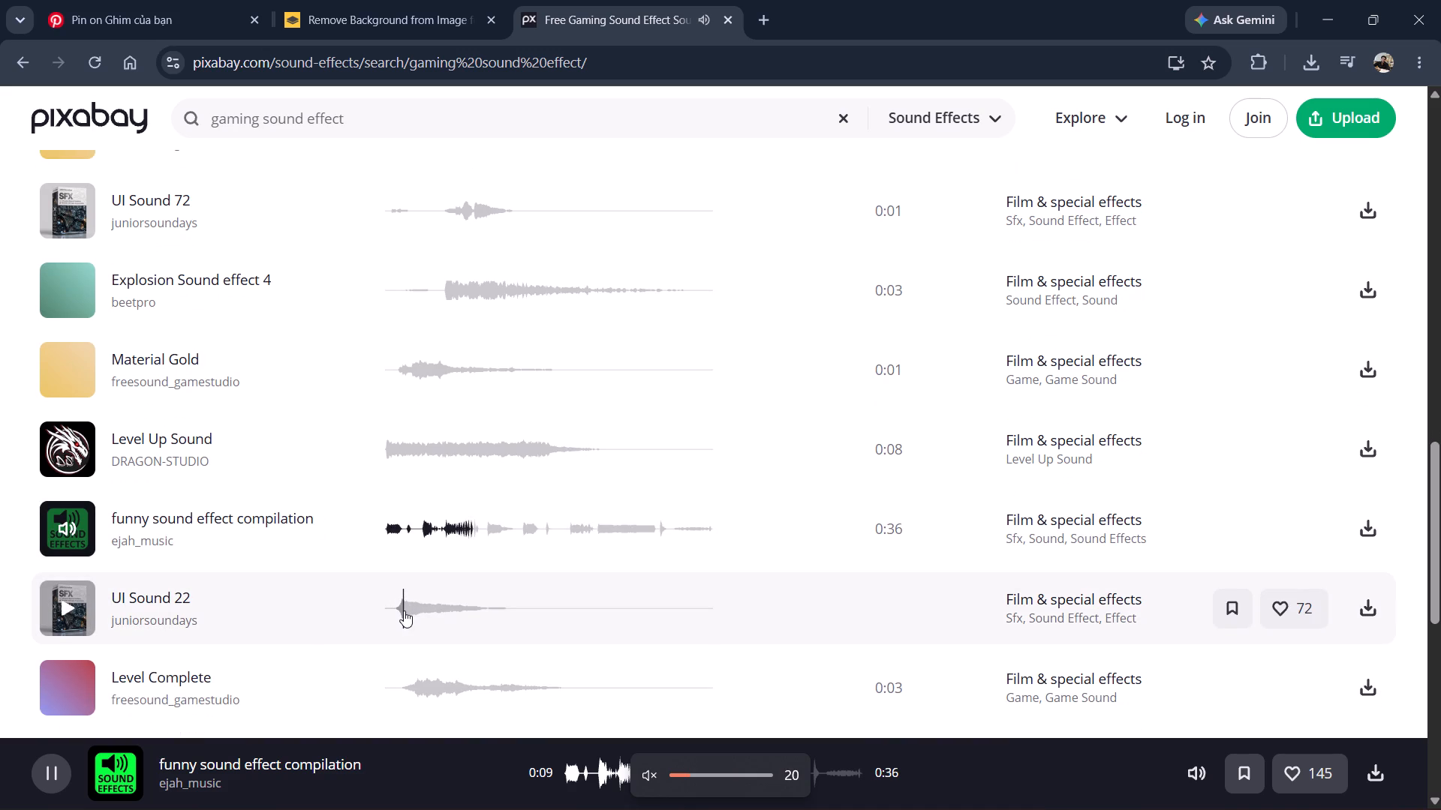
{"action": "left_click", "coordinate": [404, 610]}
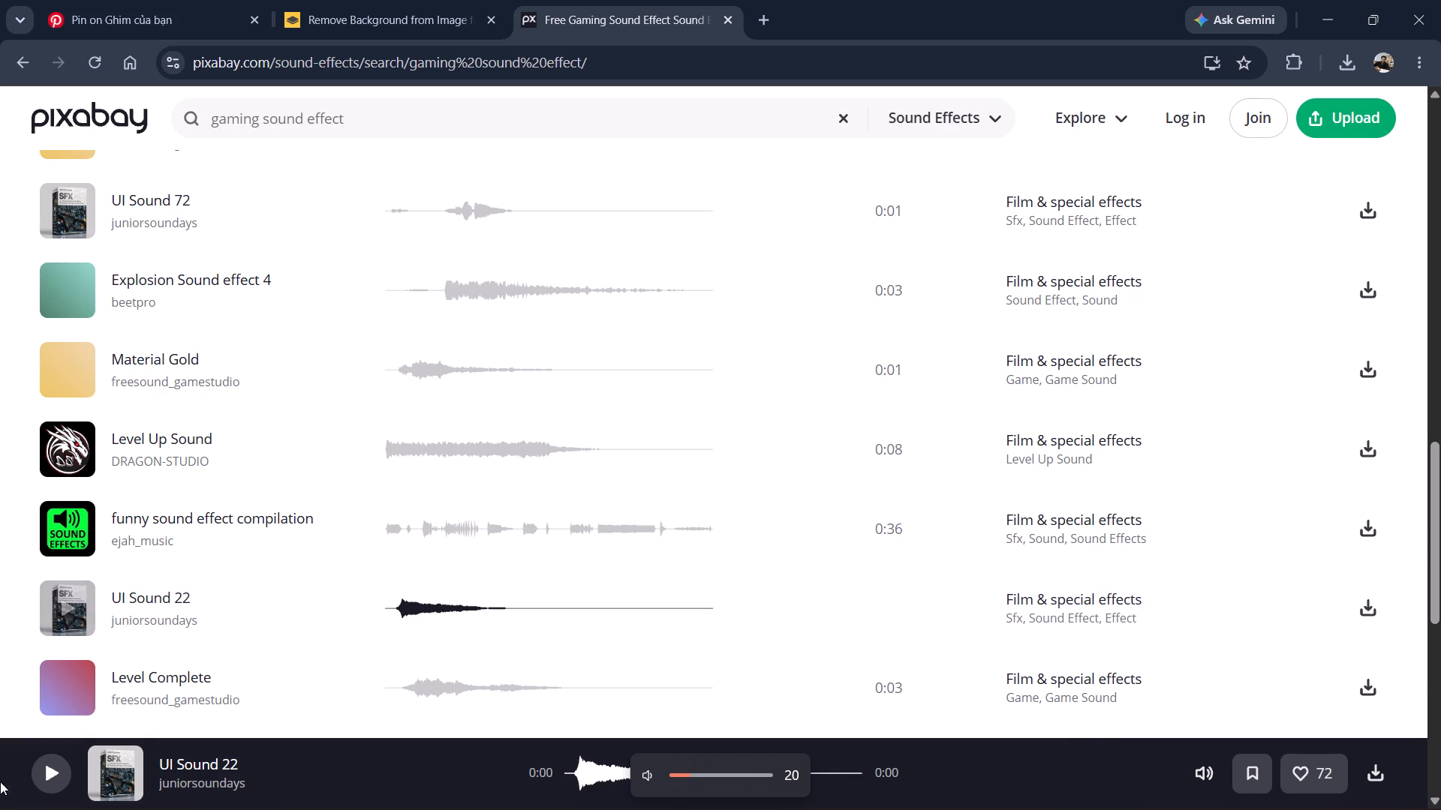
{"action": "left_click", "coordinate": [56, 760]}
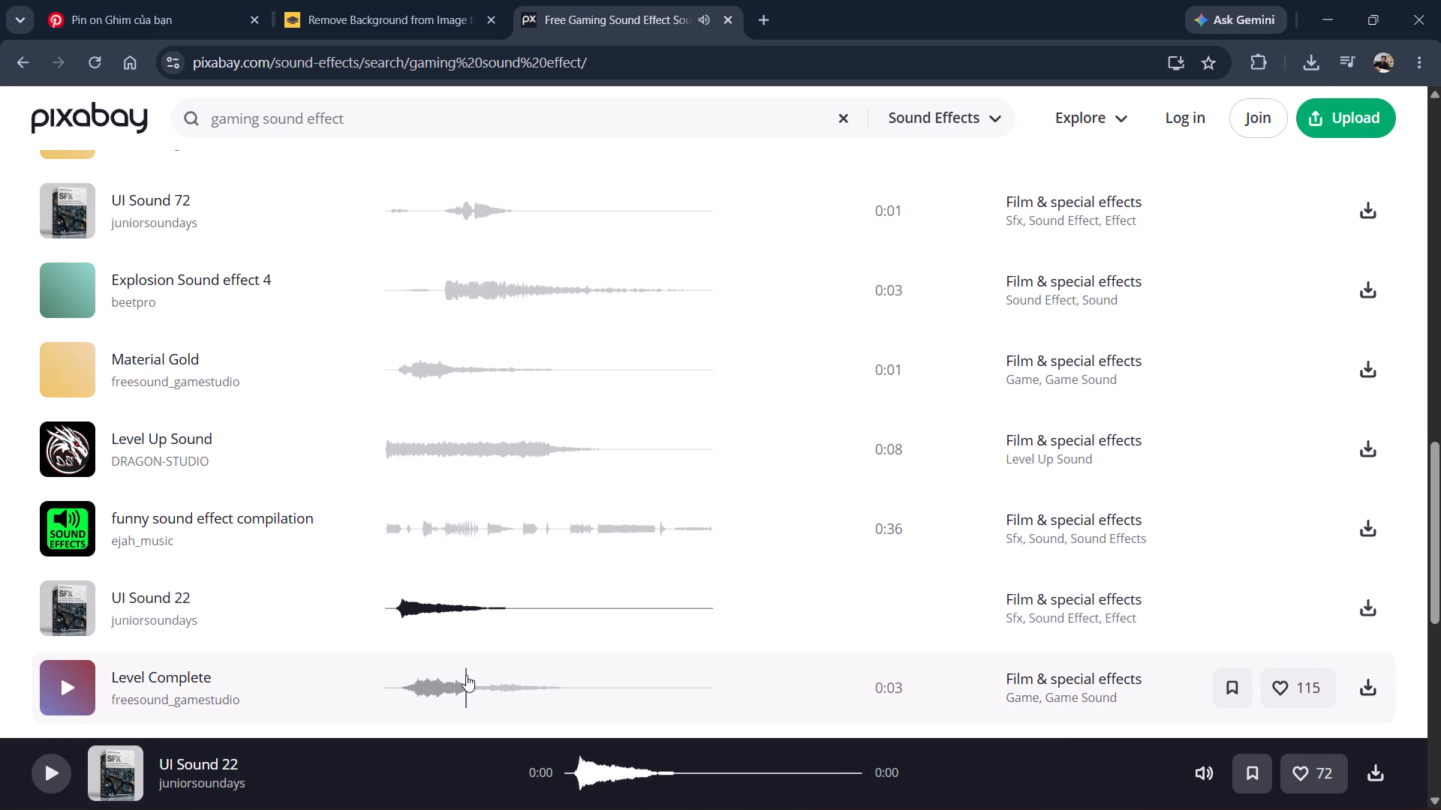
{"action": "left_click", "coordinate": [467, 699]}
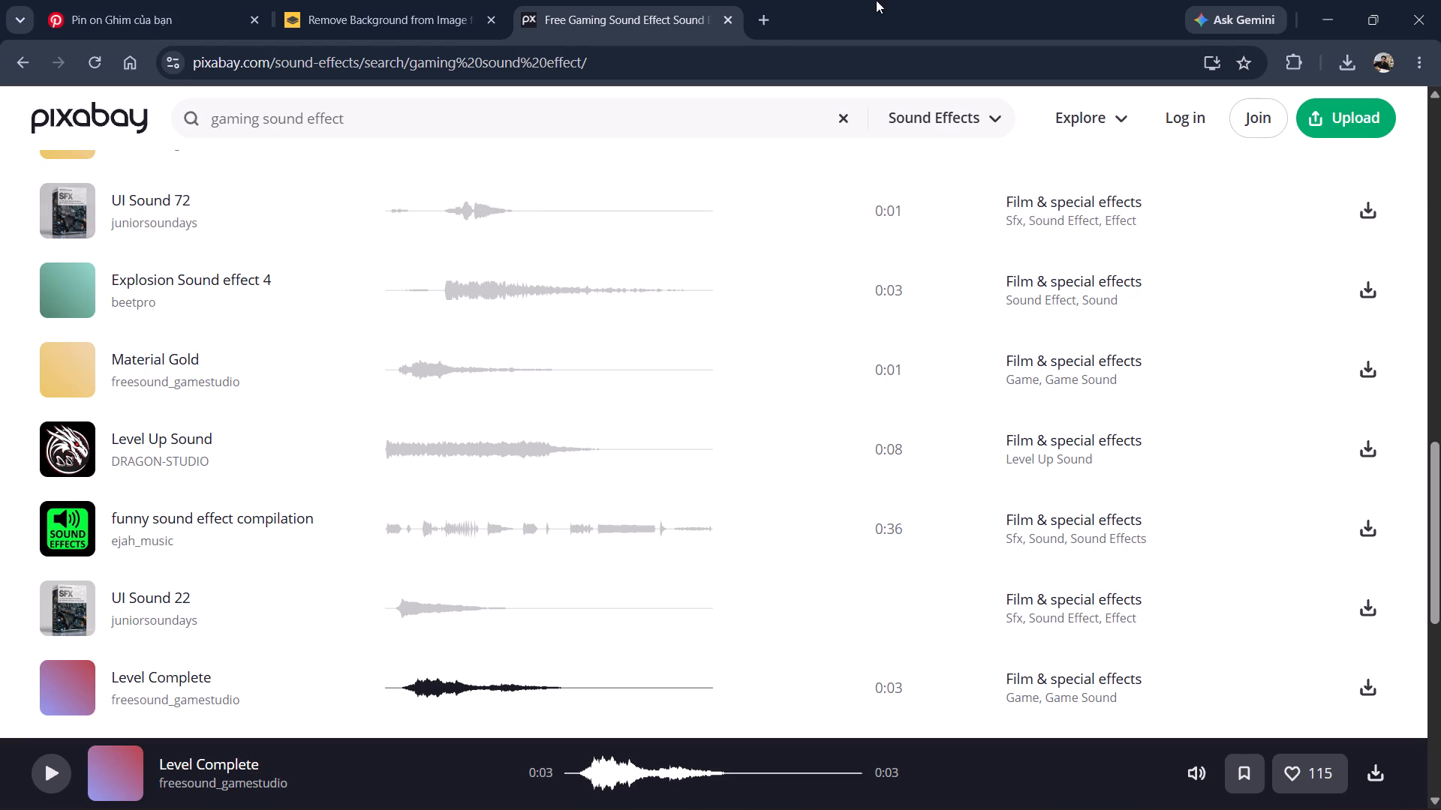
Search Google for "myinstants" in a new browser tab.
{"action": "left_click", "coordinate": [772, 19]}
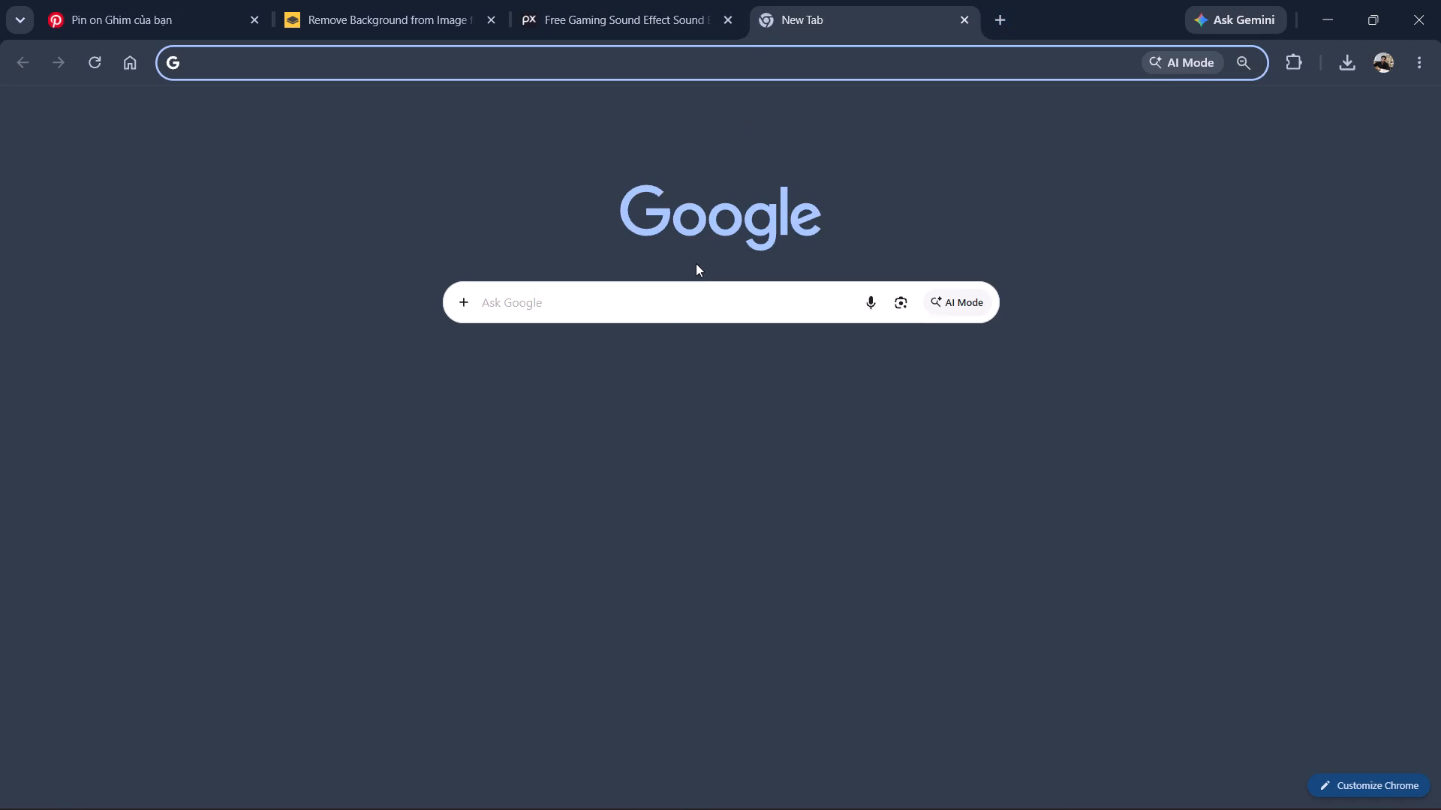
{"action": "left_click", "coordinate": [693, 294]}
{"action": "type", "text": "myinst"}
{"action": "type", "text": "abts"}
{"action": "key", "text": "BackSpace"}
{"action": "key", "text": "BackSpace"}
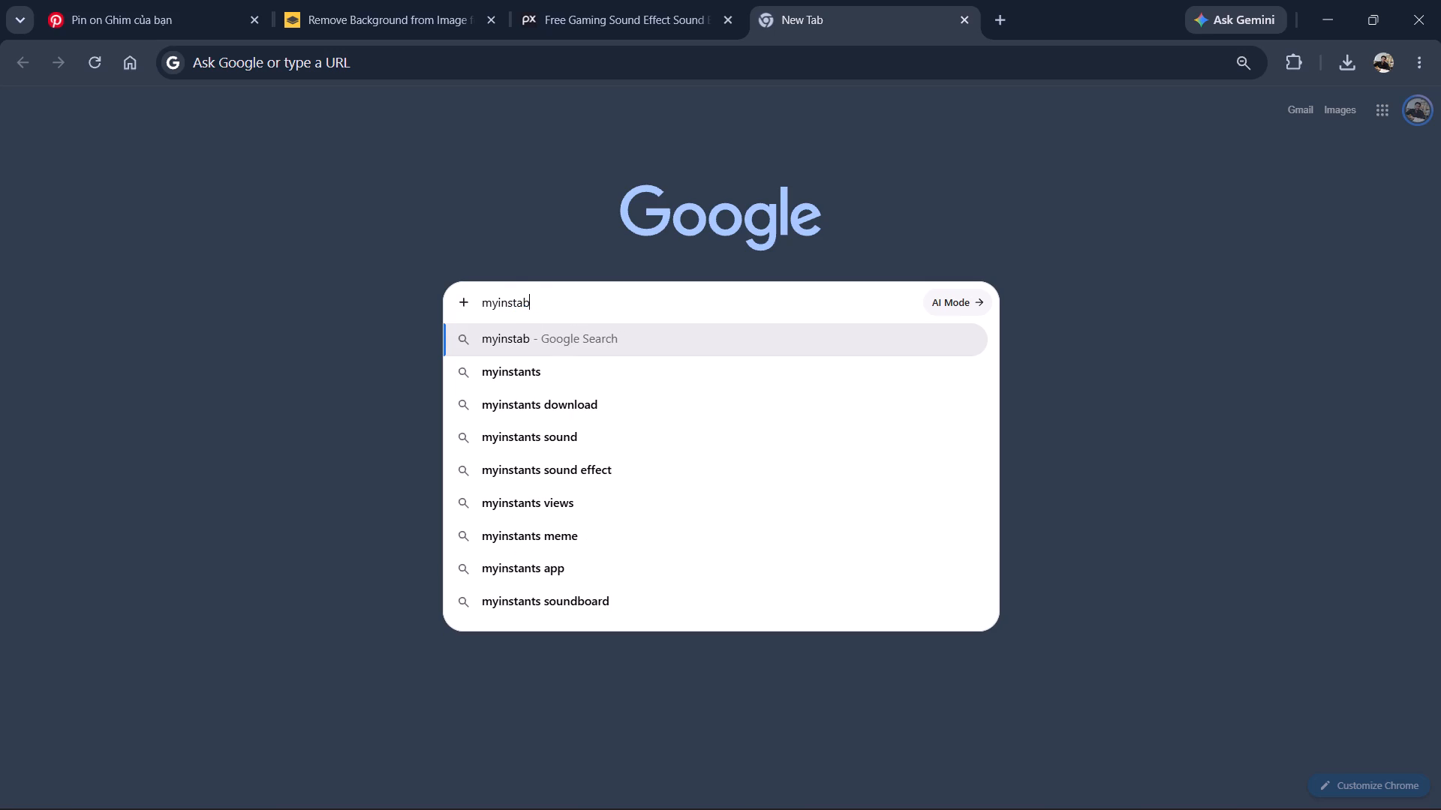
{"action": "key", "text": "BackSpace"}
{"action": "type", "text": "nts"}
{"action": "key", "text": "Return"}
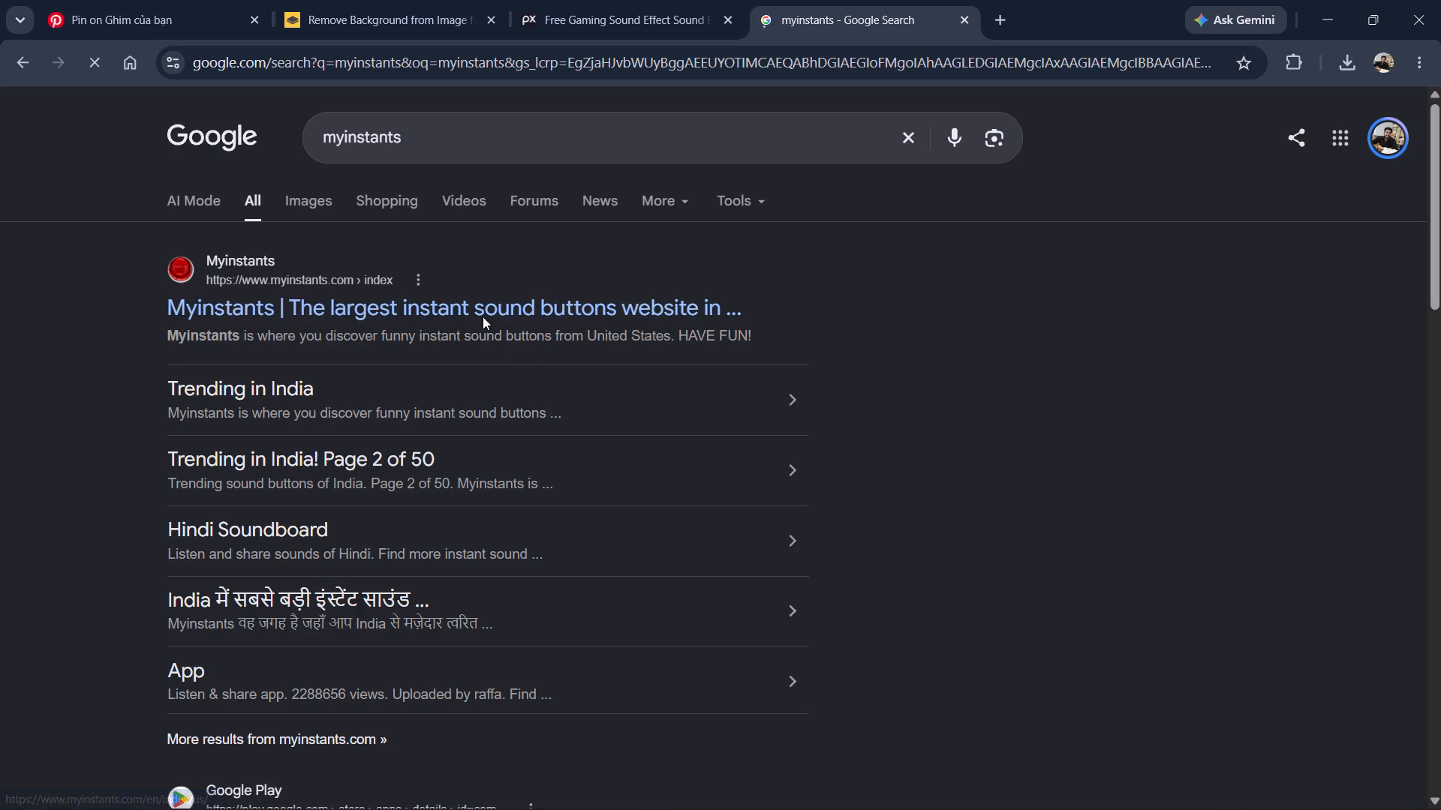
Open the Myinstants site and preview trending buttons: VINE BOOM SOUND, FAAAH, Fart, Anime Wow, Among Us role reveal sound, Fahhh and Chicken on tree screaming.
{"action": "left_click", "coordinate": [477, 312]}
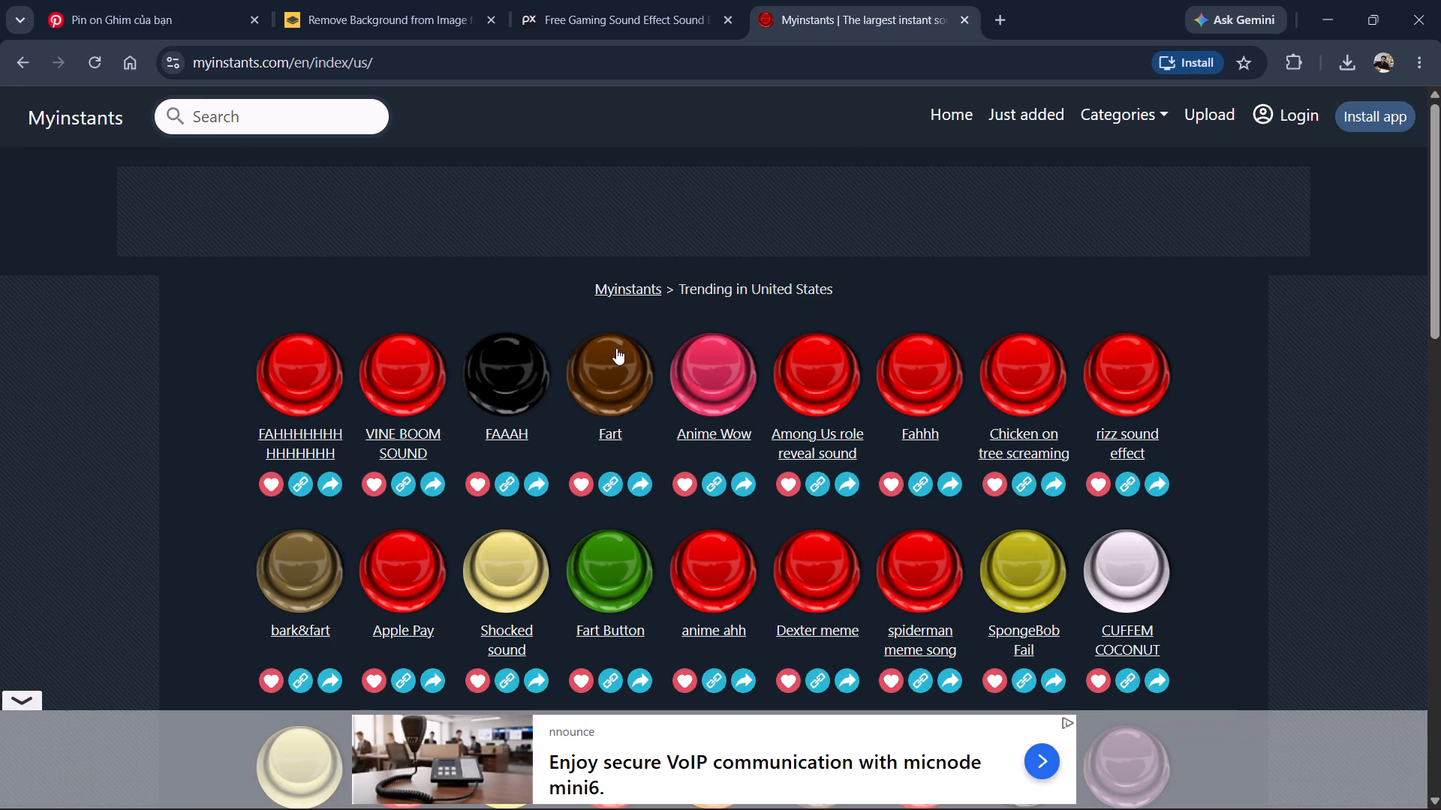
{"action": "left_click", "coordinate": [398, 369]}
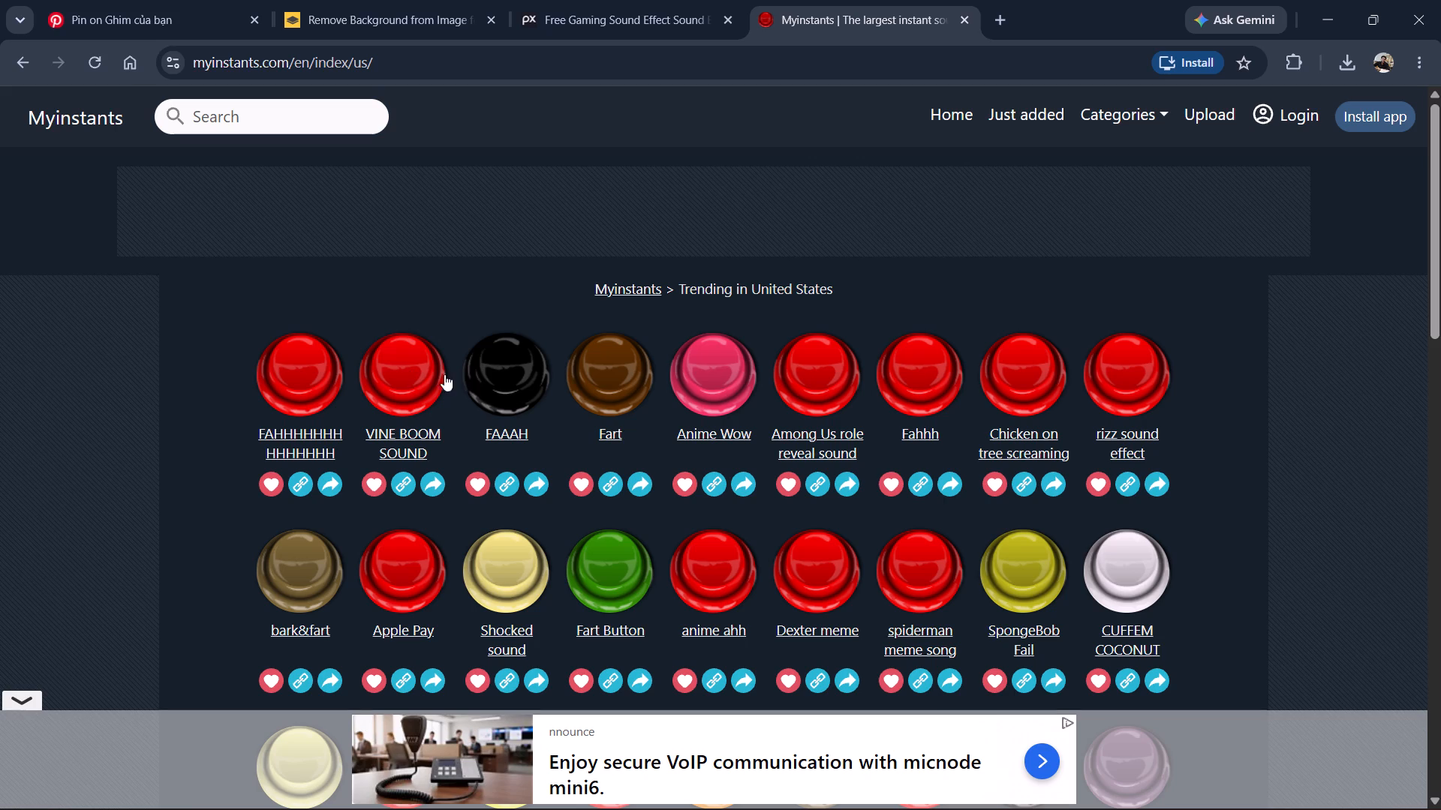
{"action": "left_click", "coordinate": [485, 376]}
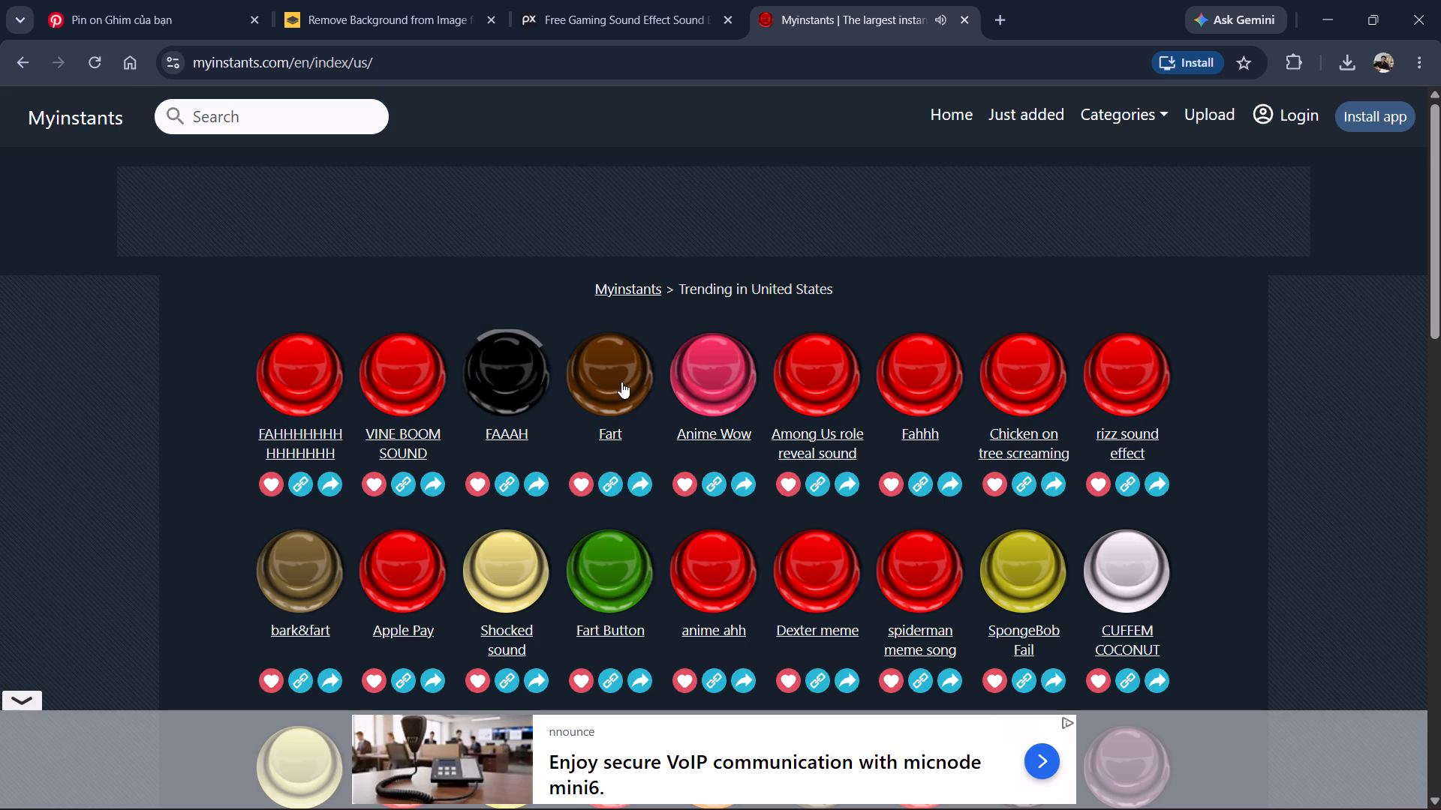
{"action": "left_click", "coordinate": [621, 382]}
{"action": "left_click", "coordinate": [714, 402]}
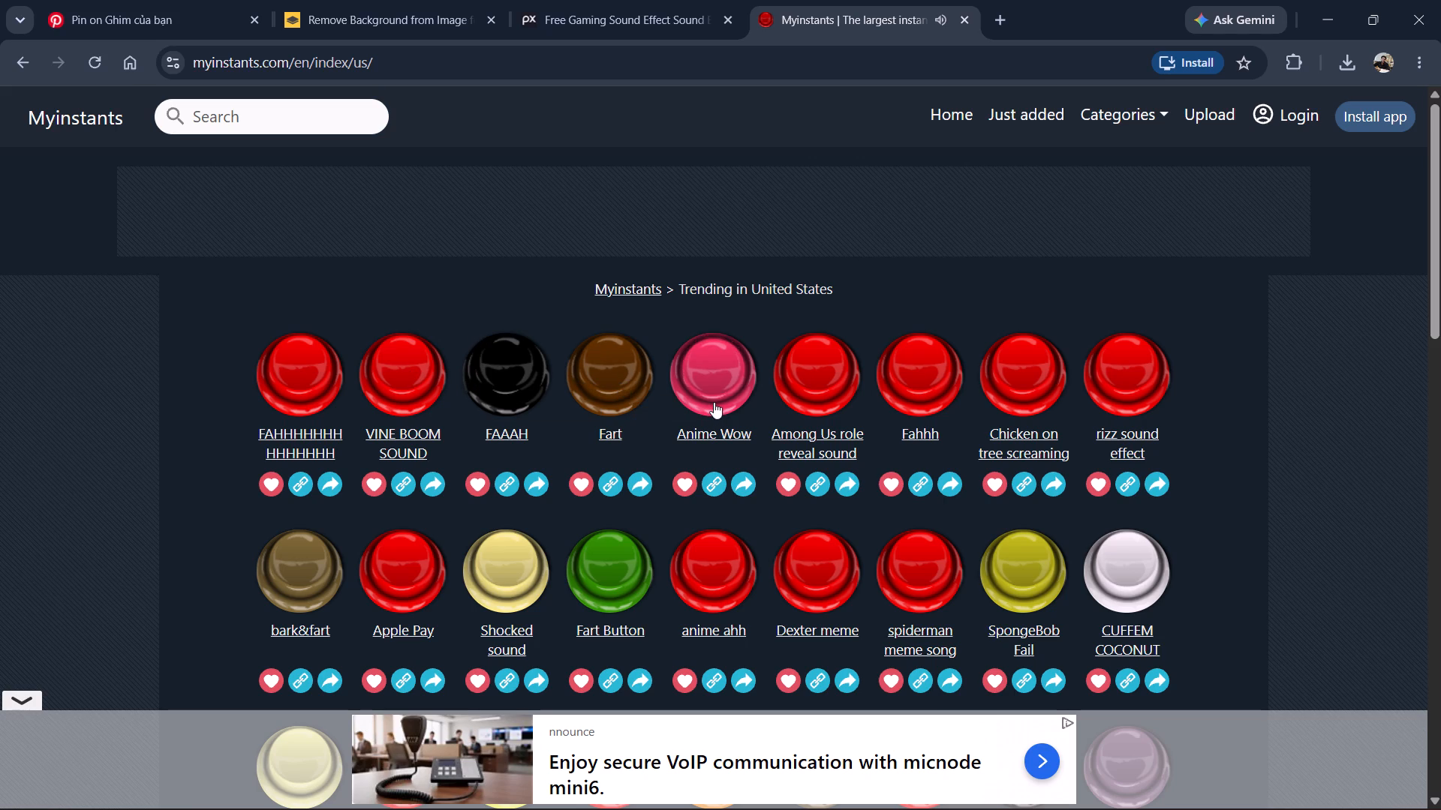
{"action": "left_click", "coordinate": [825, 383]}
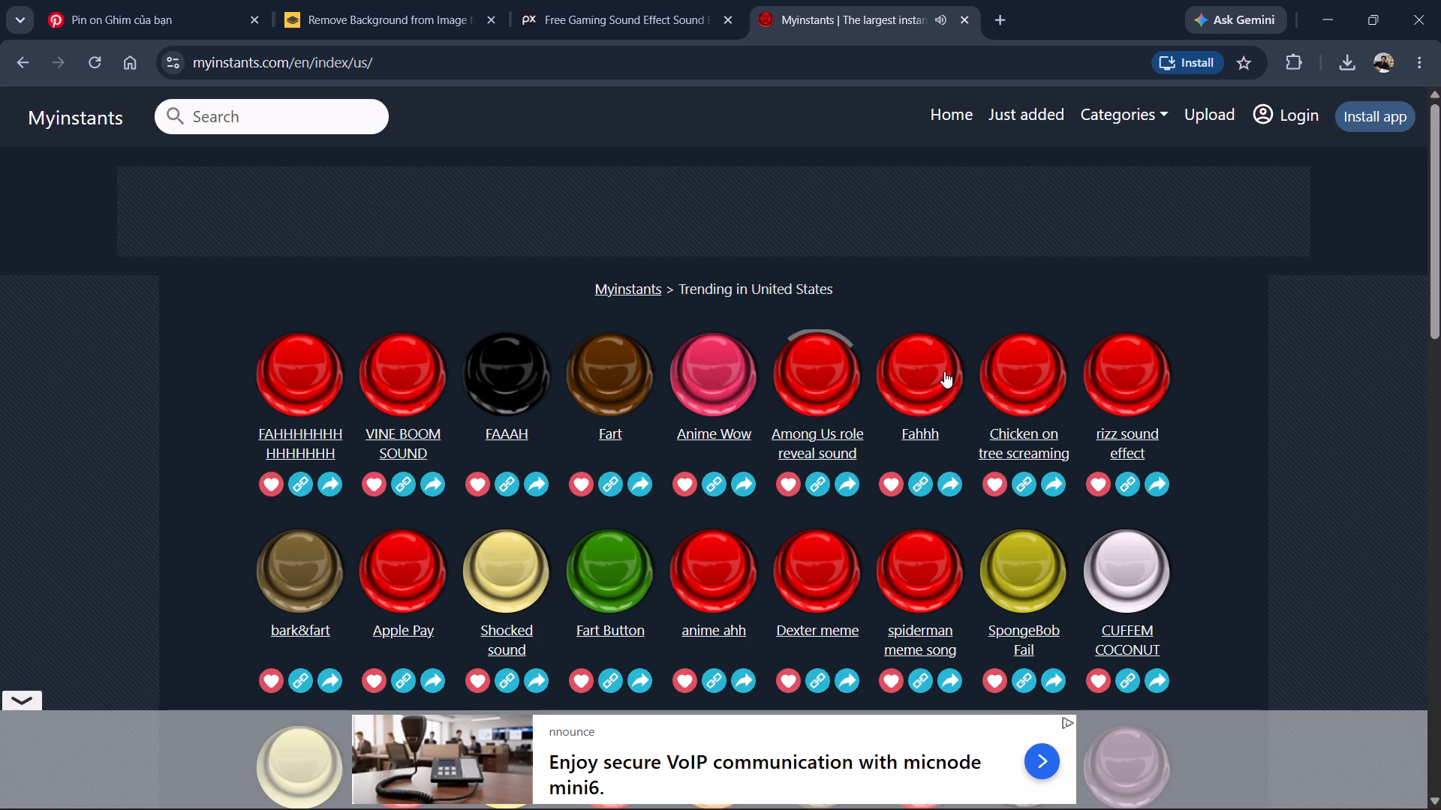
{"action": "left_click", "coordinate": [934, 373]}
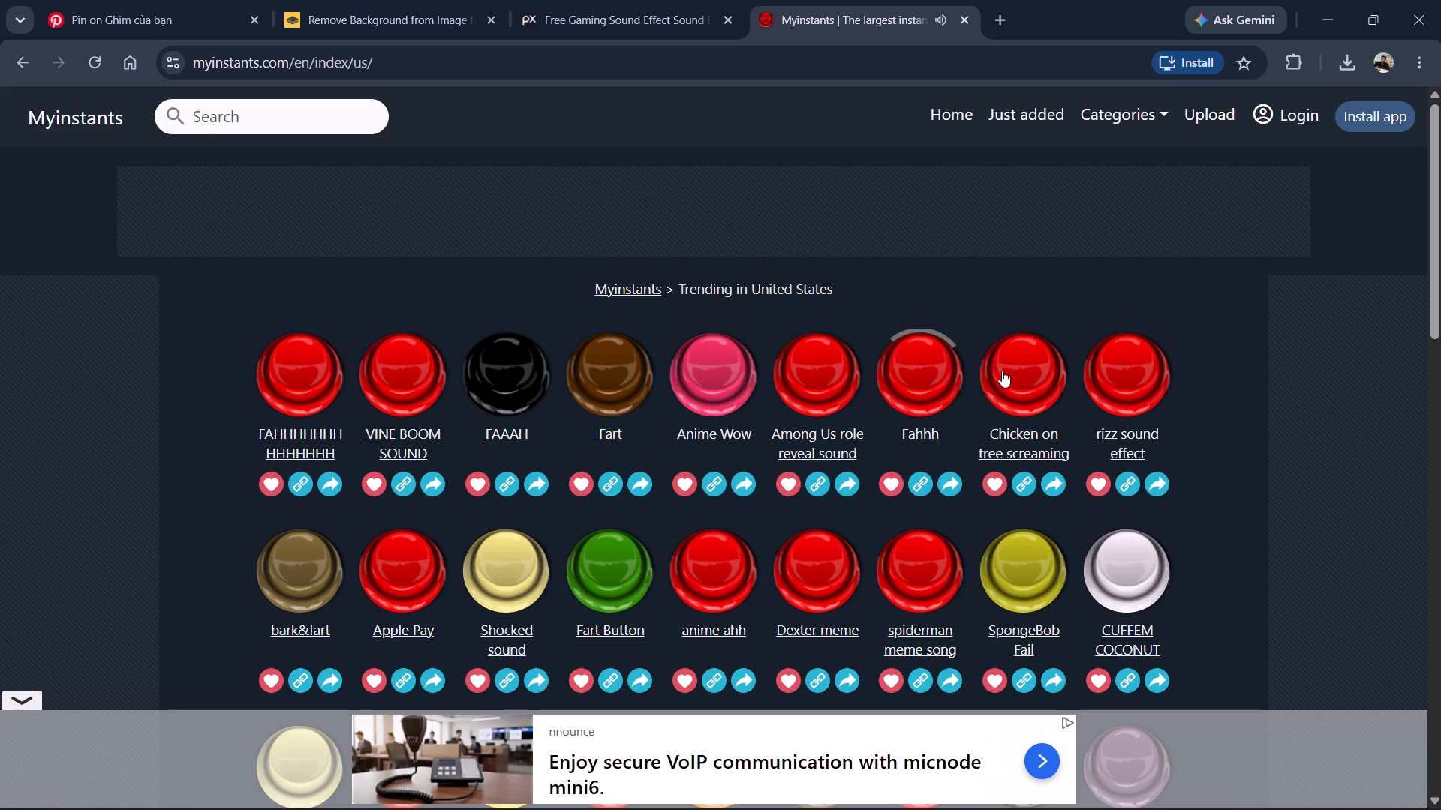
{"action": "left_click", "coordinate": [1009, 371]}
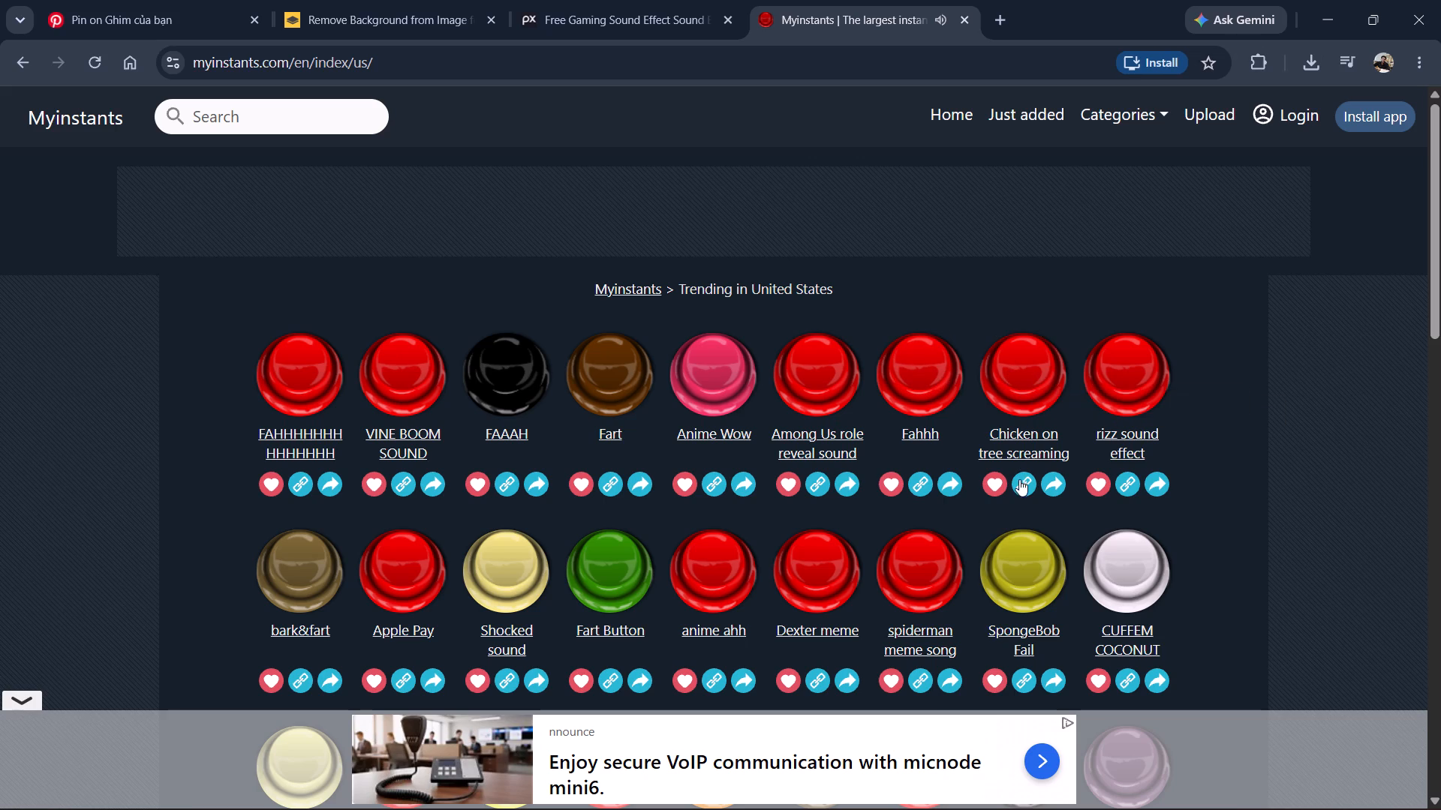
{"action": "left_click", "coordinate": [1034, 391]}
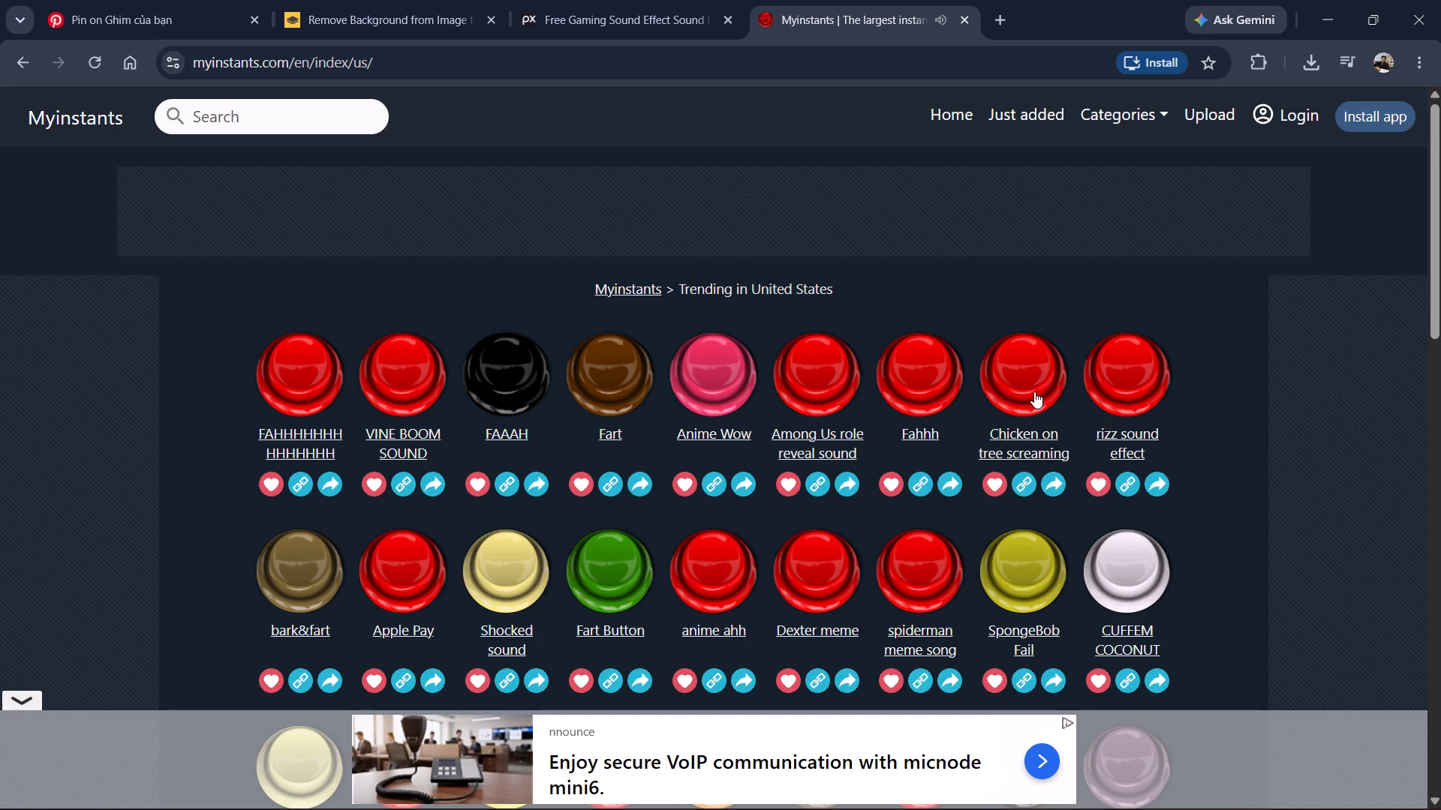
{"action": "left_click", "coordinate": [1034, 391]}
{"action": "left_click", "coordinate": [1297, 448]}
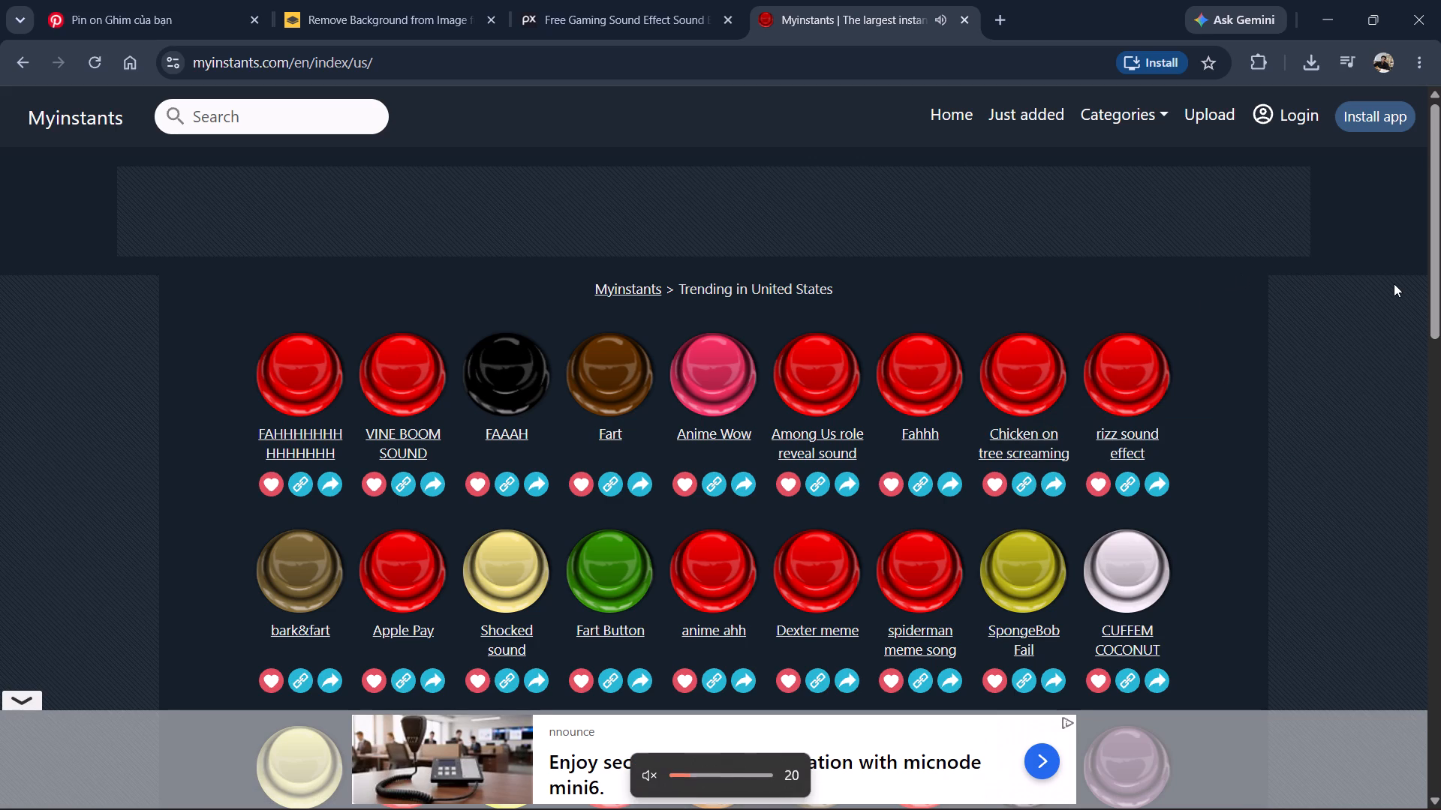
Browse the trending sound buttons and replay the Chicken on tree screaming sound.
{"action": "scroll", "coordinate": [1320, 394], "scroll_direction": "down", "scroll_amount": 1}
{"action": "scroll", "coordinate": [1289, 517], "scroll_direction": "down", "scroll_amount": 3}
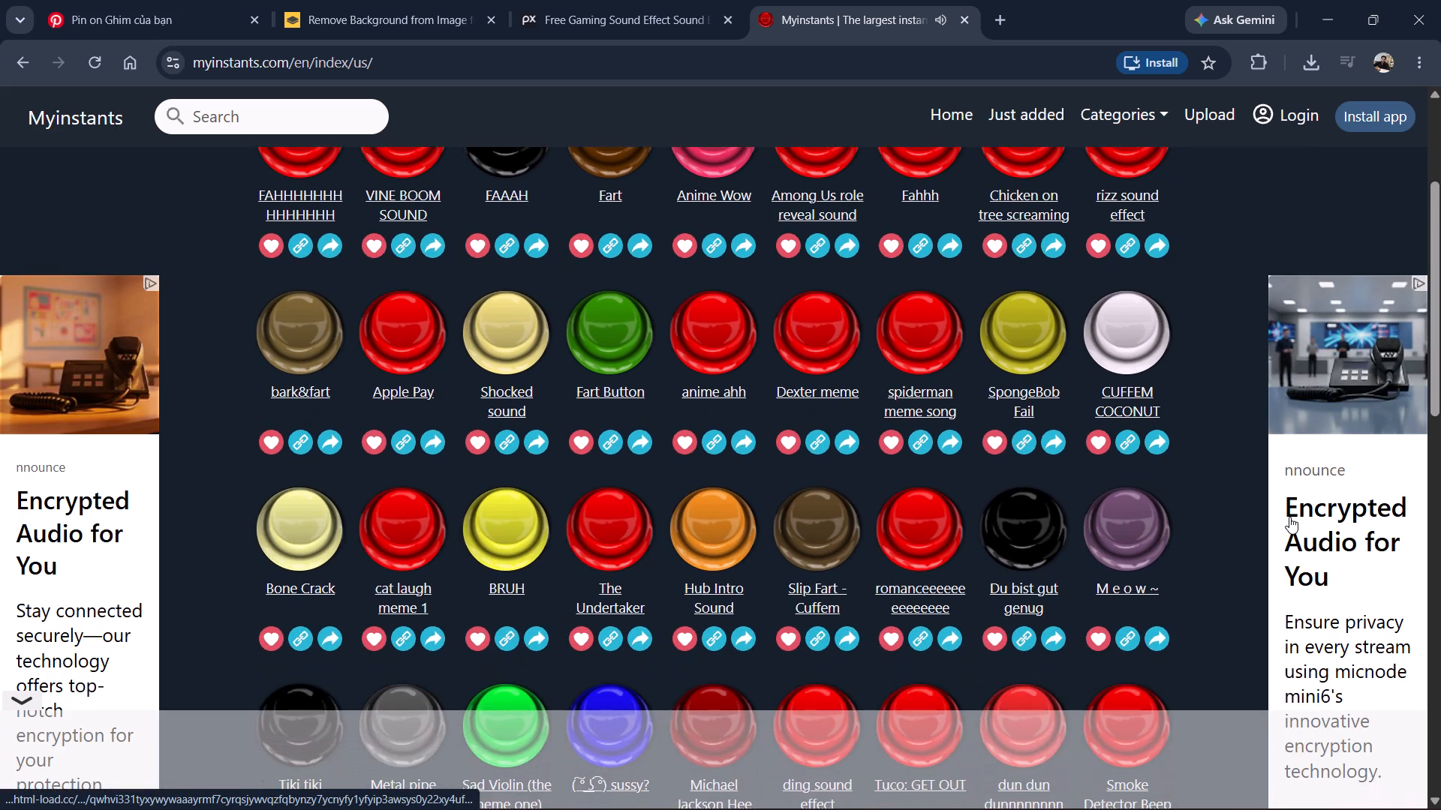
{"action": "scroll", "coordinate": [1289, 517], "scroll_direction": "up", "scroll_amount": 3}
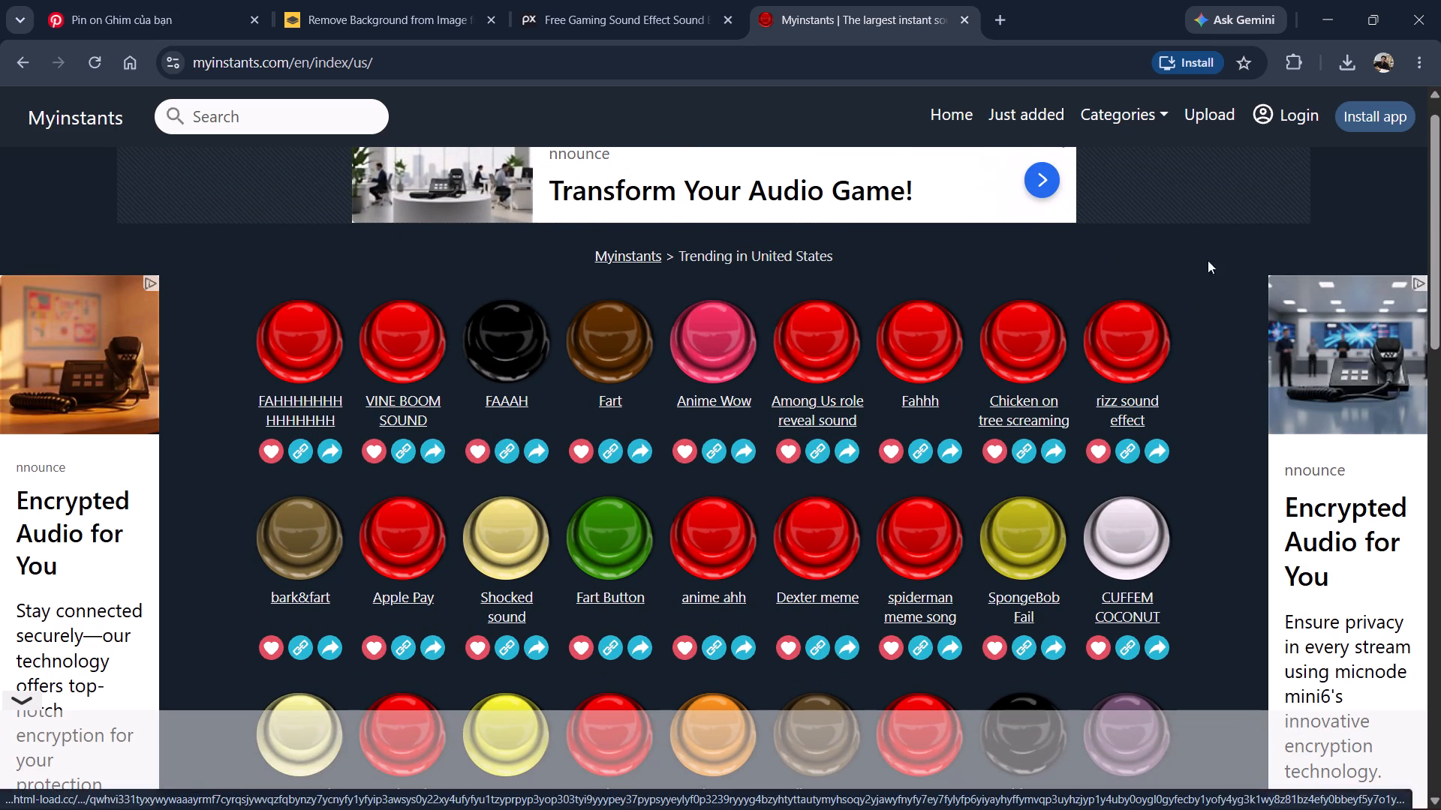
{"action": "right_click", "coordinate": [1021, 329]}
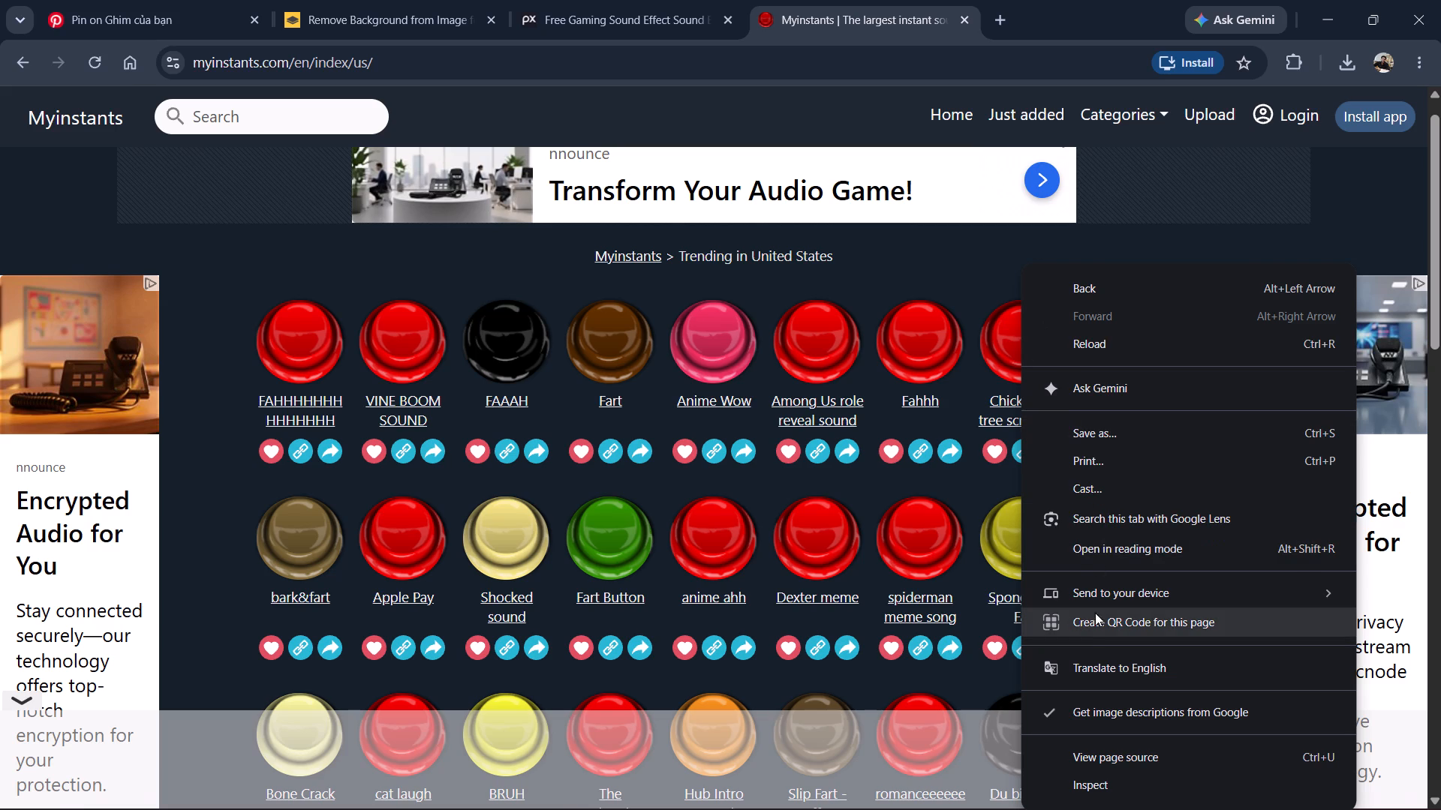
{"action": "left_click", "coordinate": [997, 354]}
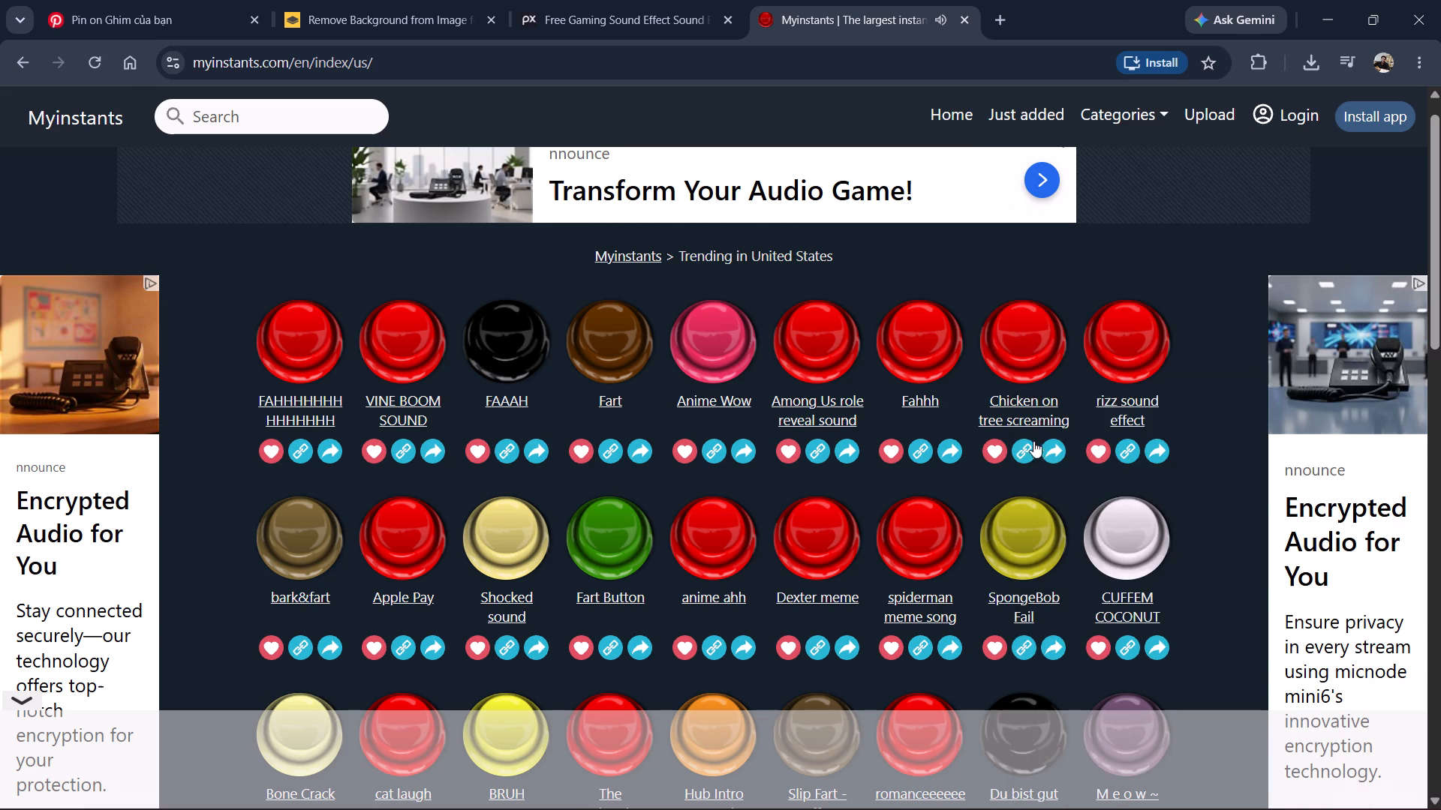
Check the sharing options for the Chicken on tree screaming sound file, and close them without sharing.
{"action": "left_click", "coordinate": [1050, 455]}
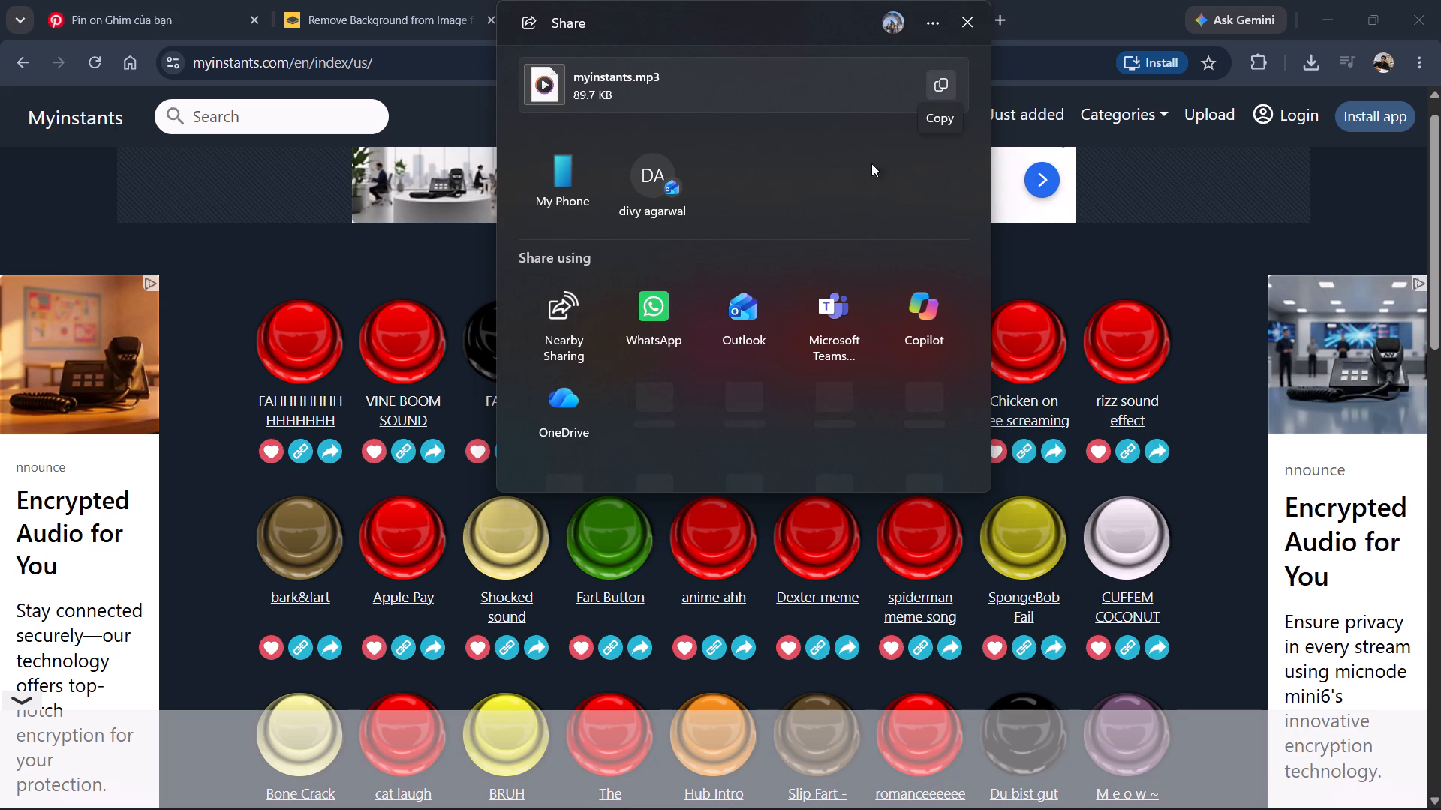
{"action": "scroll", "coordinate": [828, 342], "scroll_direction": "down", "scroll_amount": 2}
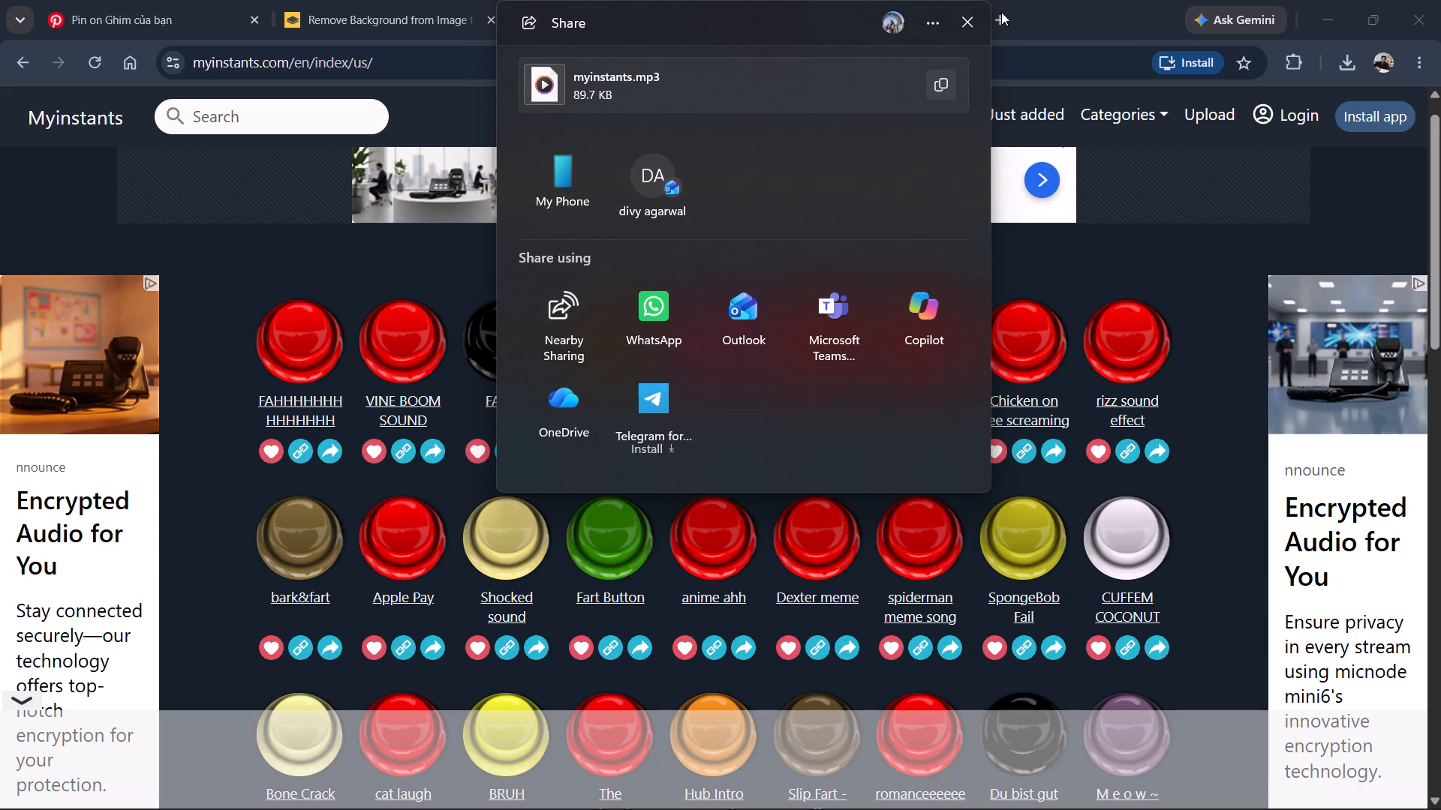
{"action": "left_click", "coordinate": [976, 13]}
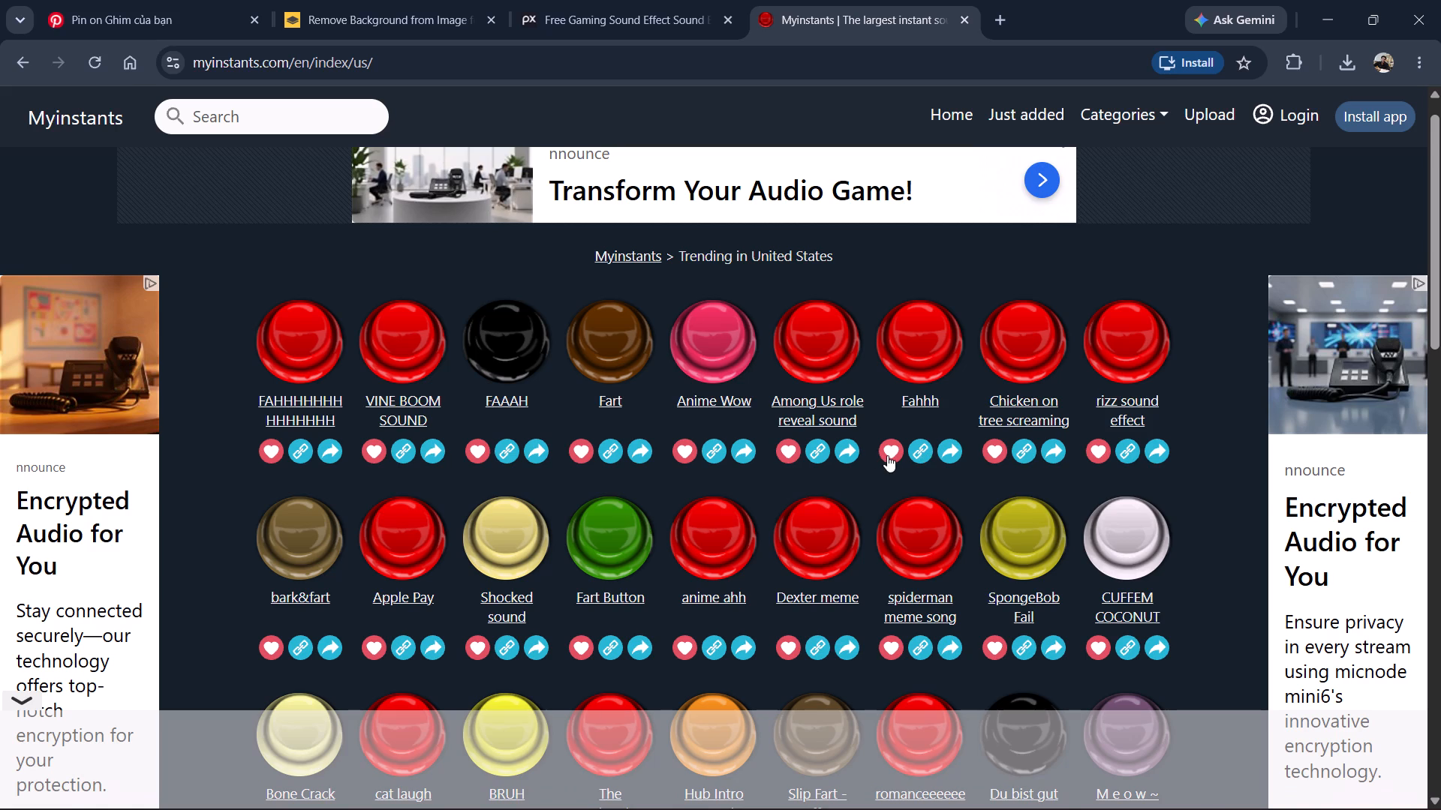
Copy the link to the Fahhh sound.
{"action": "left_click", "coordinate": [913, 452]}
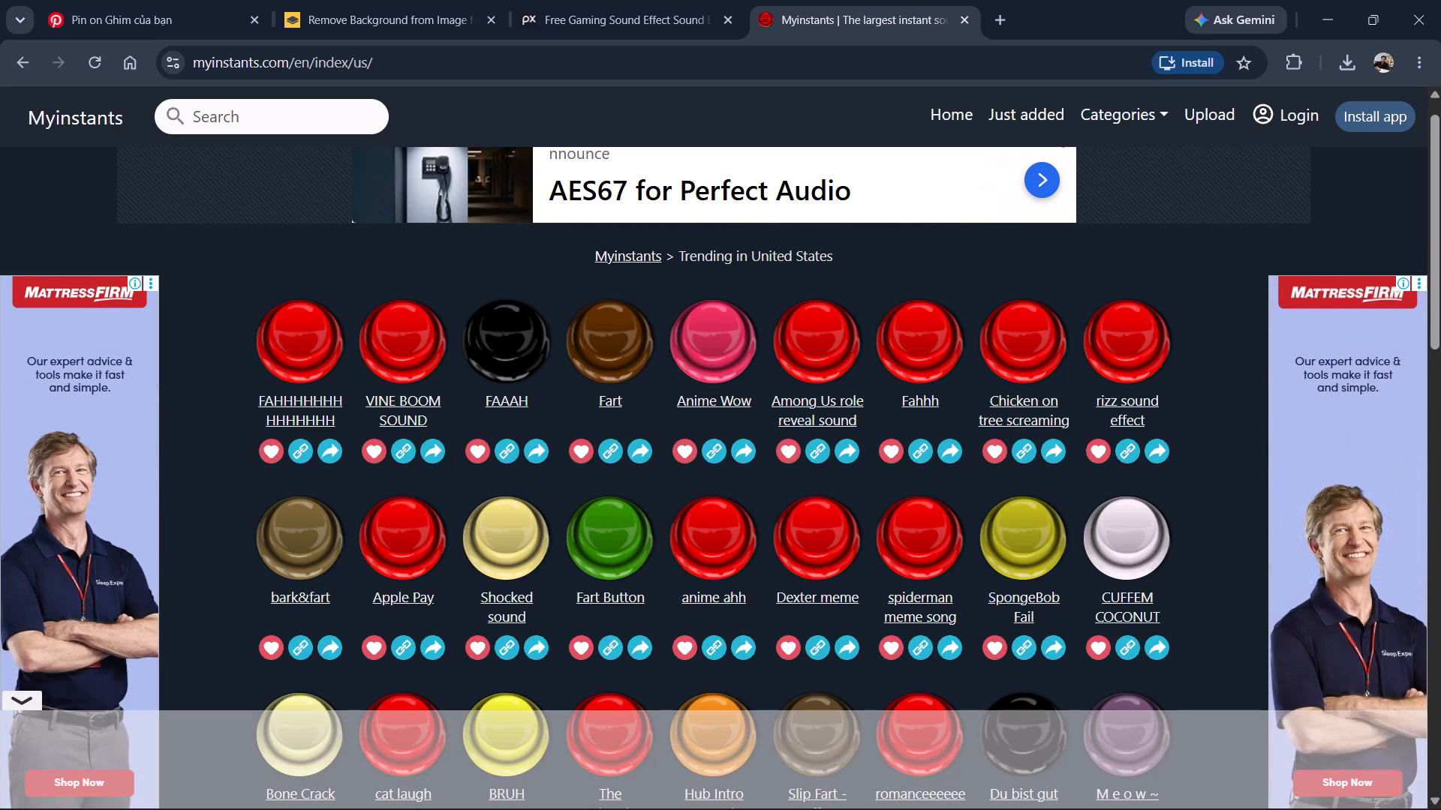
Look through the remaining trending sound buttons on Myinstants, and close its browser tab.
{"action": "scroll", "coordinate": [739, 410], "scroll_direction": "down", "scroll_amount": 4}
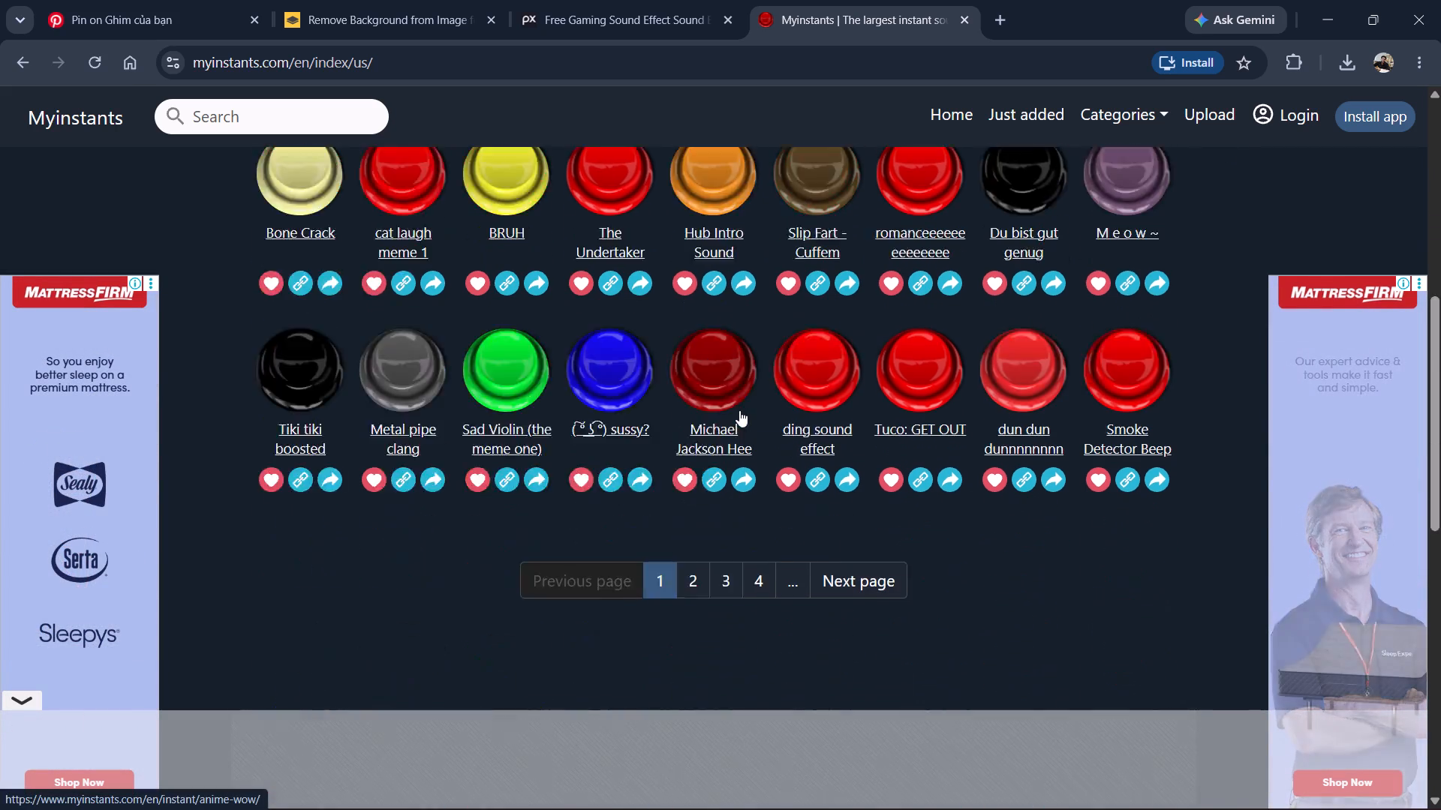
{"action": "scroll", "coordinate": [739, 410], "scroll_direction": "down", "scroll_amount": 2}
{"action": "scroll", "coordinate": [739, 410], "scroll_direction": "up", "scroll_amount": 6}
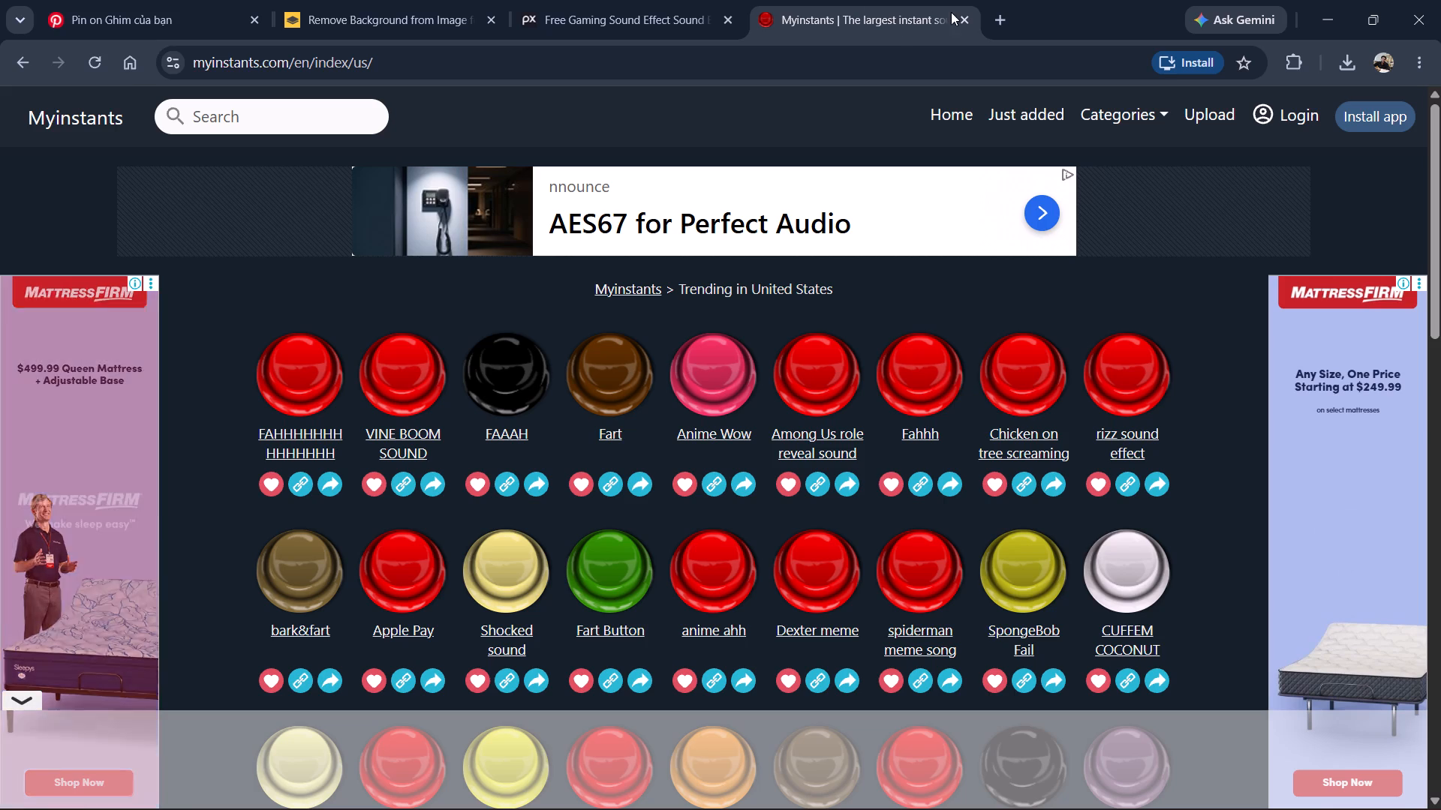
{"action": "left_click", "coordinate": [971, 19]}
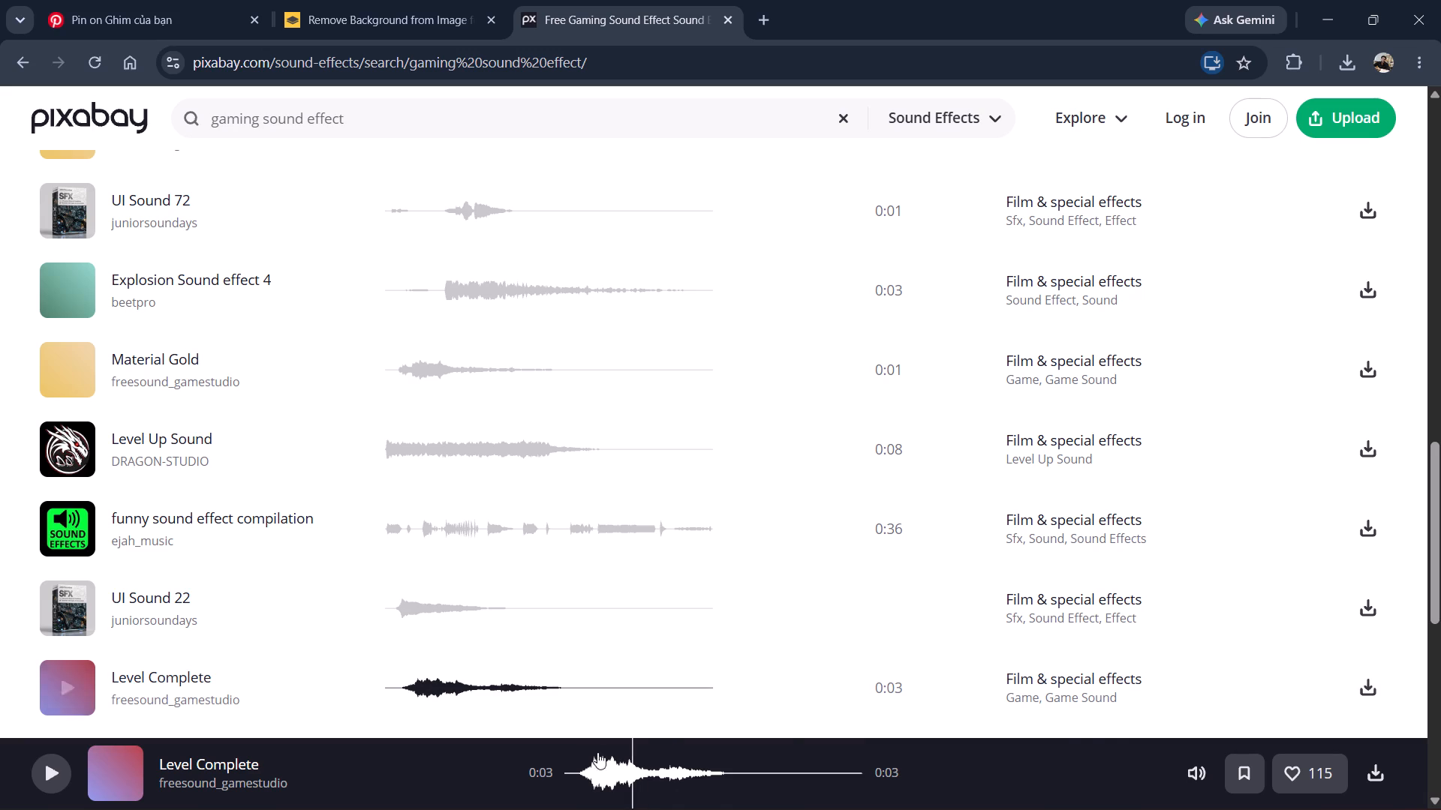
Replay Level Complete and Level Up Sound in the Pixabay gaming sound effect results for comparison.
{"action": "left_click", "coordinate": [589, 784]}
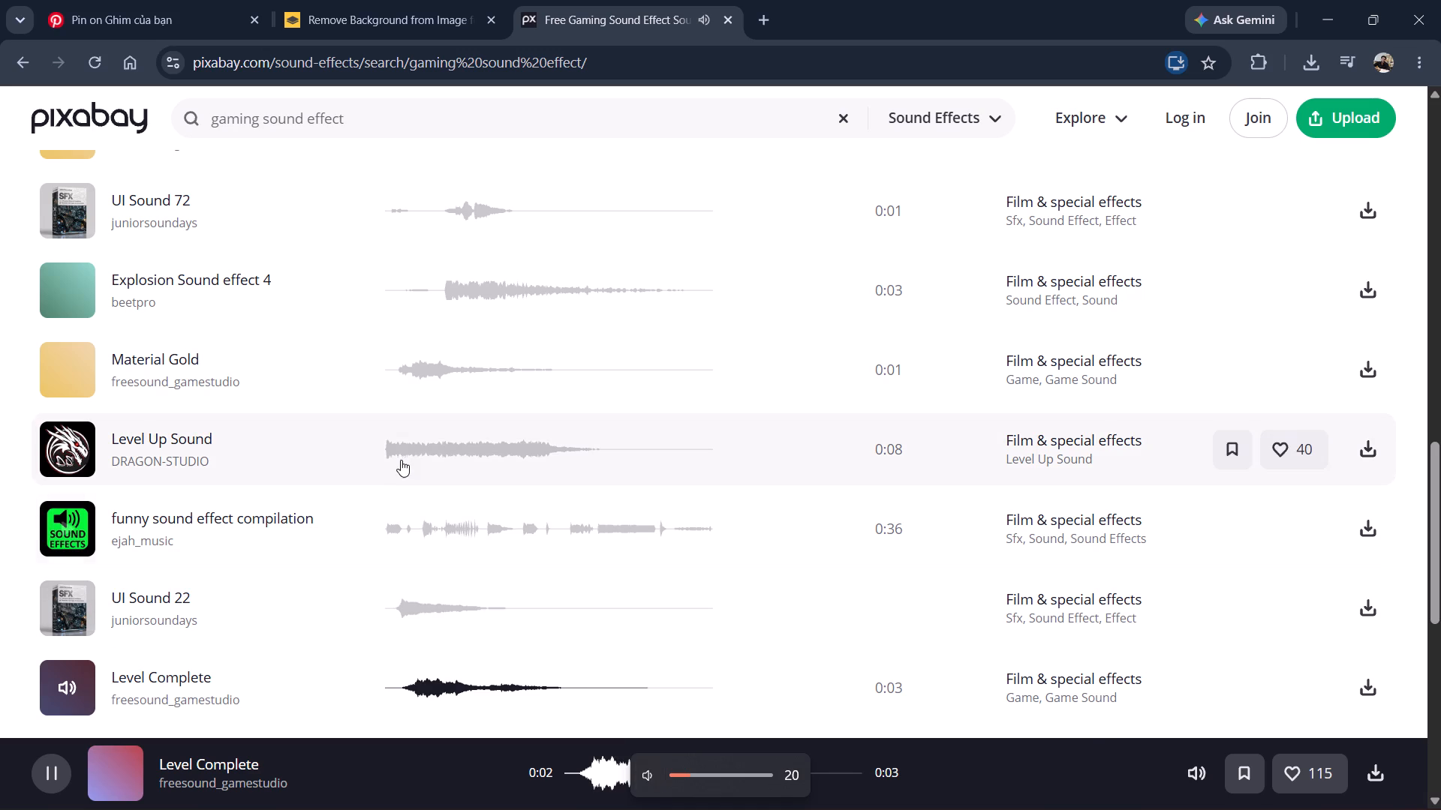
{"action": "left_click", "coordinate": [396, 457]}
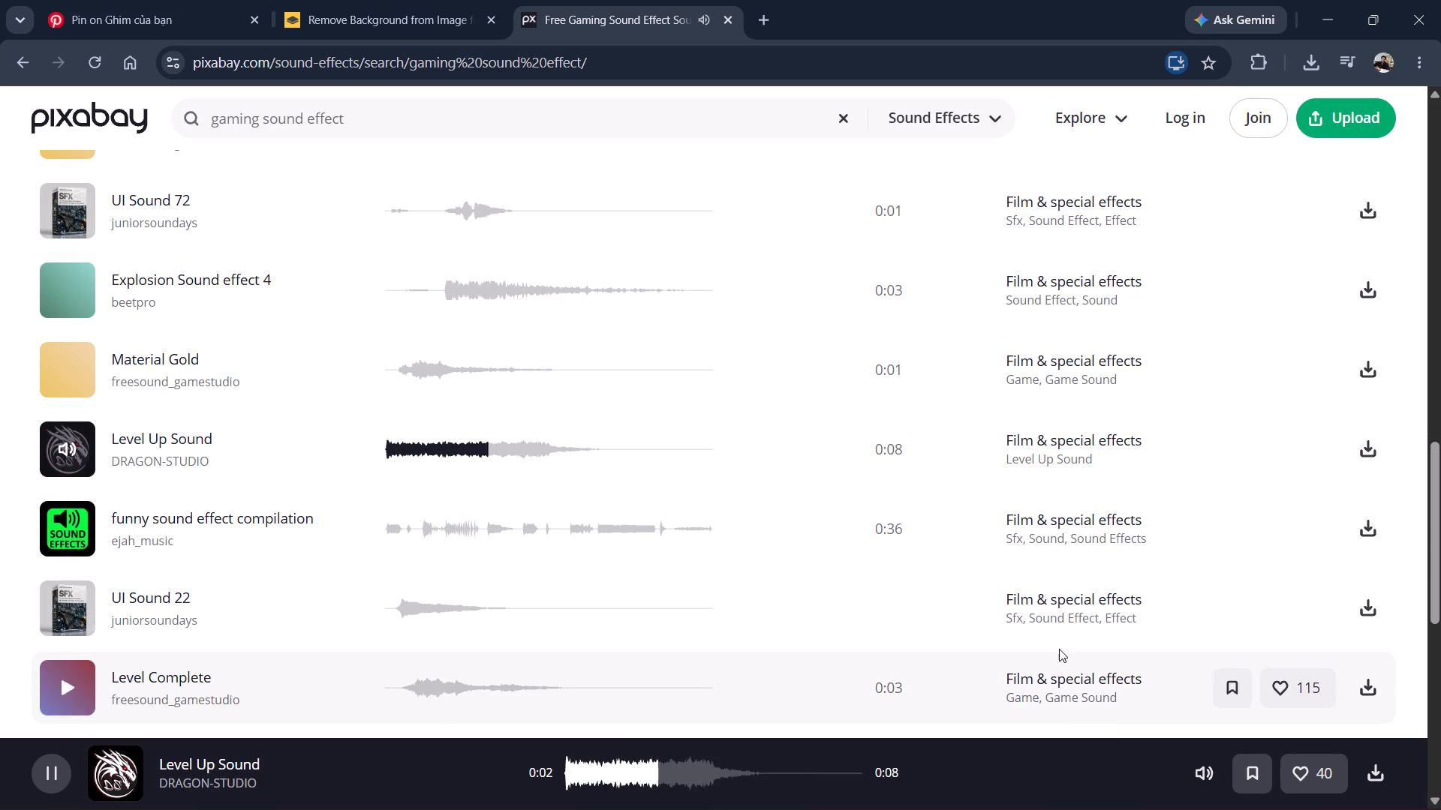
{"action": "scroll", "coordinate": [901, 594], "scroll_direction": "down", "scroll_amount": 3}
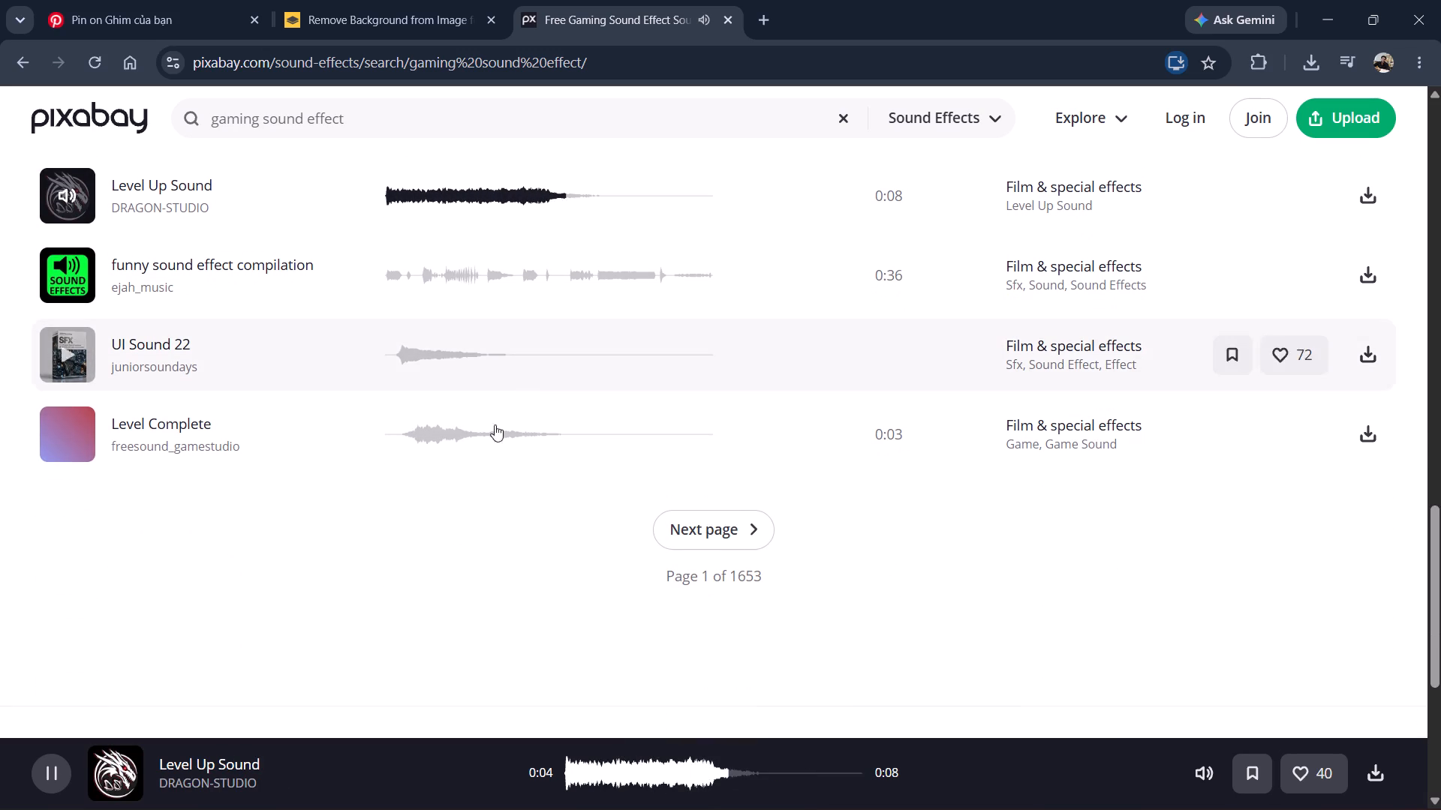
{"action": "left_click", "coordinate": [430, 427]}
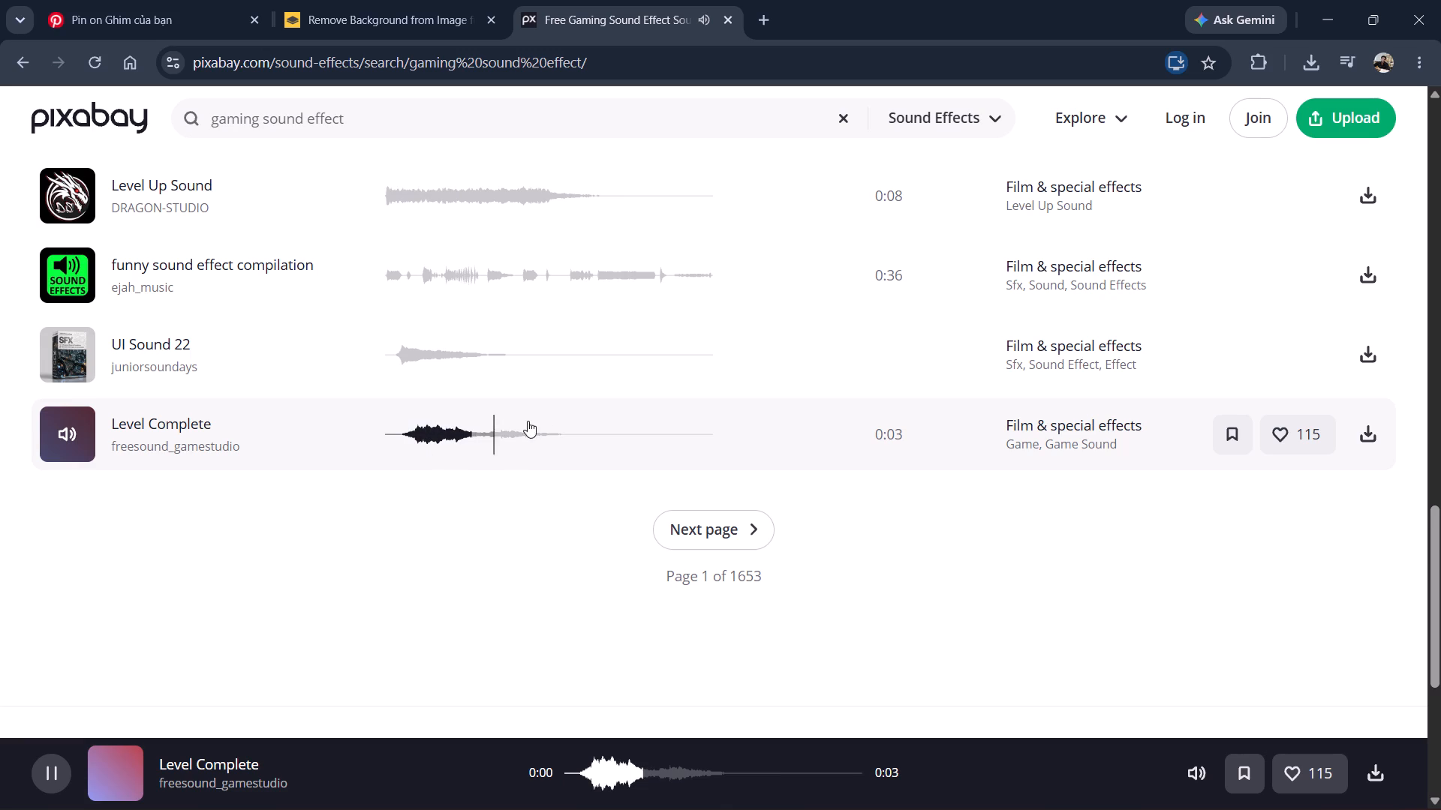
Preview the alarm alert sound effect further up the Pixabay results and download it.
{"action": "scroll", "coordinate": [562, 421], "scroll_direction": "up", "scroll_amount": 5}
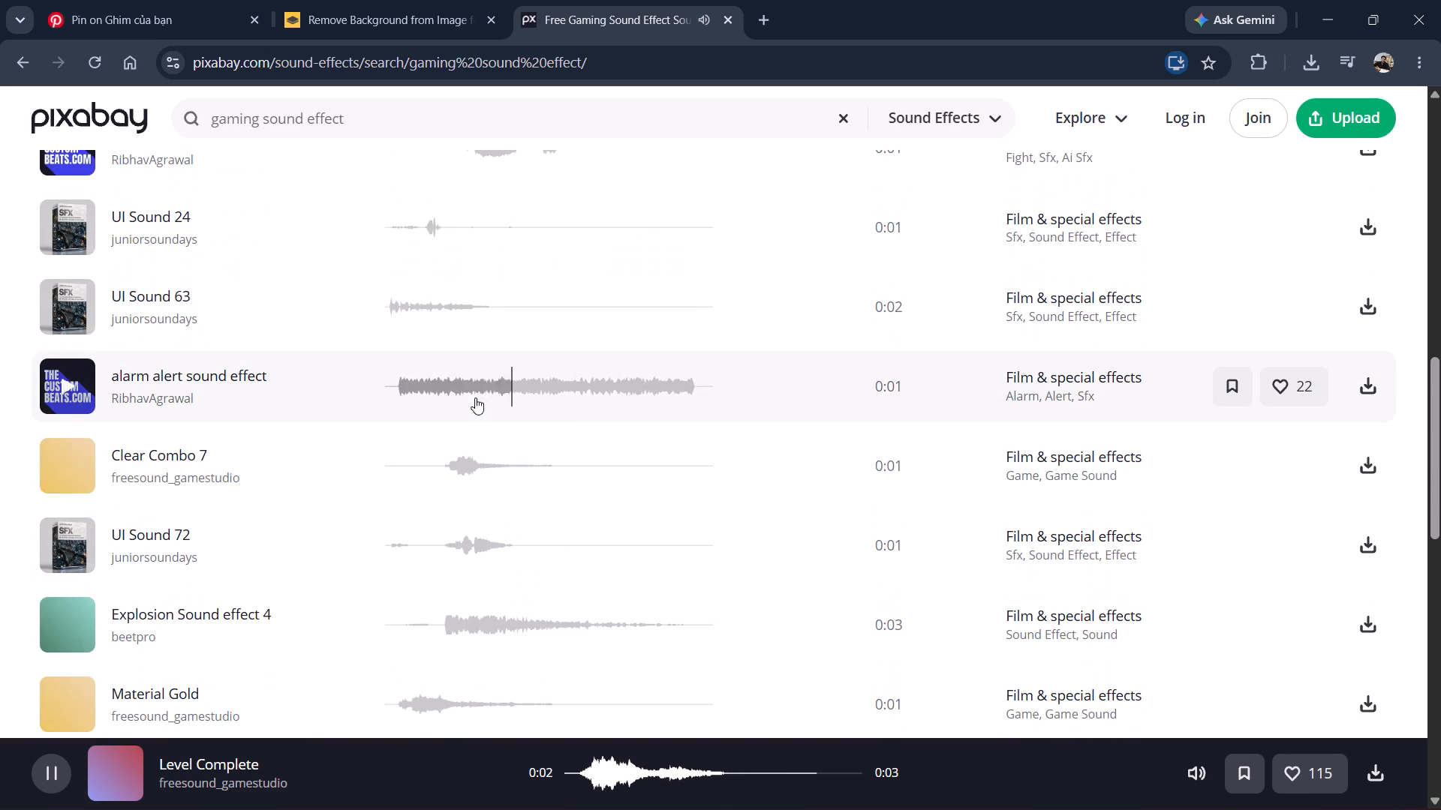
{"action": "left_click", "coordinate": [448, 394]}
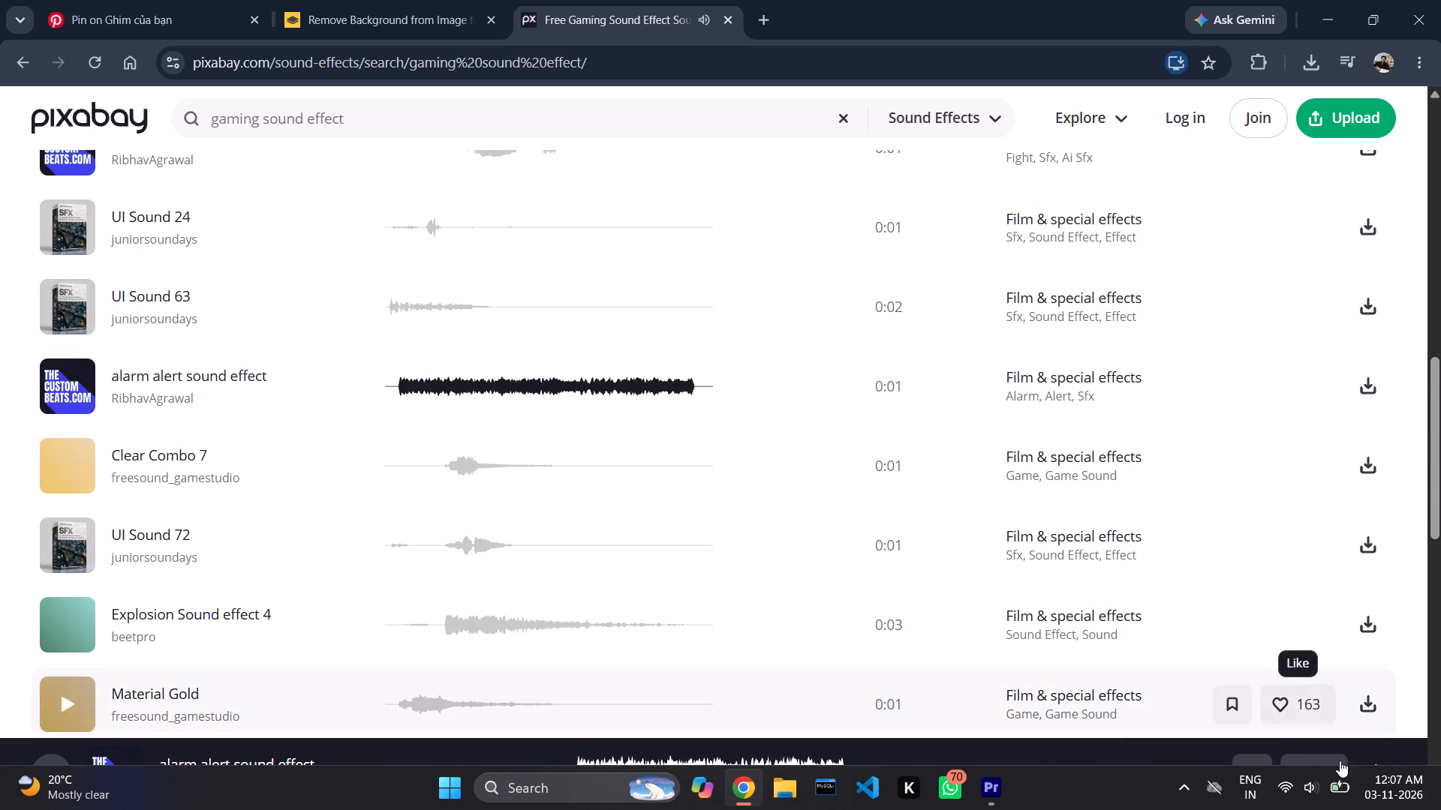
{"action": "left_click", "coordinate": [1370, 775]}
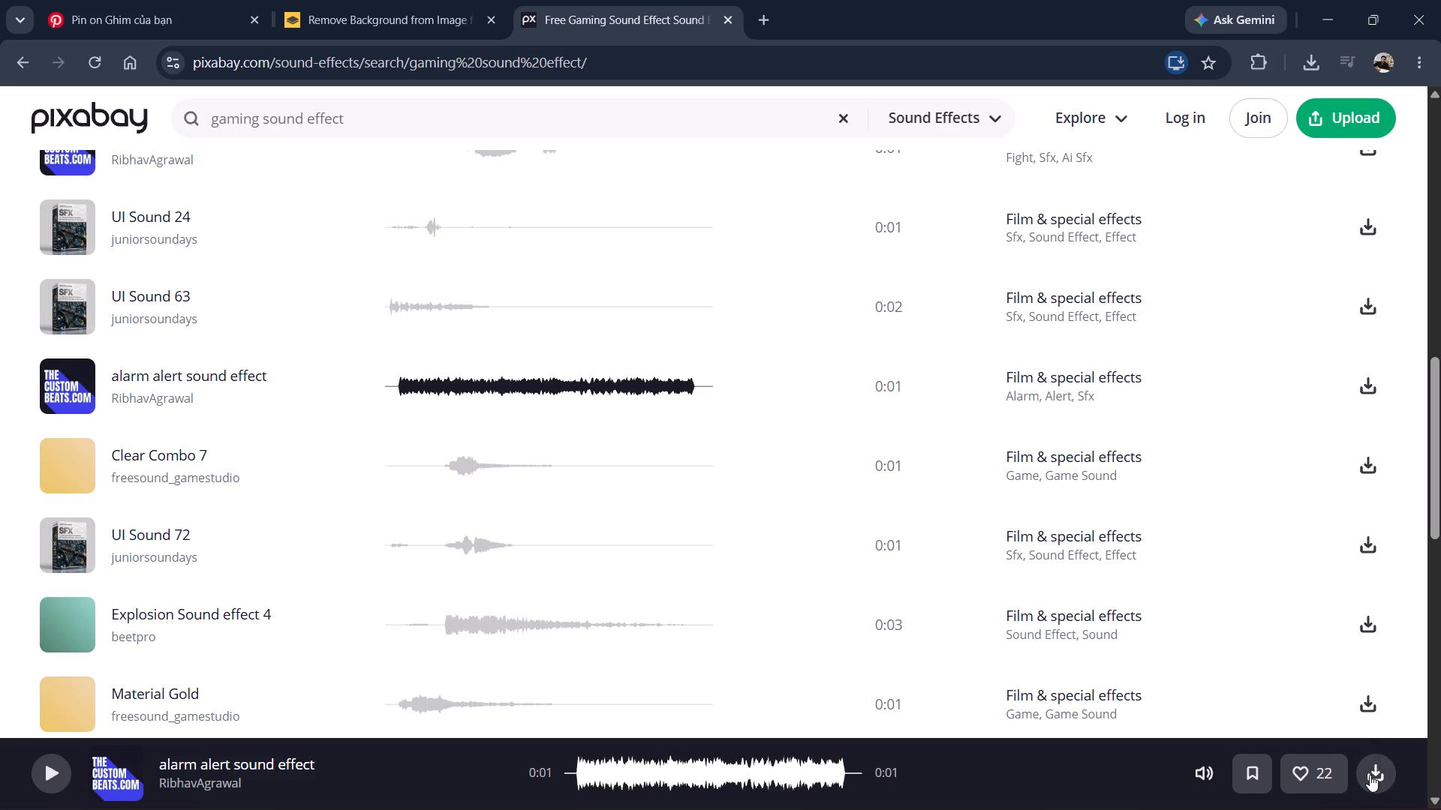
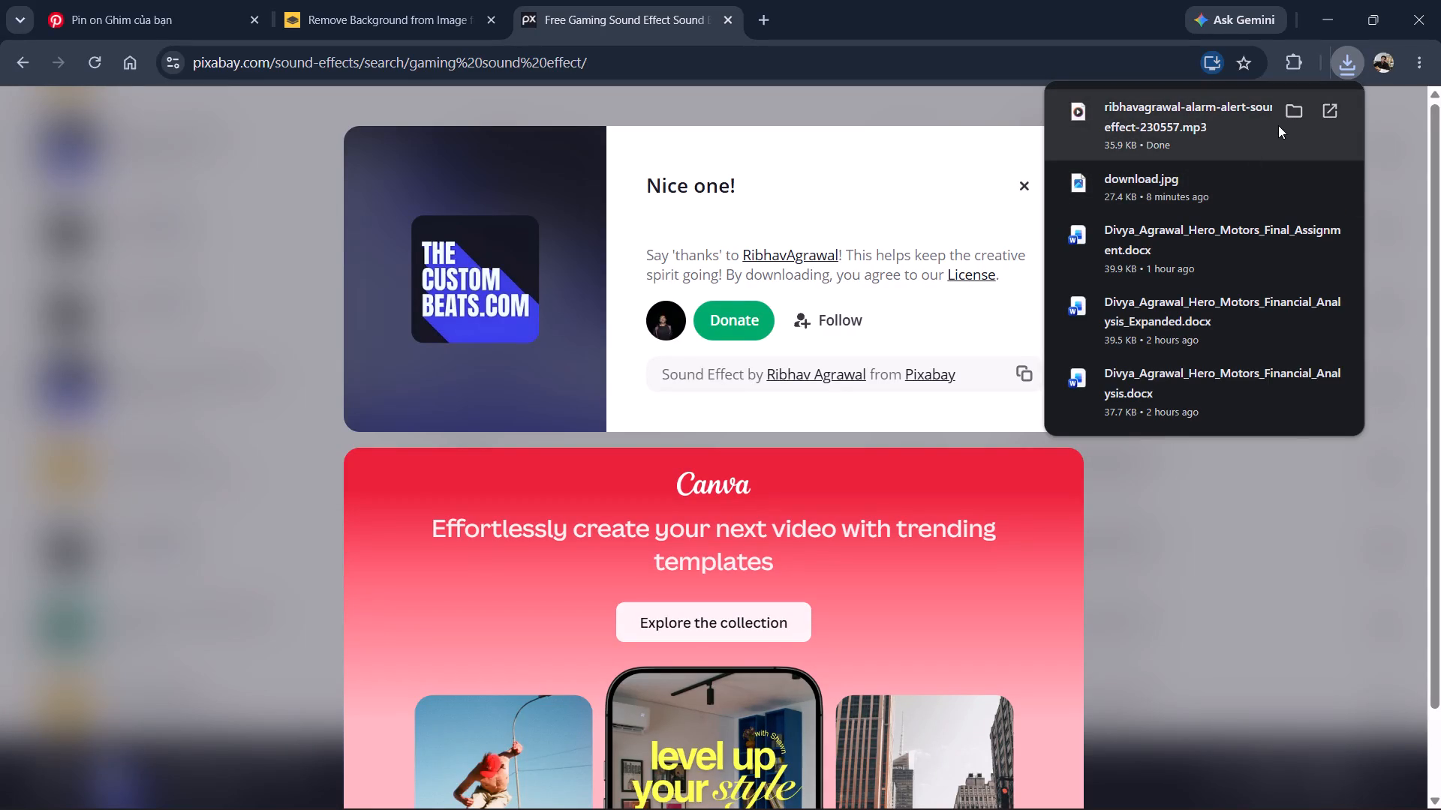
Dismiss the post-download thank-you window to return to the gaming sound effect results.
{"action": "left_click", "coordinate": [1307, 580]}
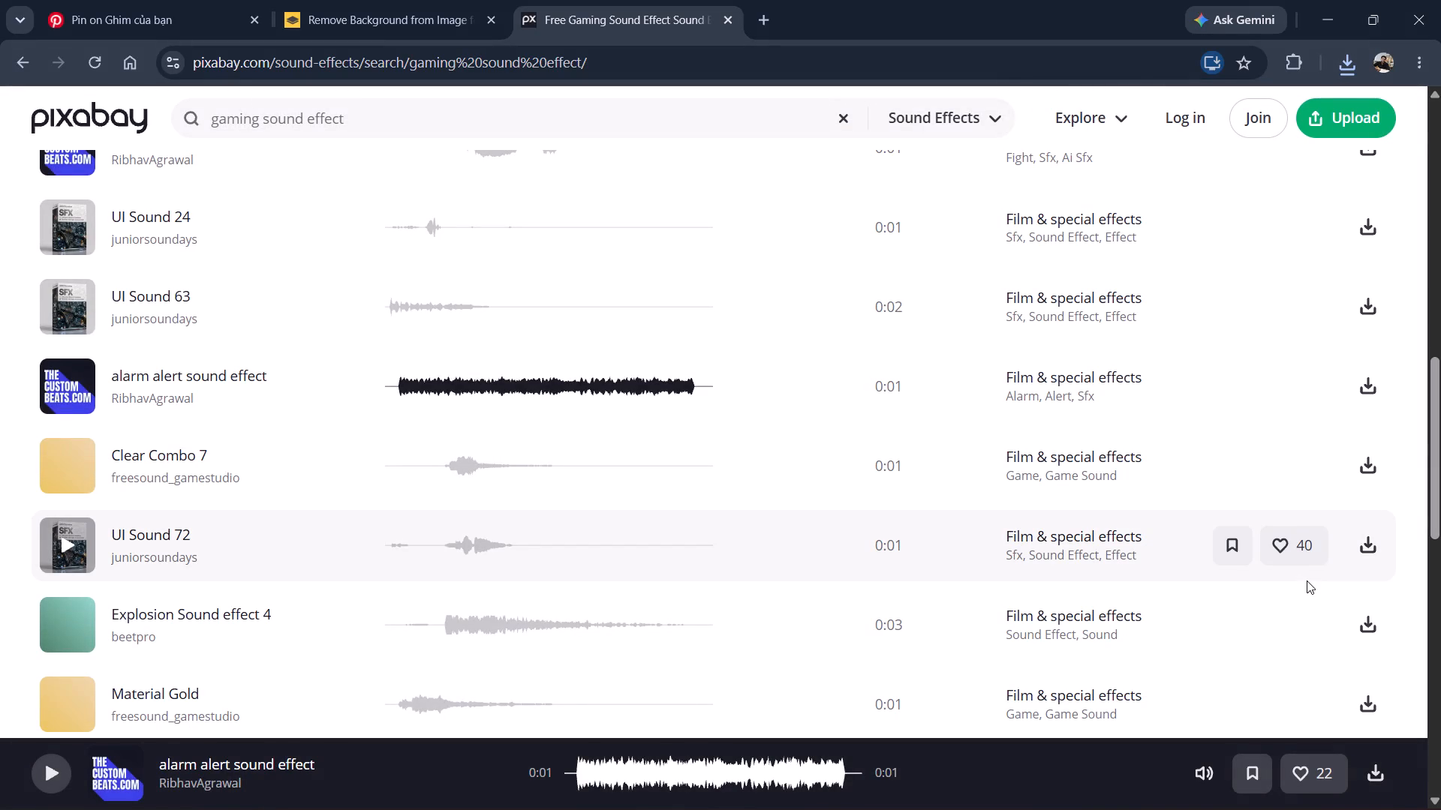
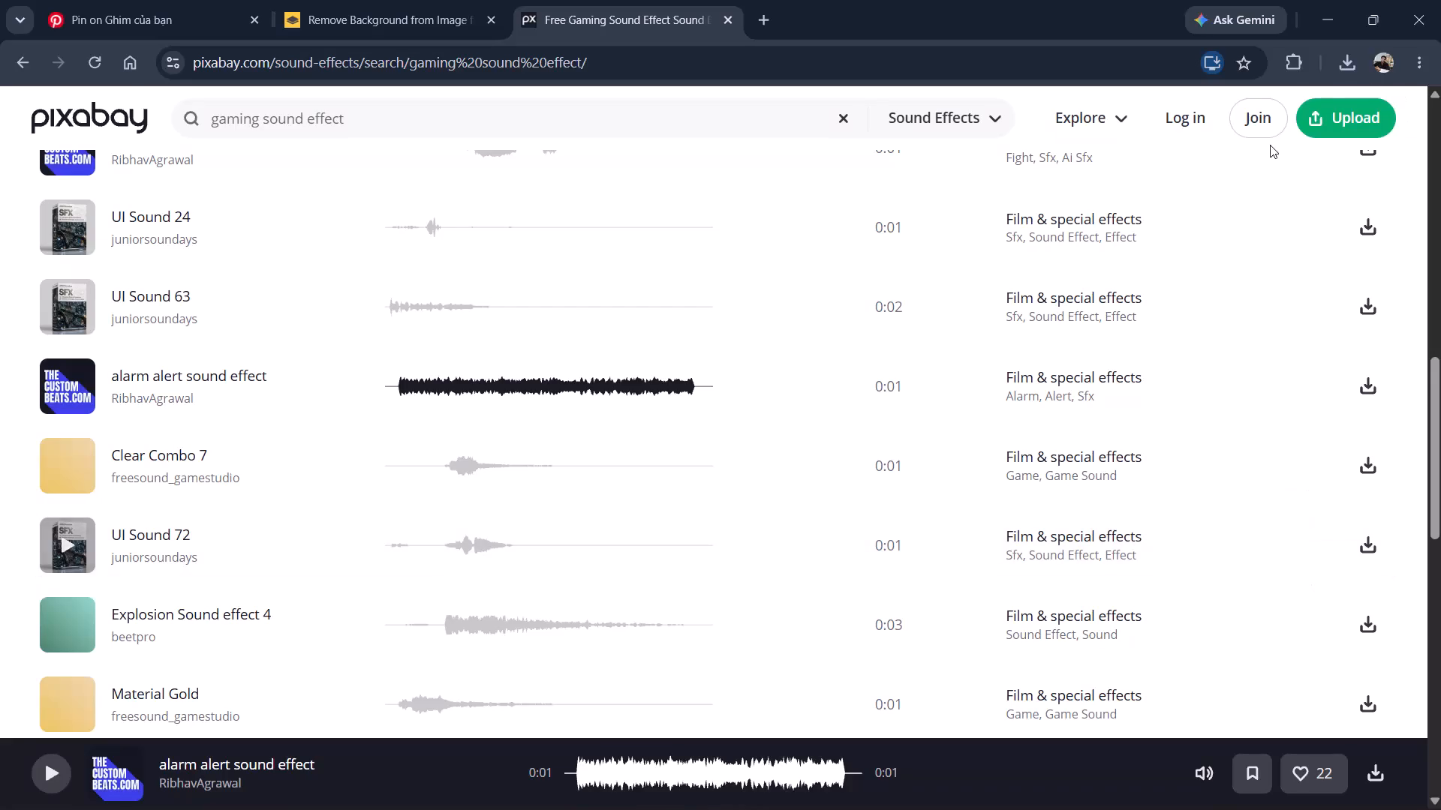
Switch to Premiere and import the downloaded alarm alert sound effect from the Downloads folder into the lecture_4 project.
{"action": "left_click", "coordinate": [1325, 4]}
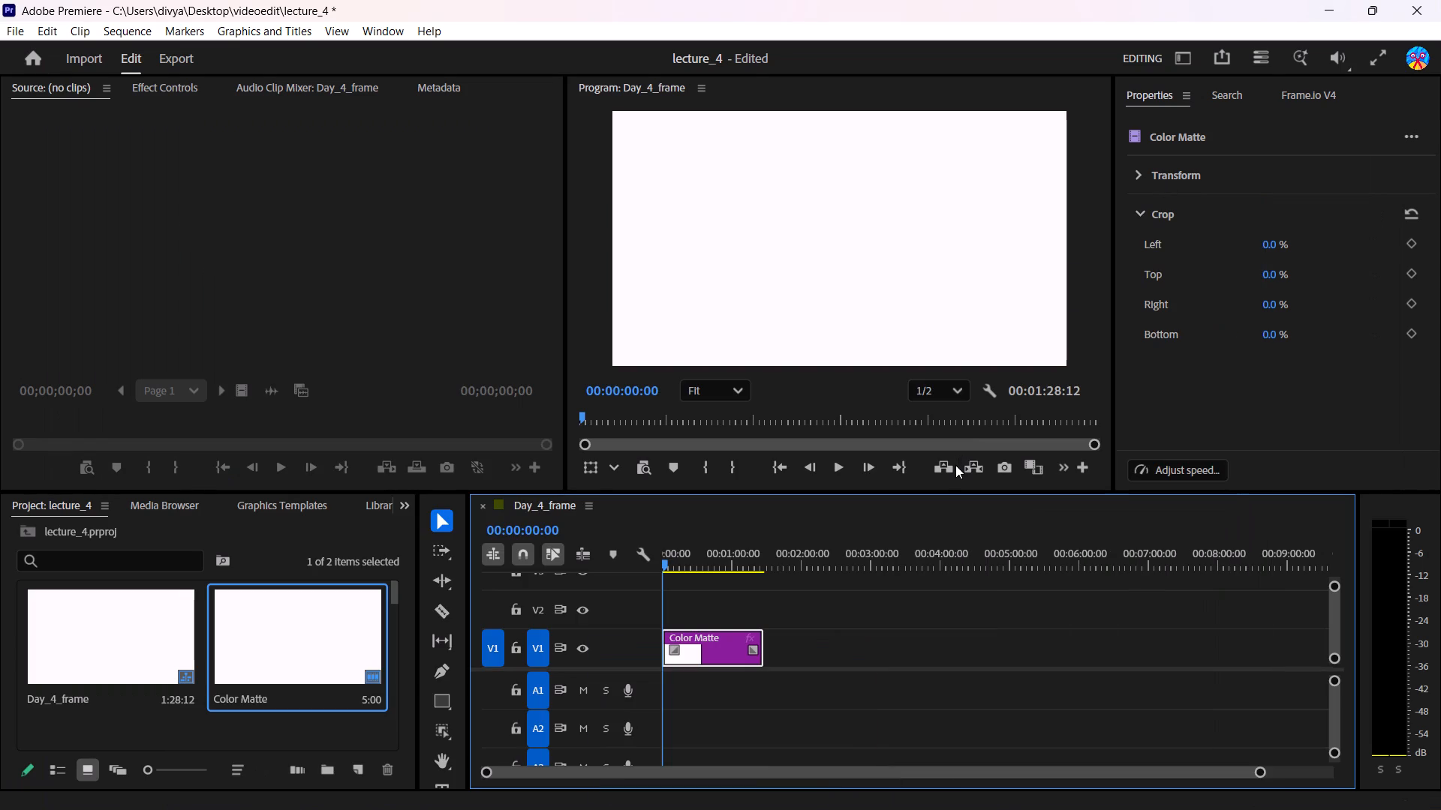
{"action": "key", "text": "ctrl+i"}
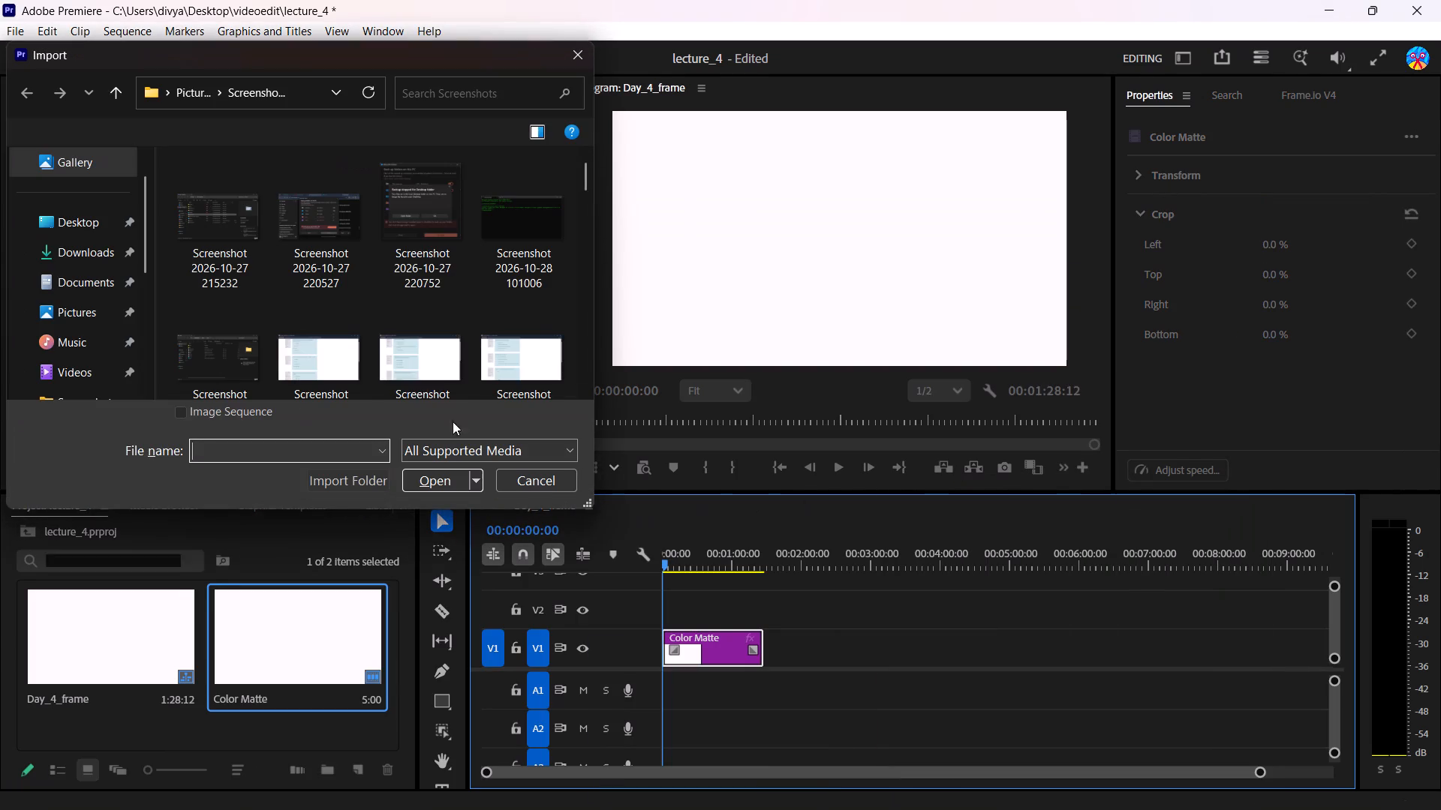
{"action": "left_click", "coordinate": [98, 247]}
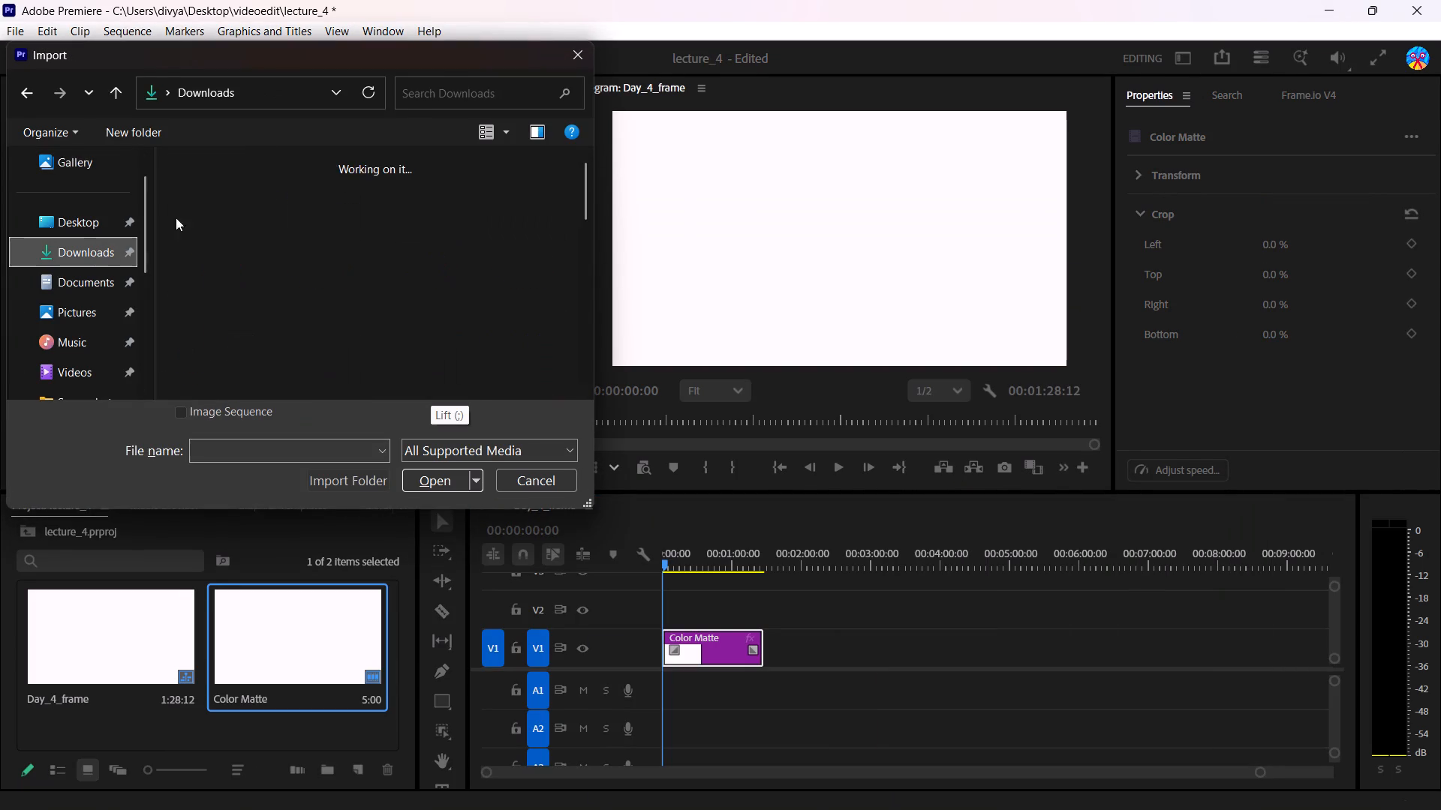
{"action": "left_click", "coordinate": [309, 210]}
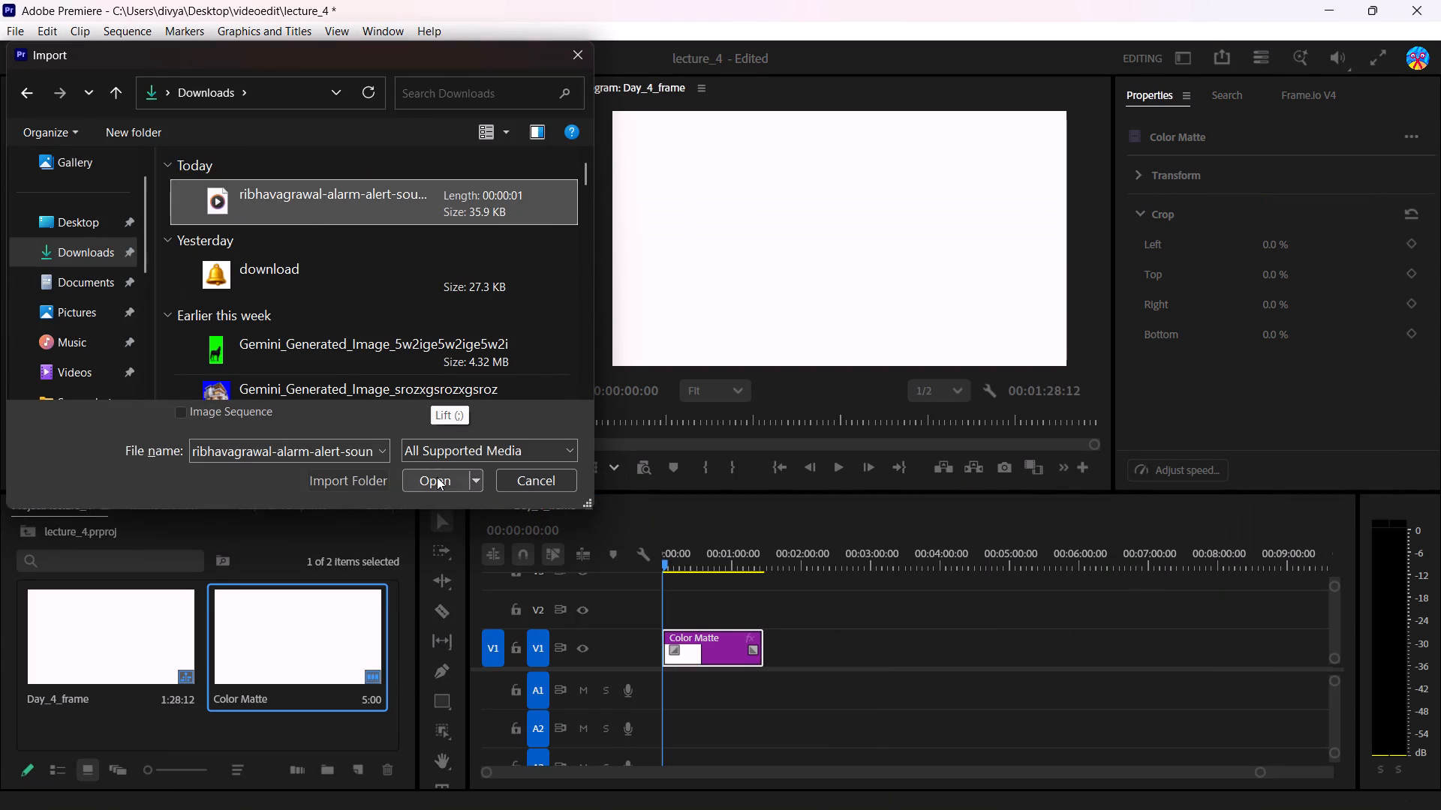
{"action": "left_click", "coordinate": [437, 477]}
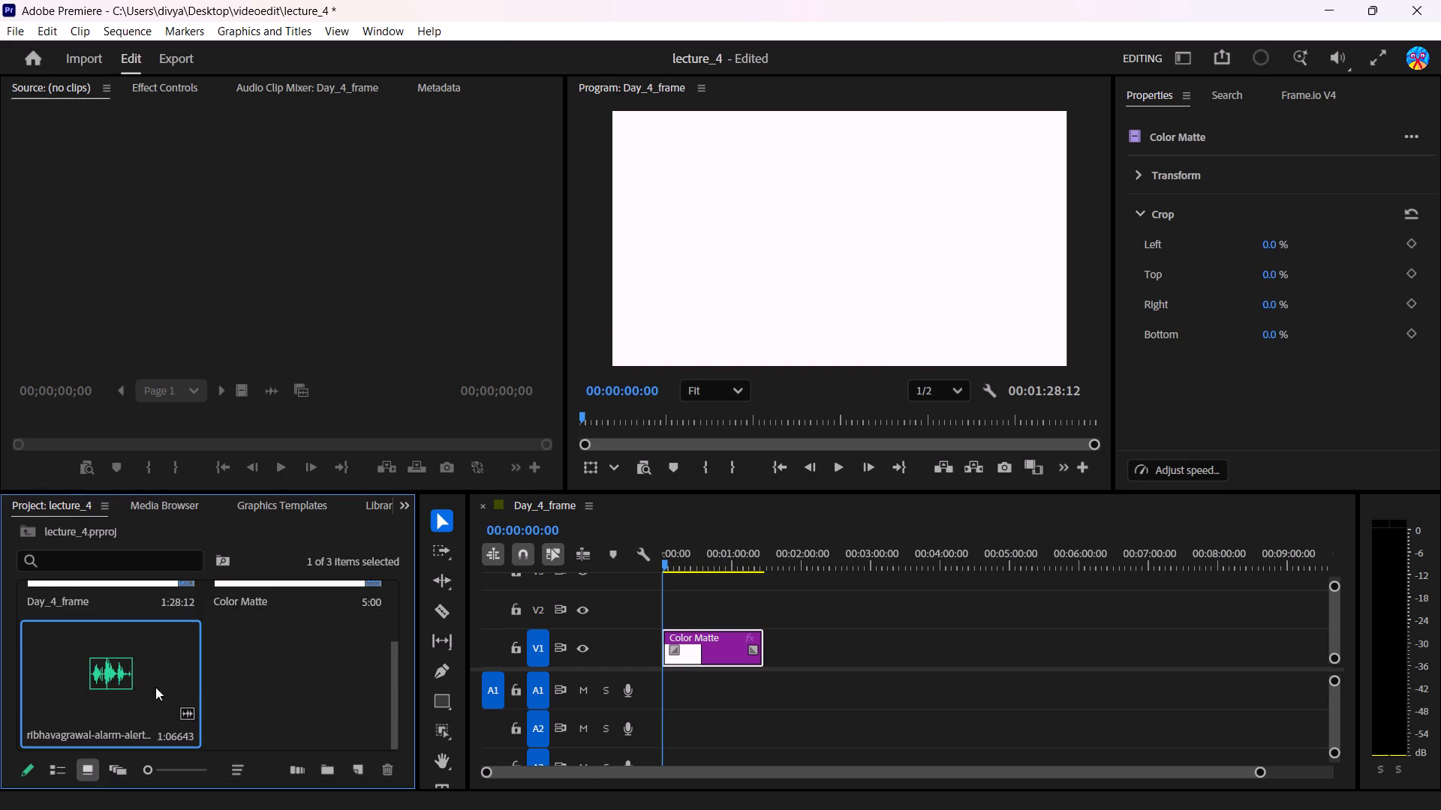
Place the alarm alert sound clip on track A1 of the Day_4_frame sequence at about 21 seconds.
{"action": "left_click_drag", "start_coordinate": [122, 687], "coordinate": [687, 680]}
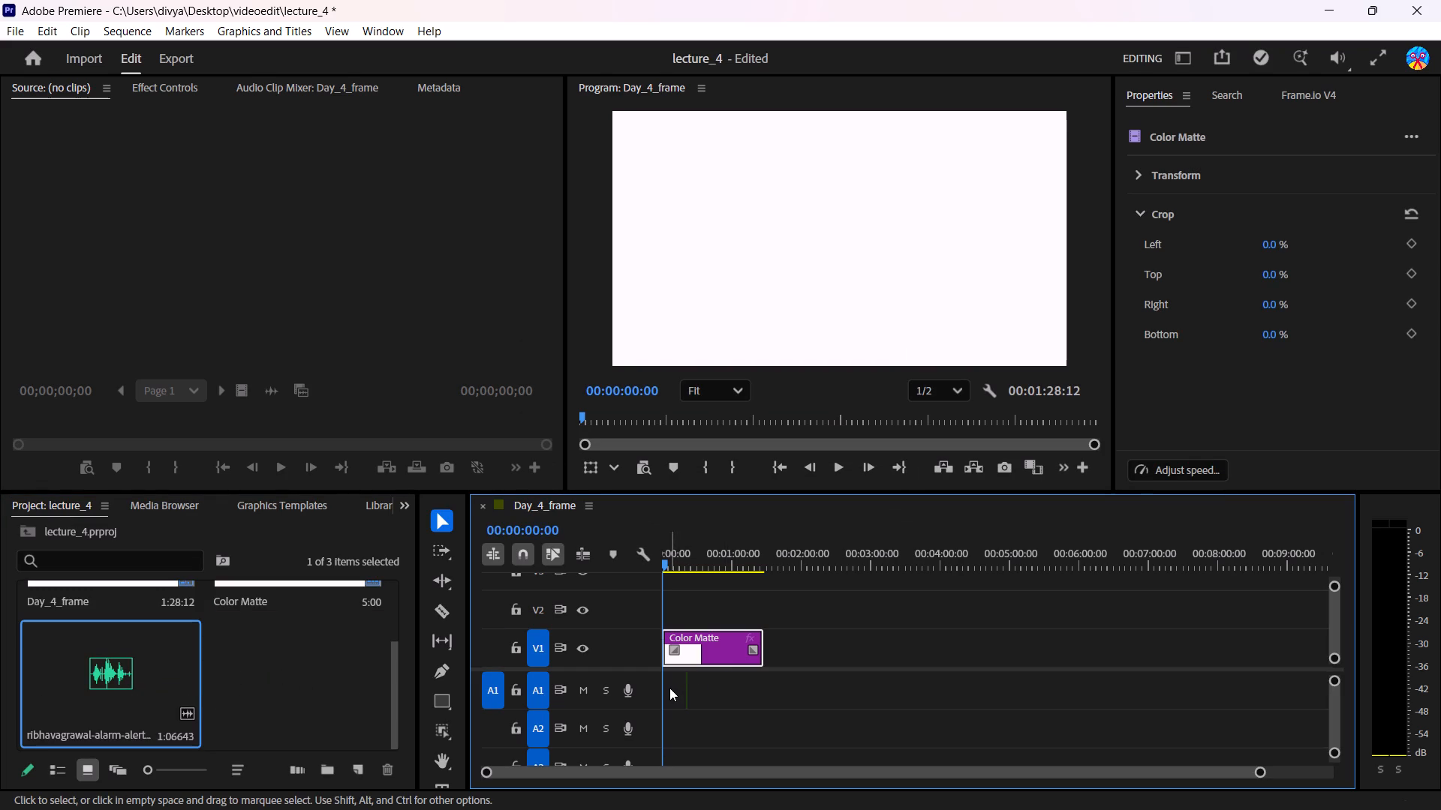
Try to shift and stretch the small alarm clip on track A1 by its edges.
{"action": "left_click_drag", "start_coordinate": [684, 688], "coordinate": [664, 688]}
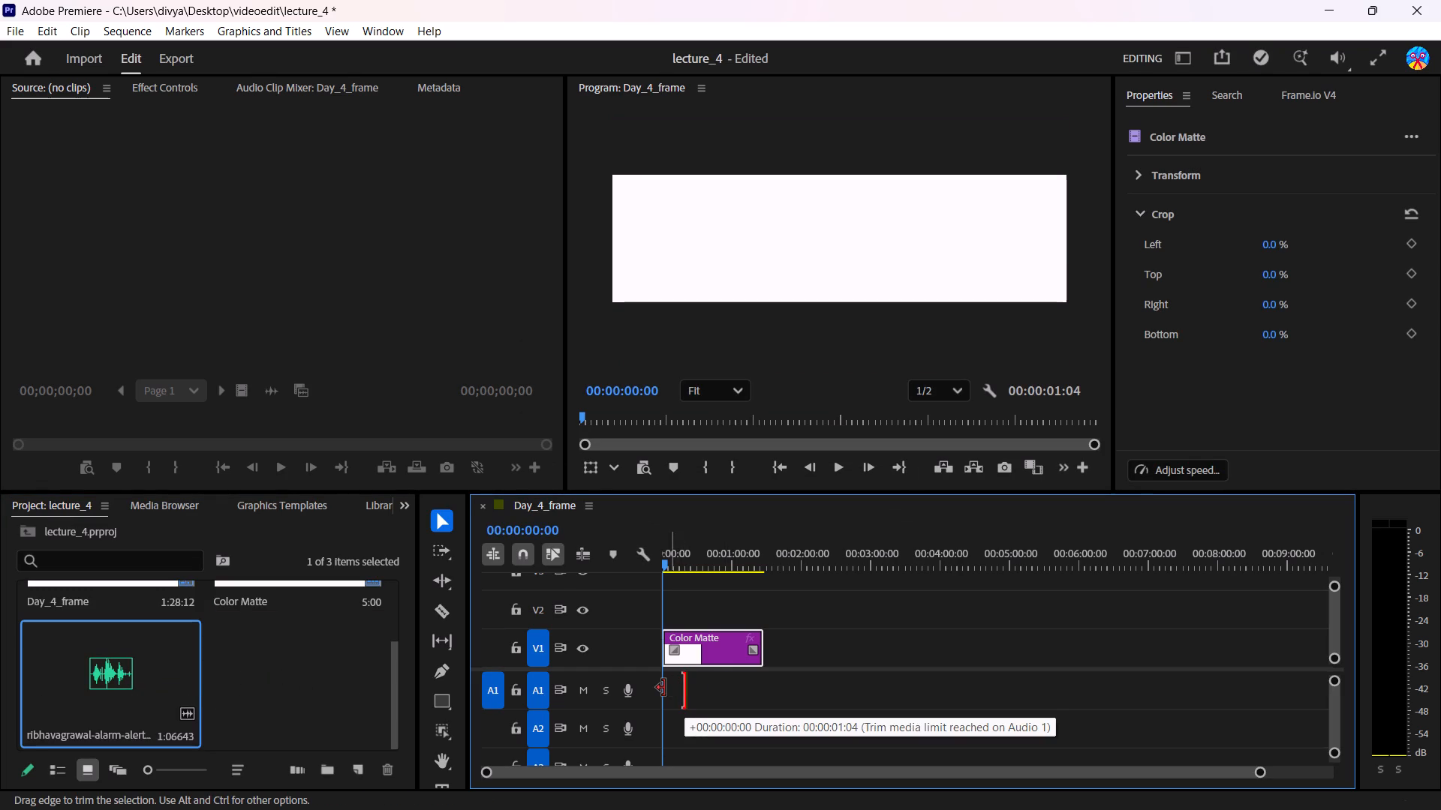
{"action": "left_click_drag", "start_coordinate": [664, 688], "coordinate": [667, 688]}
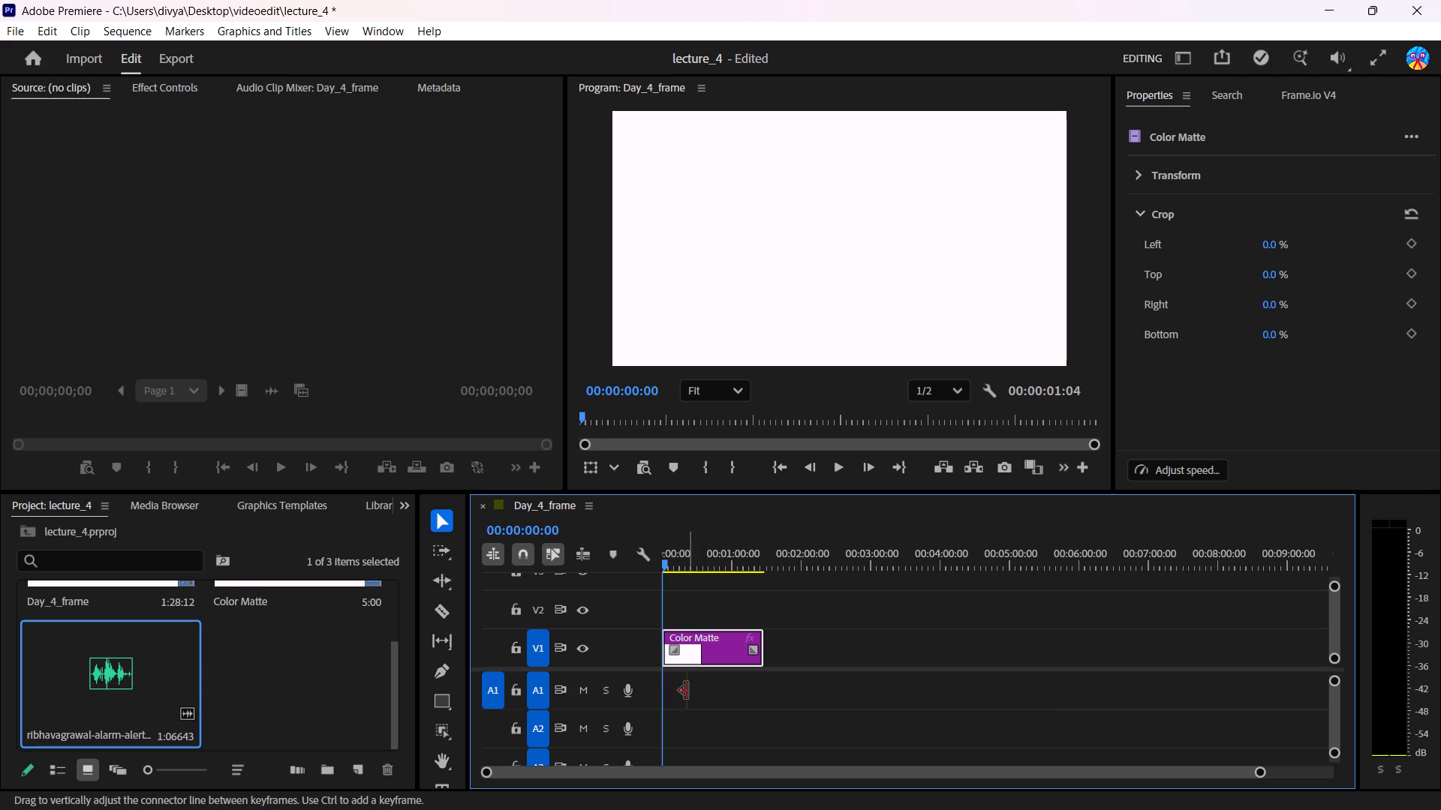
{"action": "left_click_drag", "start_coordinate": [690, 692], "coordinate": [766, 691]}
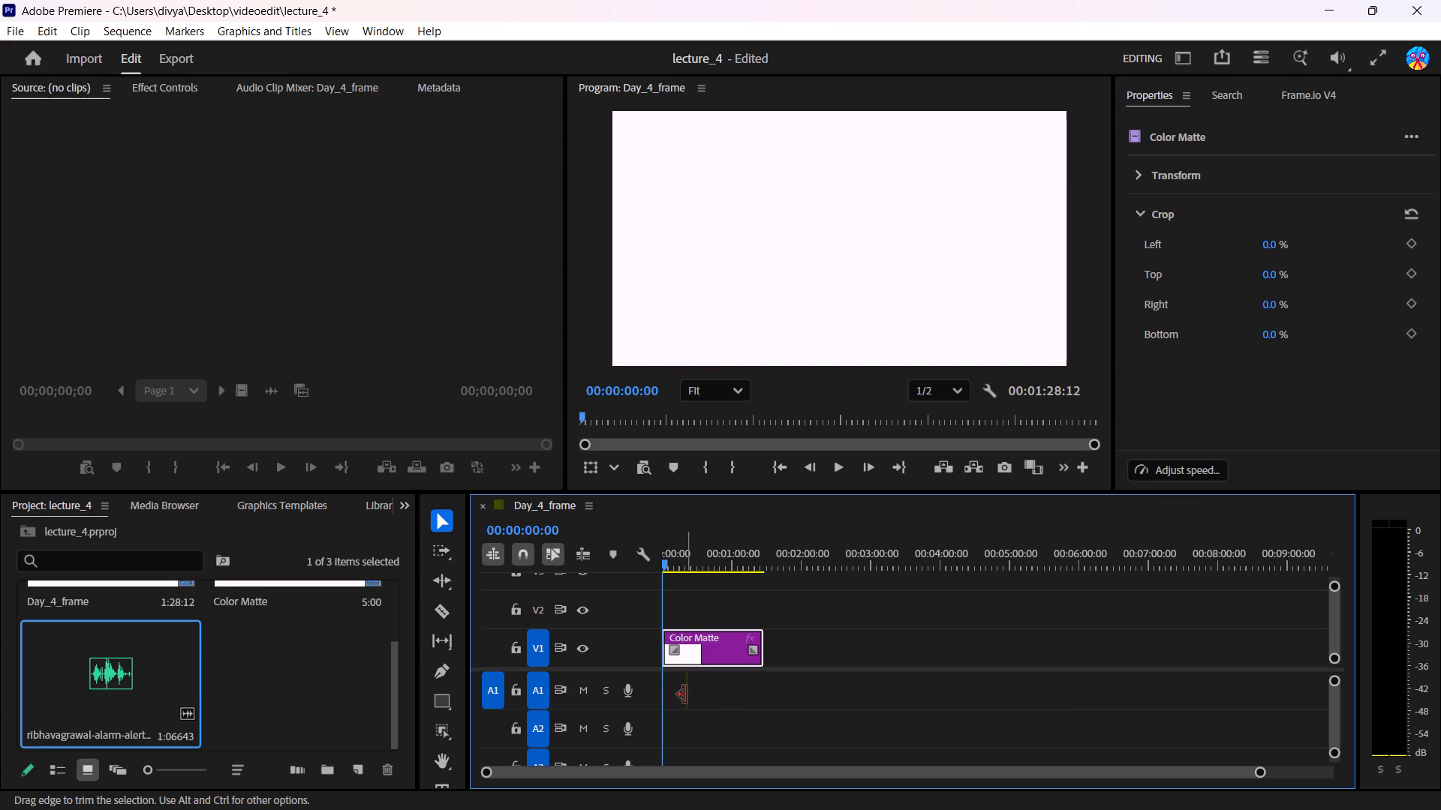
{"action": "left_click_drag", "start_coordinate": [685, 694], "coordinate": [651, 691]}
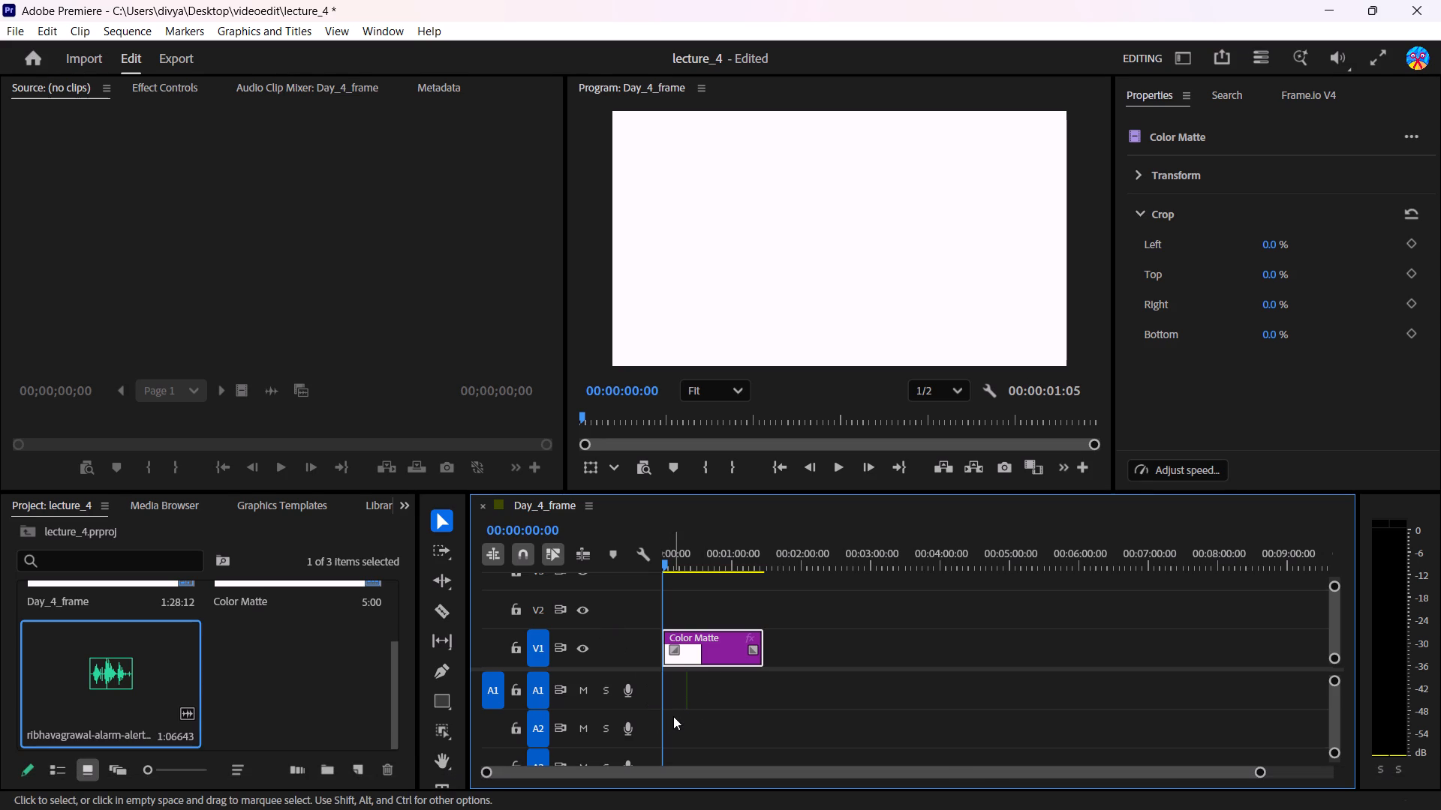
Close the empty gap before the alarm clip on track A1 so that it starts at 00:00:00:00.
{"action": "left_click", "coordinate": [676, 765]}
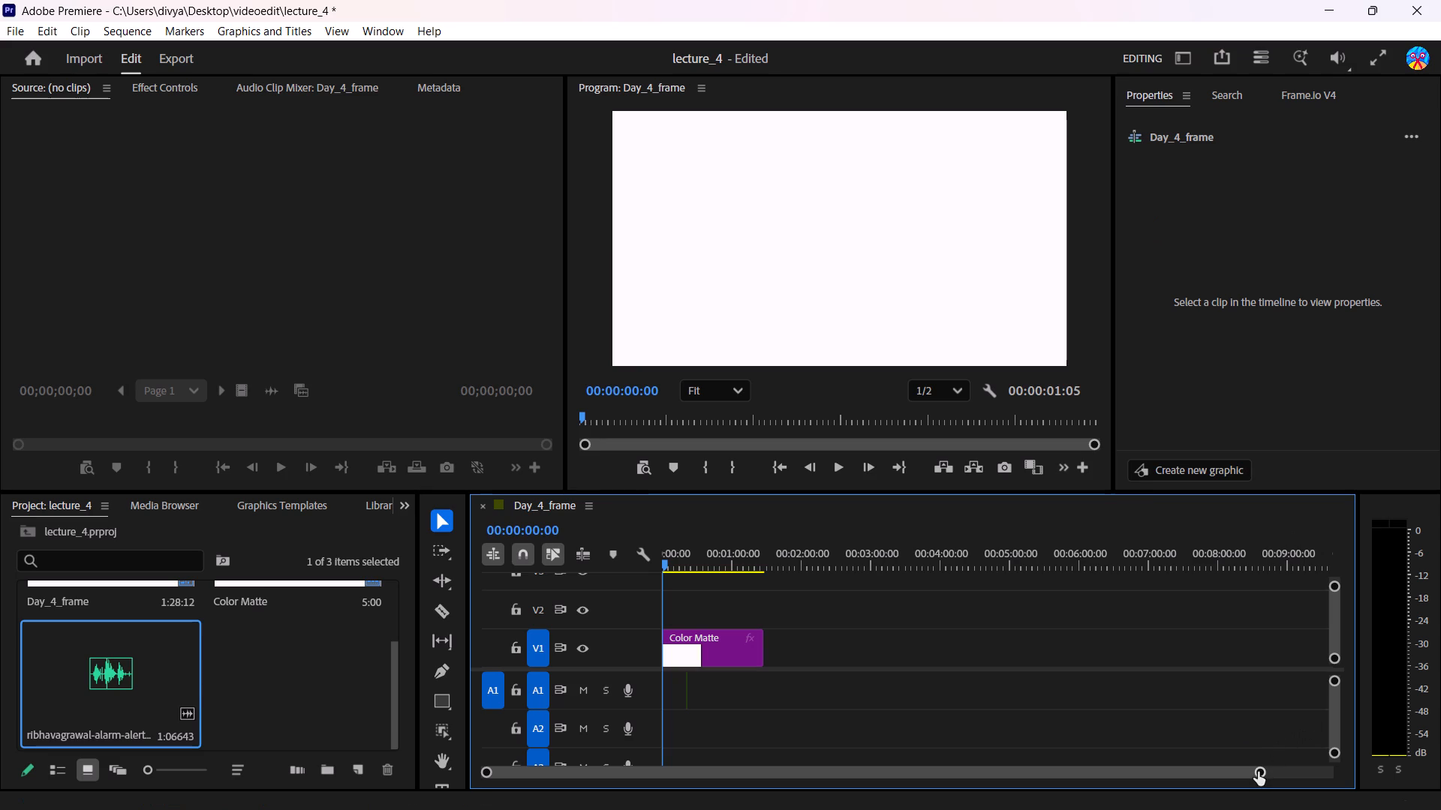
{"action": "left_click_drag", "start_coordinate": [1258, 772], "coordinate": [731, 784]}
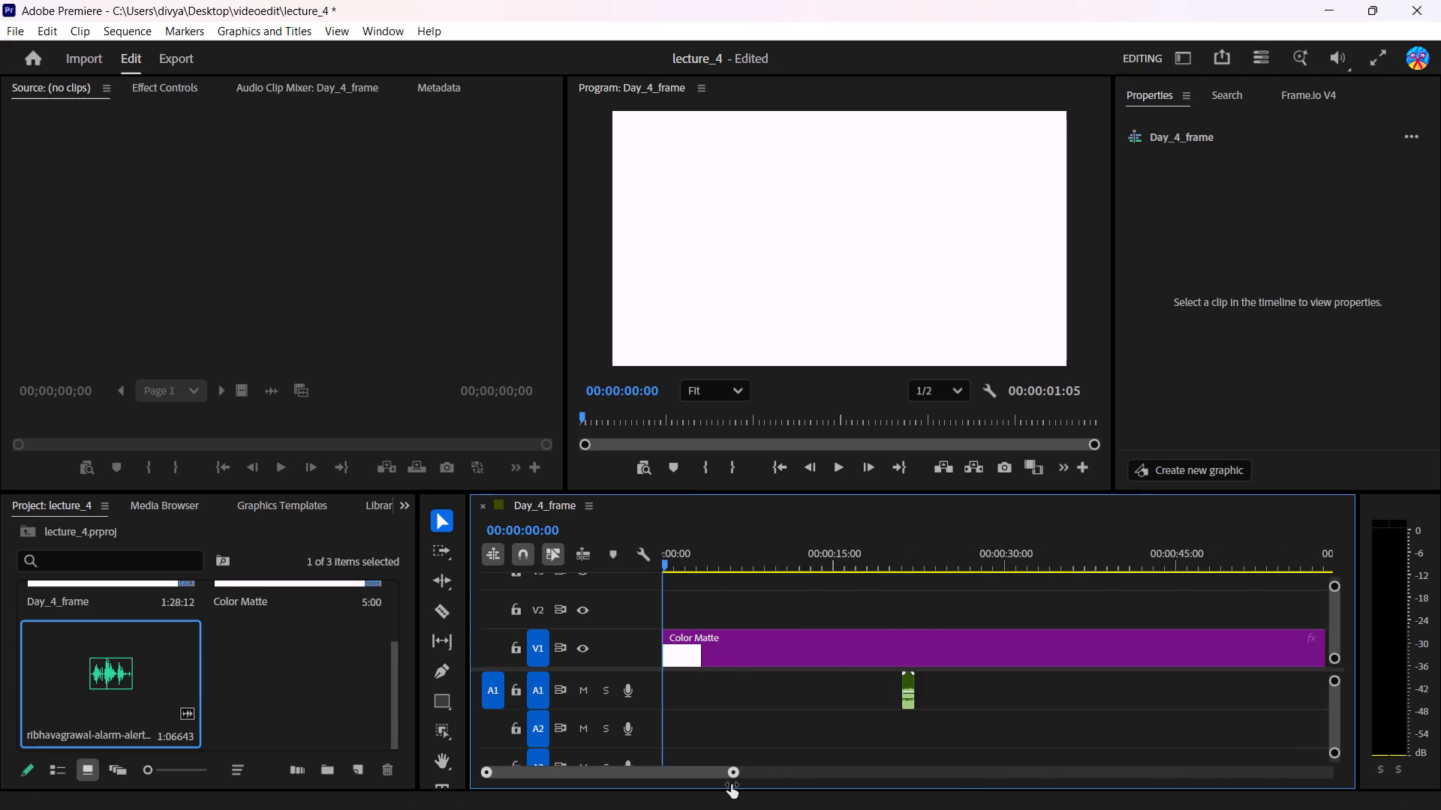
{"action": "left_click_drag", "start_coordinate": [731, 784], "coordinate": [657, 791]}
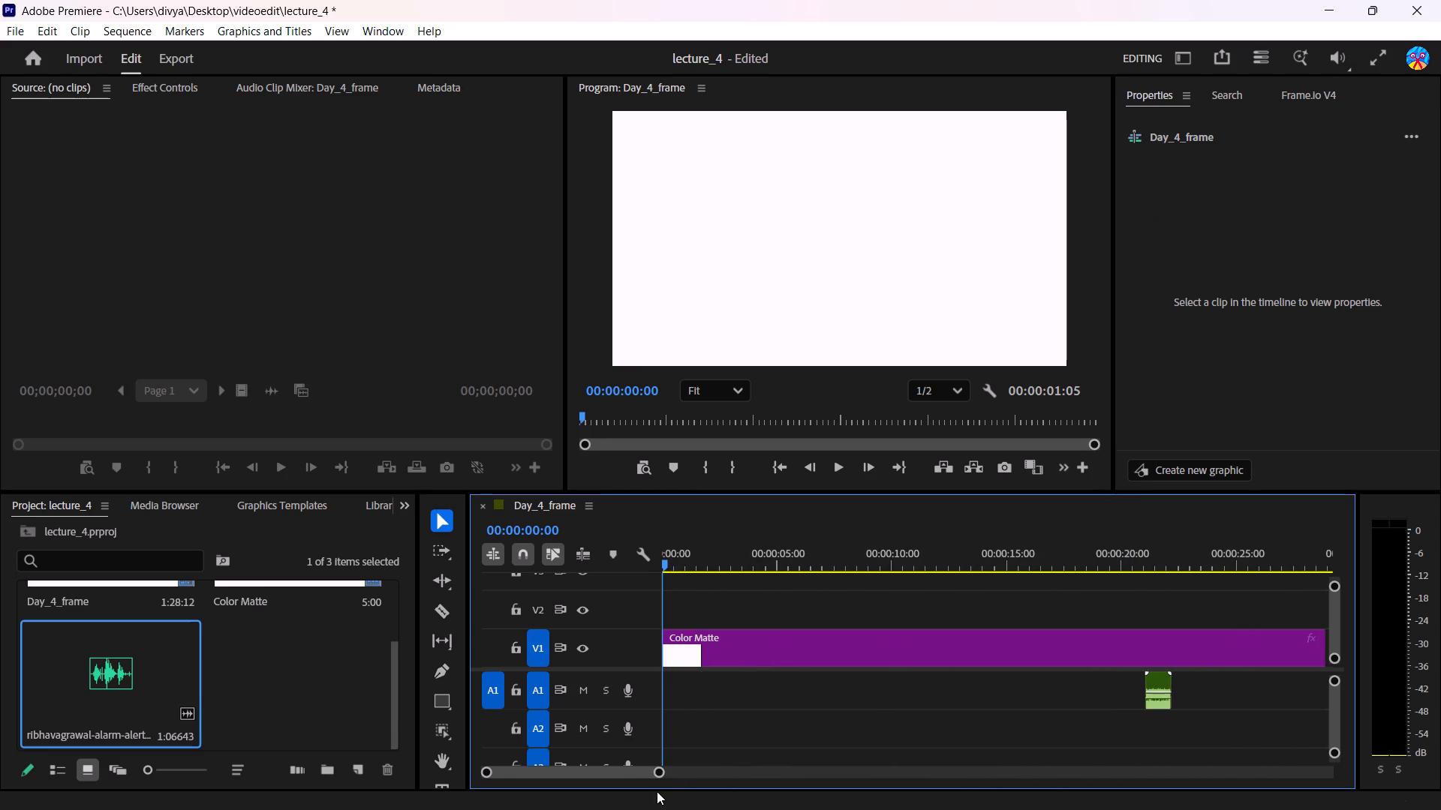
{"action": "left_click_drag", "start_coordinate": [1167, 690], "coordinate": [1042, 695]}
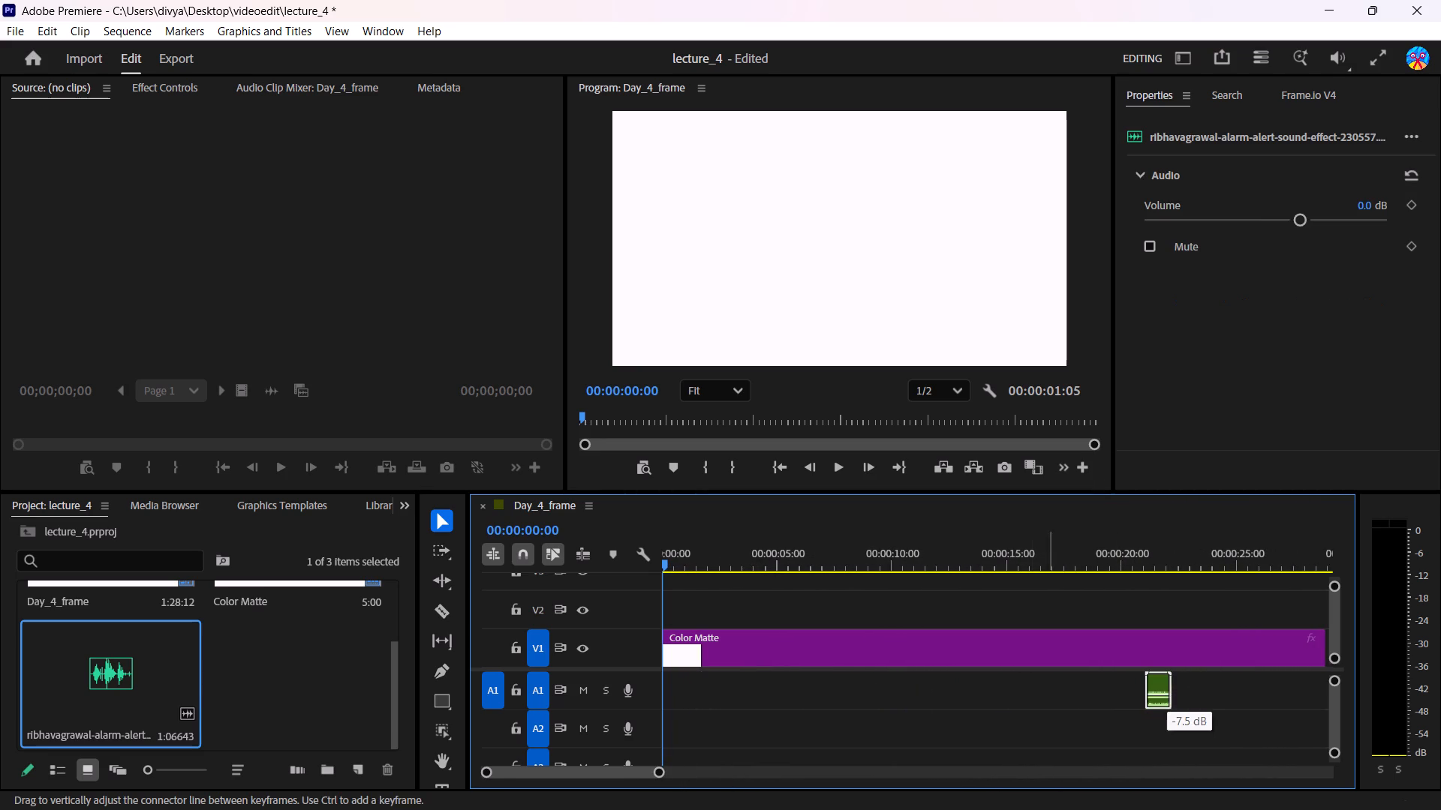
{"action": "left_click_drag", "start_coordinate": [1042, 695], "coordinate": [1029, 695]}
{"action": "left_click", "coordinate": [1075, 684]}
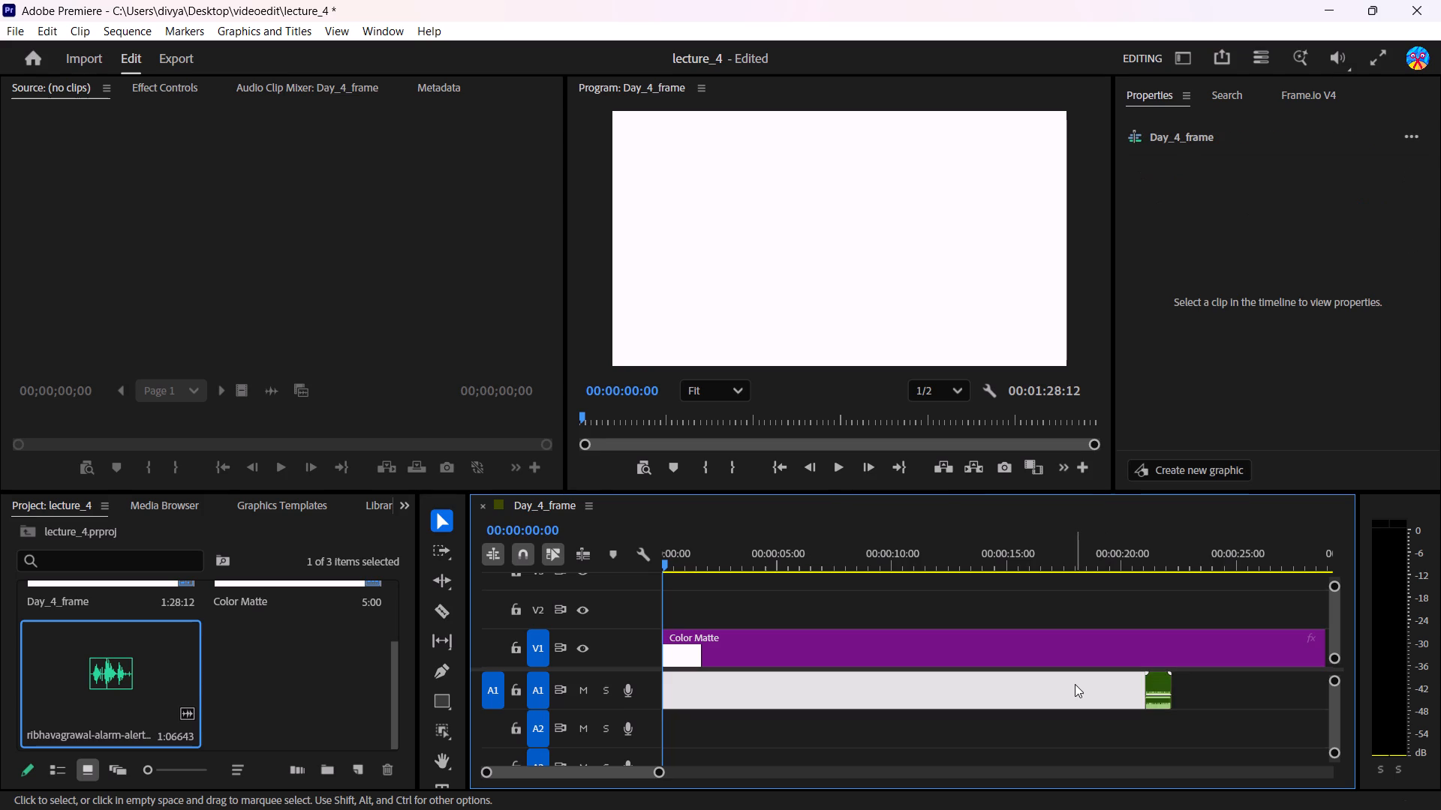
{"action": "key", "text": "BackSpace"}
Split the Color Matte clip on V1 at about 00:00:16:20 and delete the portion after the cut.
{"action": "left_click", "coordinate": [1049, 640]}
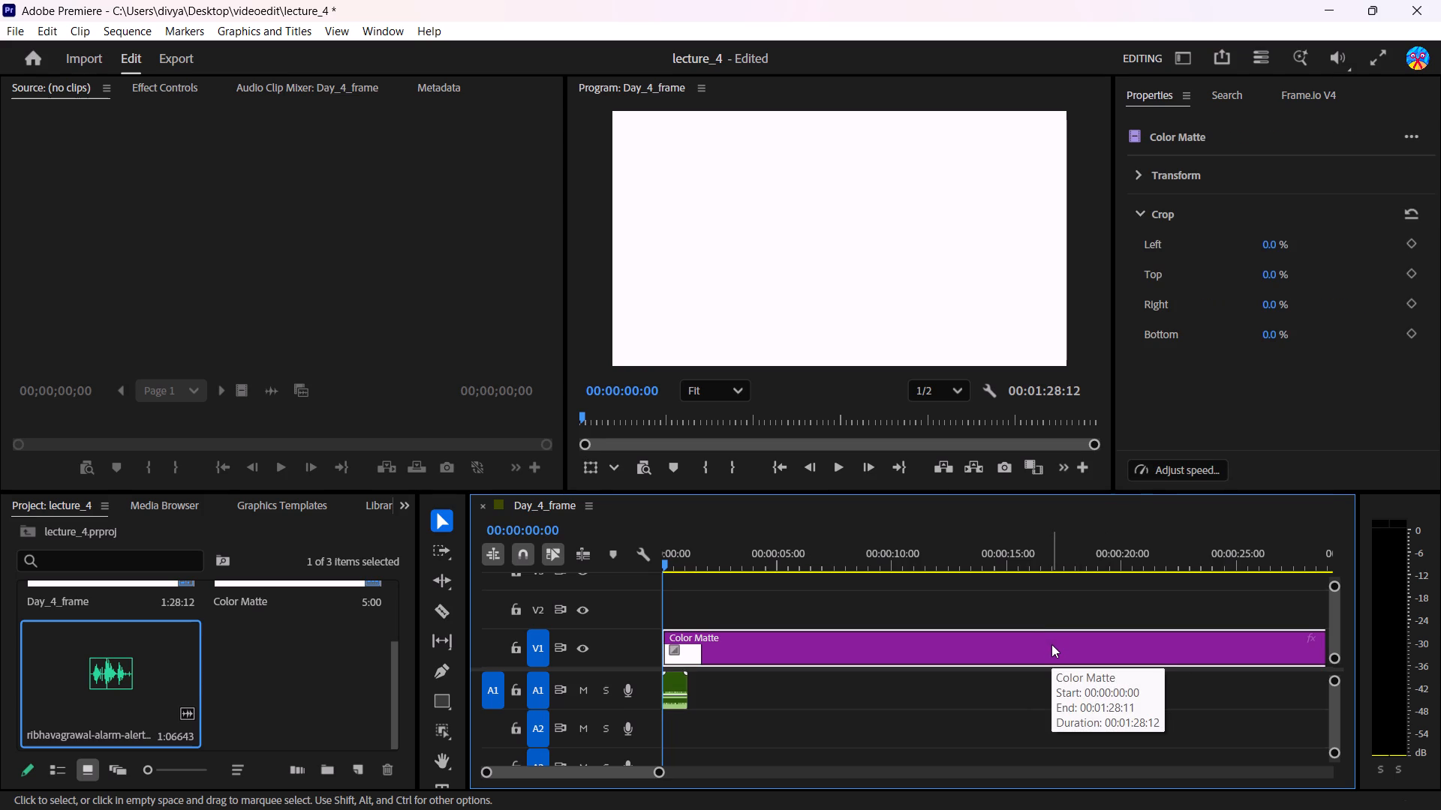
{"action": "key", "text": "c"}
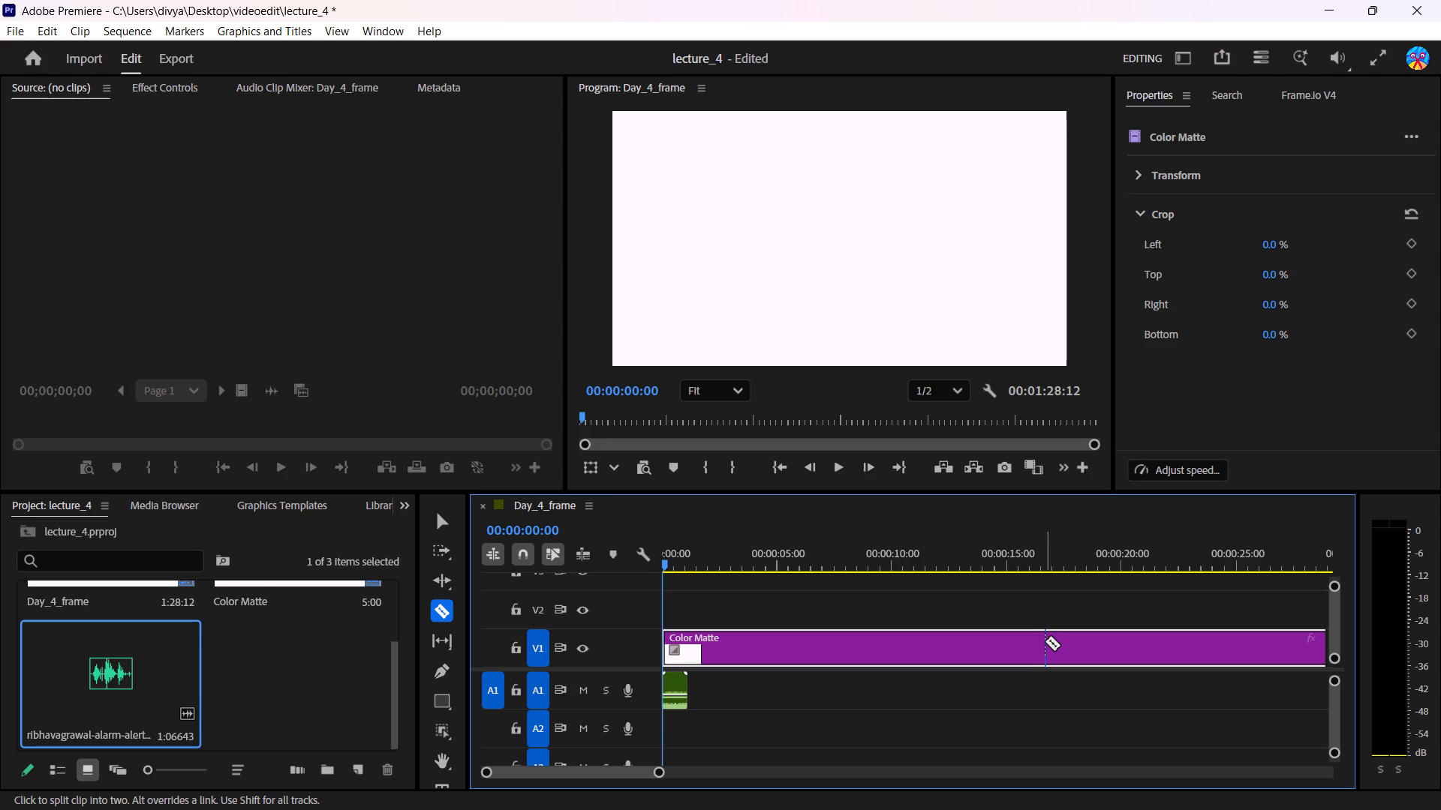
{"action": "left_click", "coordinate": [1045, 641]}
{"action": "key", "text": "v"}
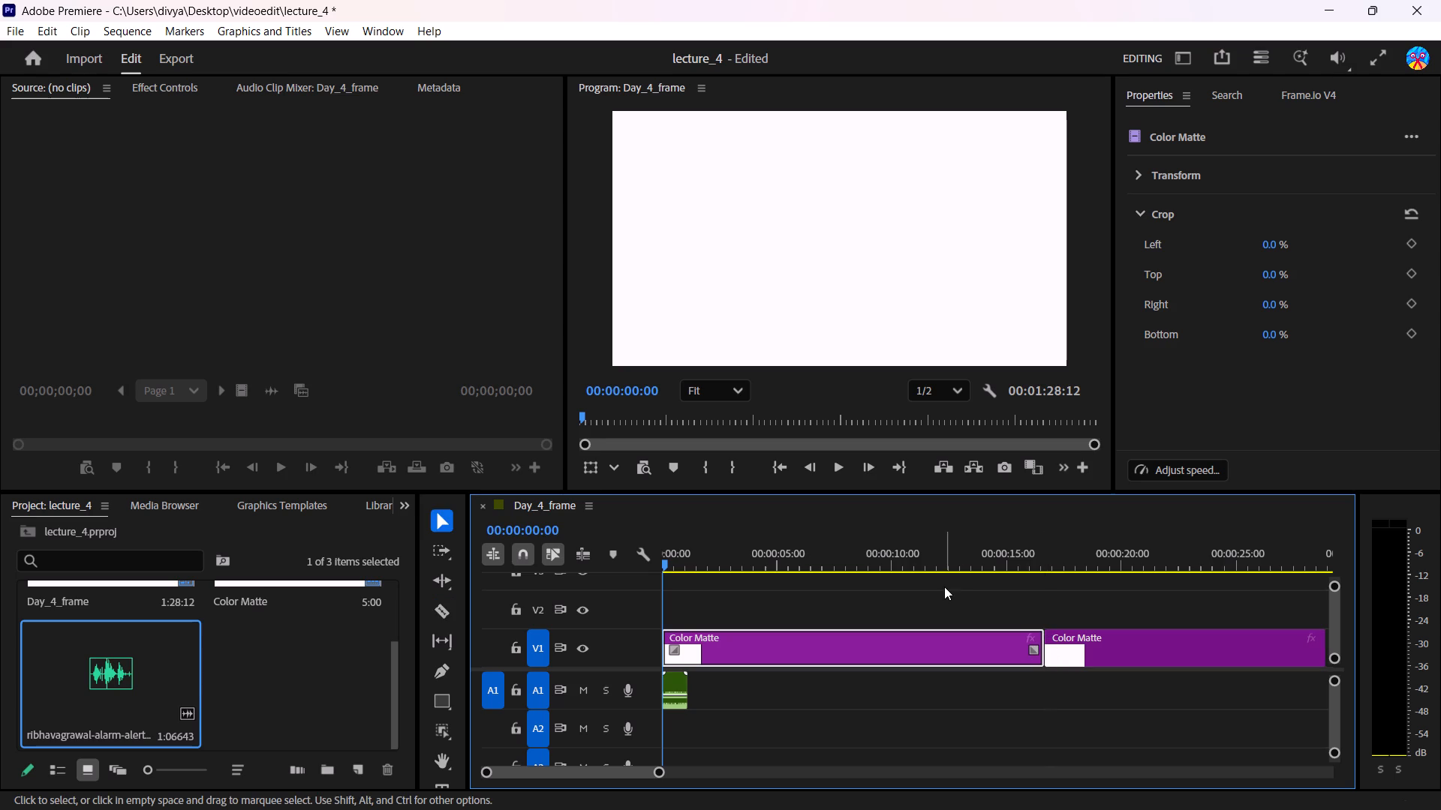
{"action": "left_click", "coordinate": [1150, 655]}
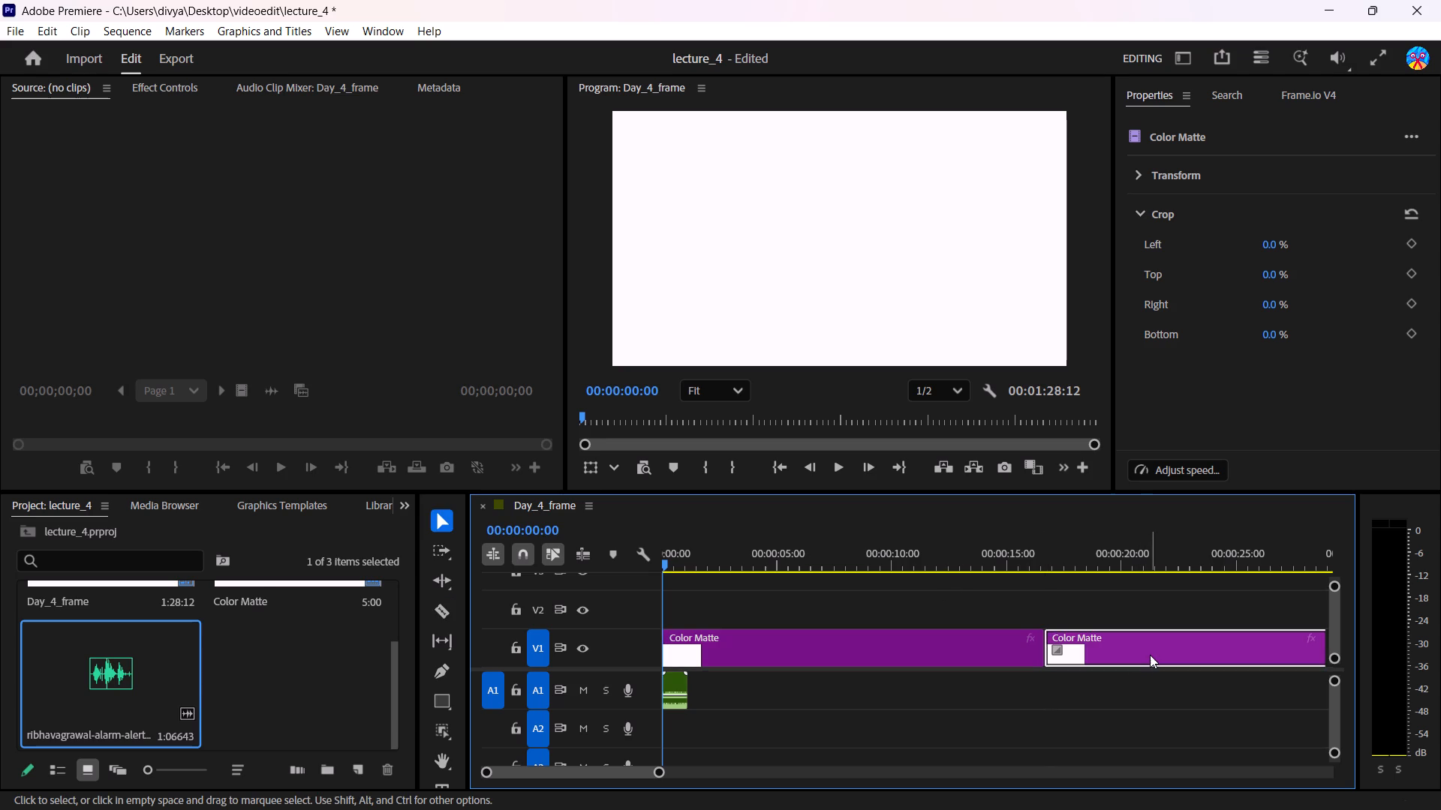
{"action": "key", "text": "Delete"}
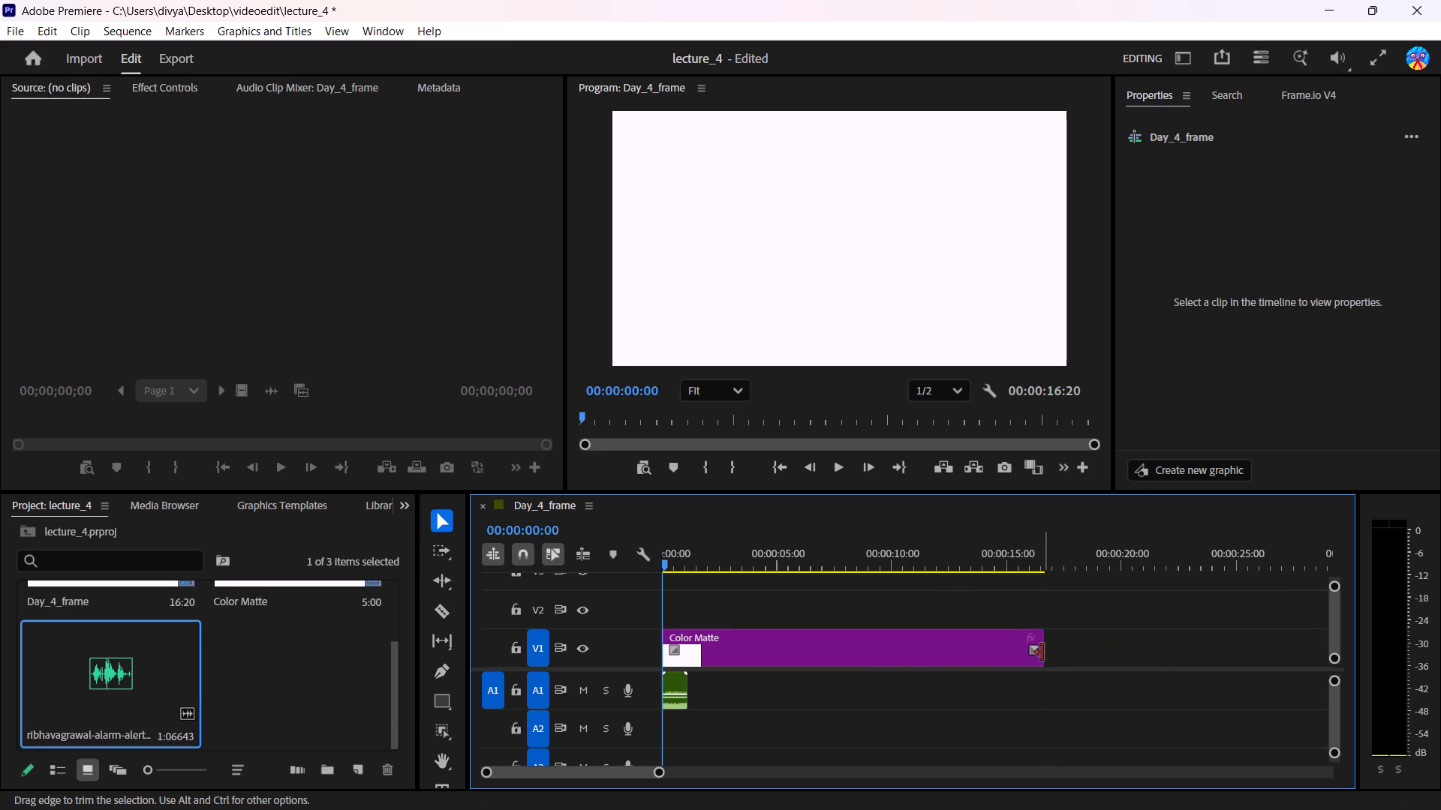
Trim the end of the Color Matte clip on V1 to a duration of 00:00:05:00.
{"action": "left_click_drag", "start_coordinate": [1042, 652], "coordinate": [720, 648]}
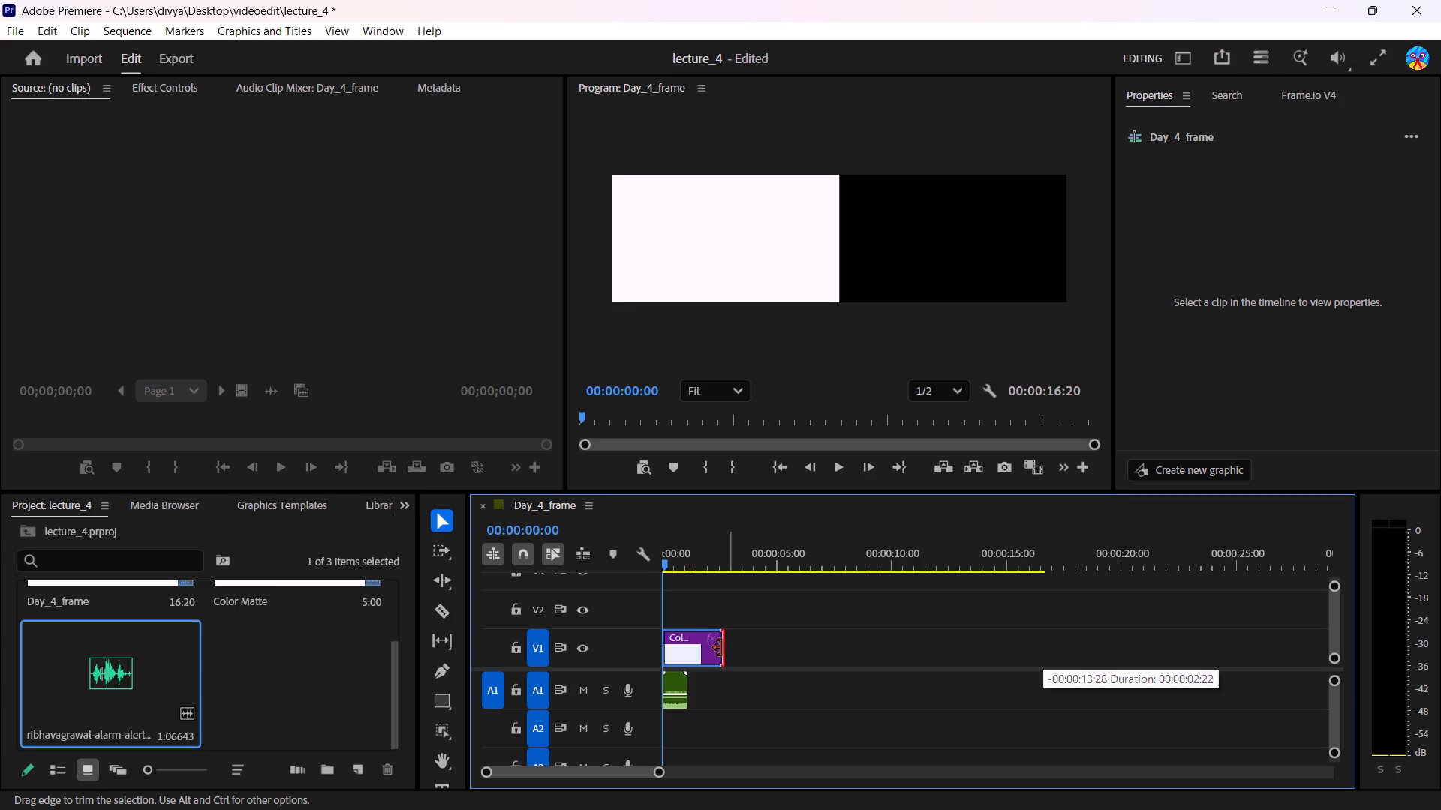
{"action": "left_click_drag", "start_coordinate": [720, 648], "coordinate": [775, 652]}
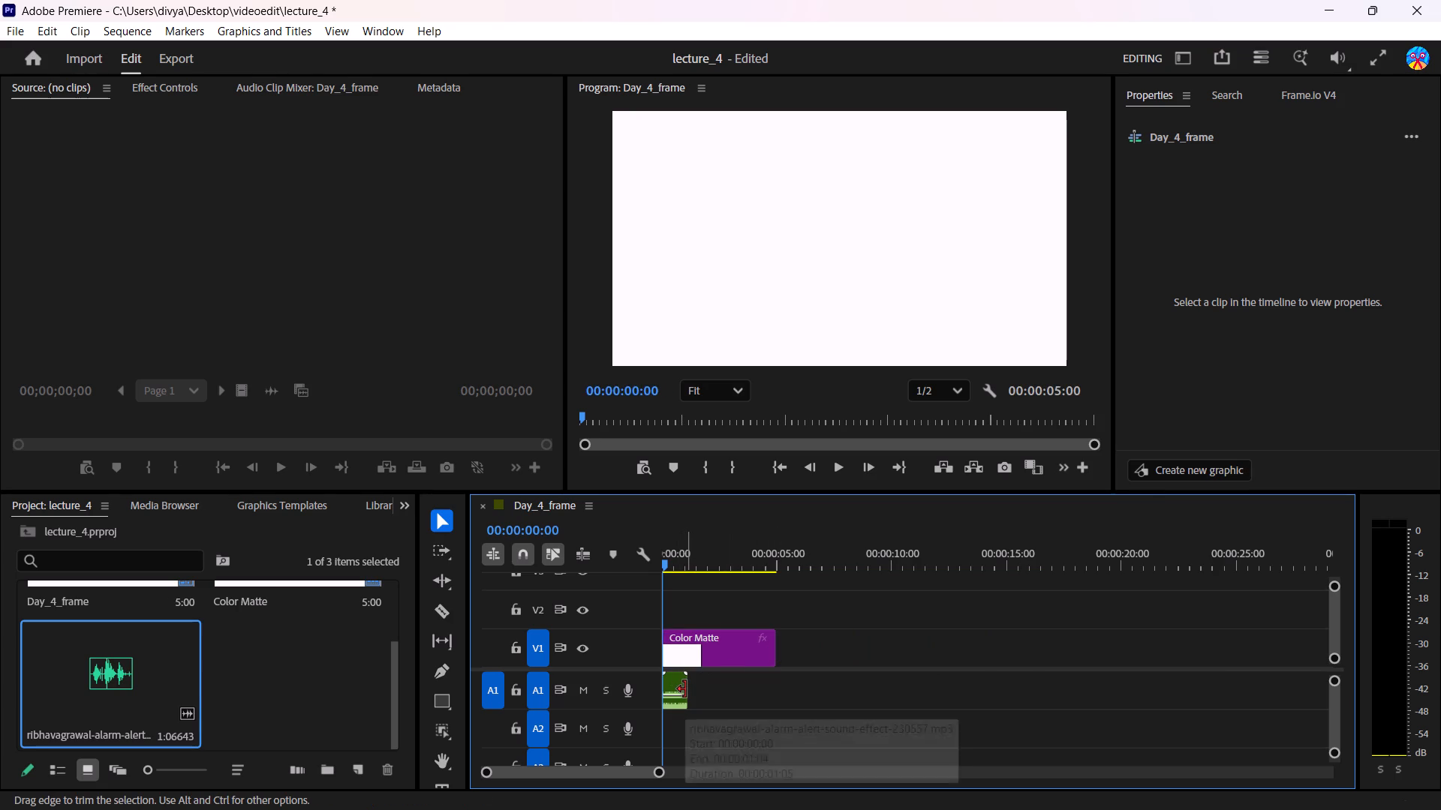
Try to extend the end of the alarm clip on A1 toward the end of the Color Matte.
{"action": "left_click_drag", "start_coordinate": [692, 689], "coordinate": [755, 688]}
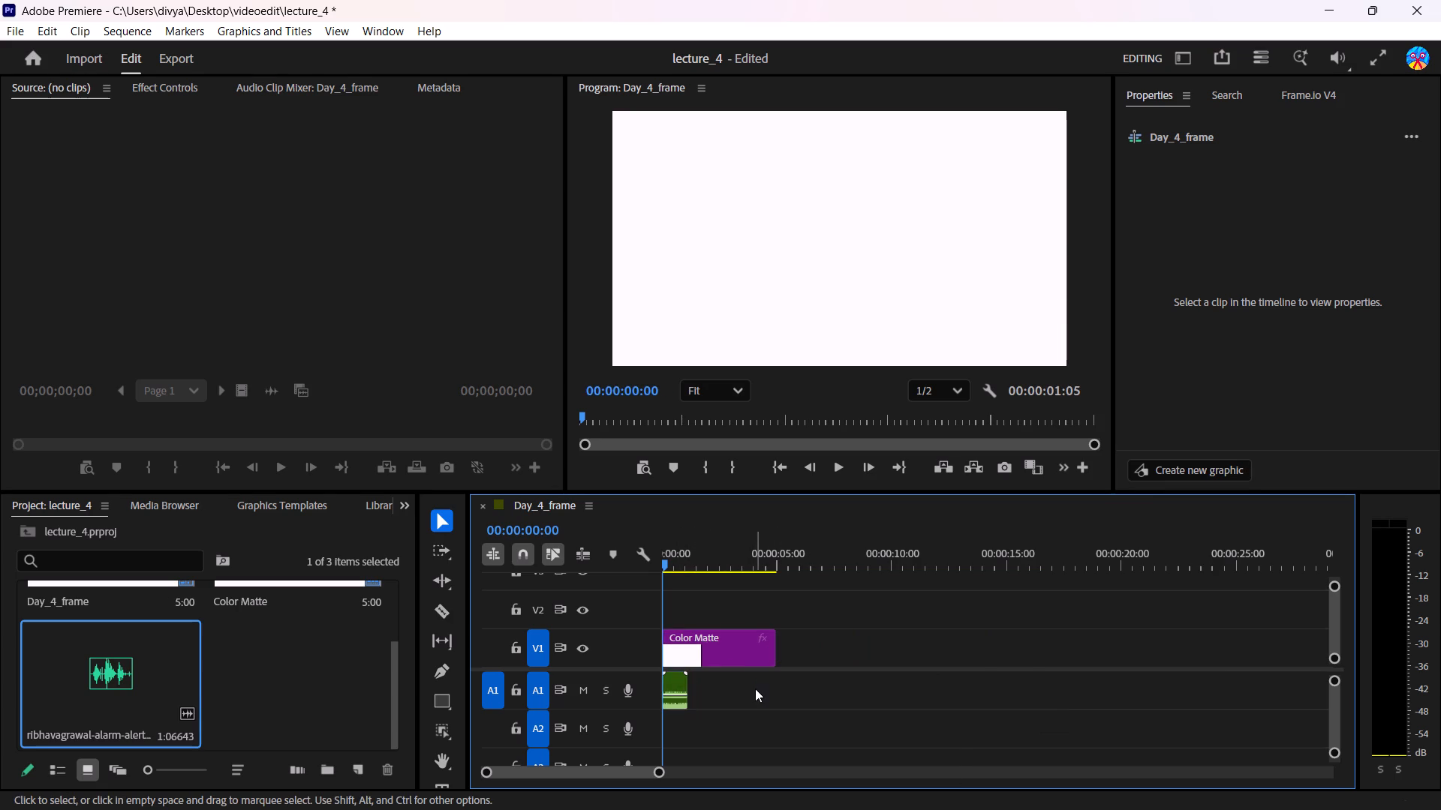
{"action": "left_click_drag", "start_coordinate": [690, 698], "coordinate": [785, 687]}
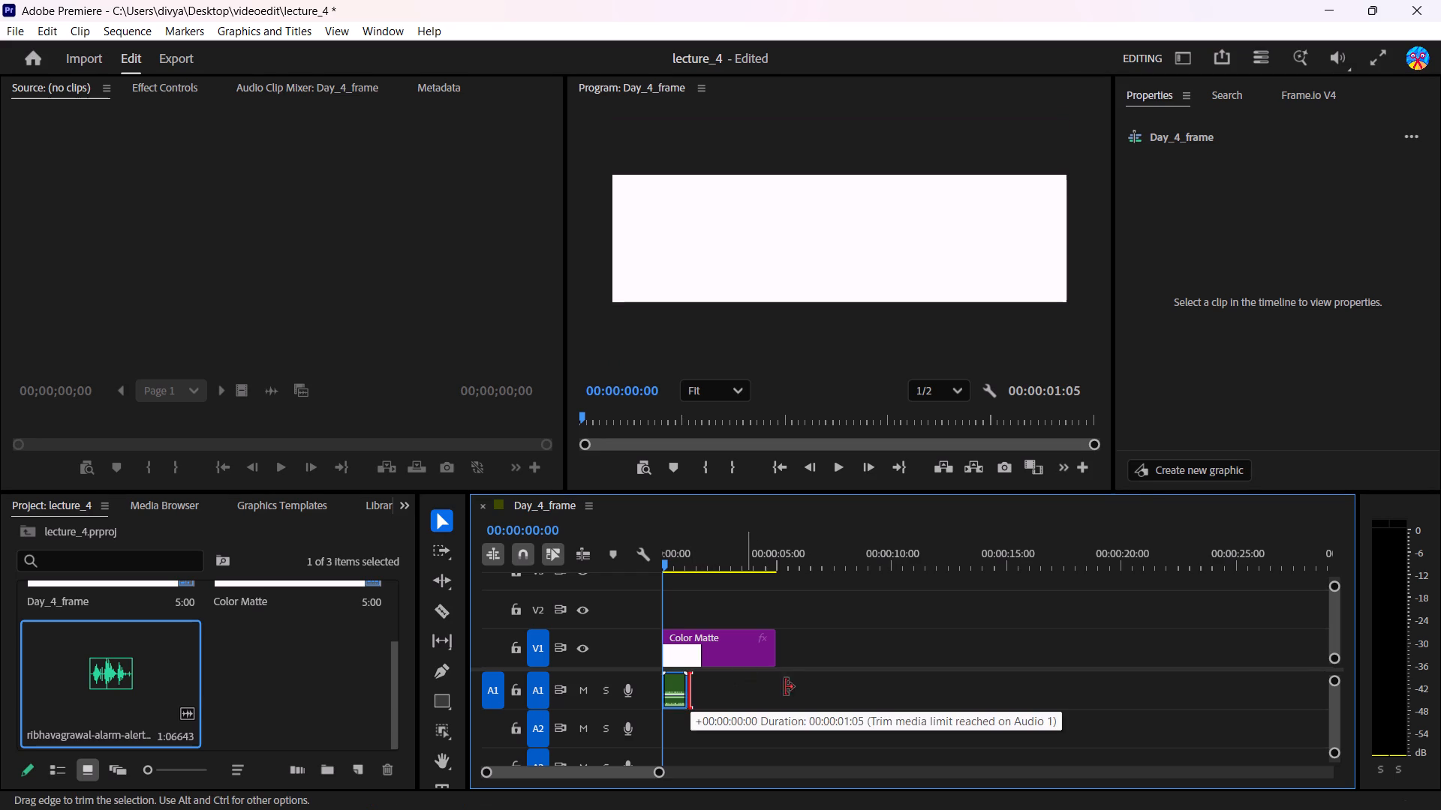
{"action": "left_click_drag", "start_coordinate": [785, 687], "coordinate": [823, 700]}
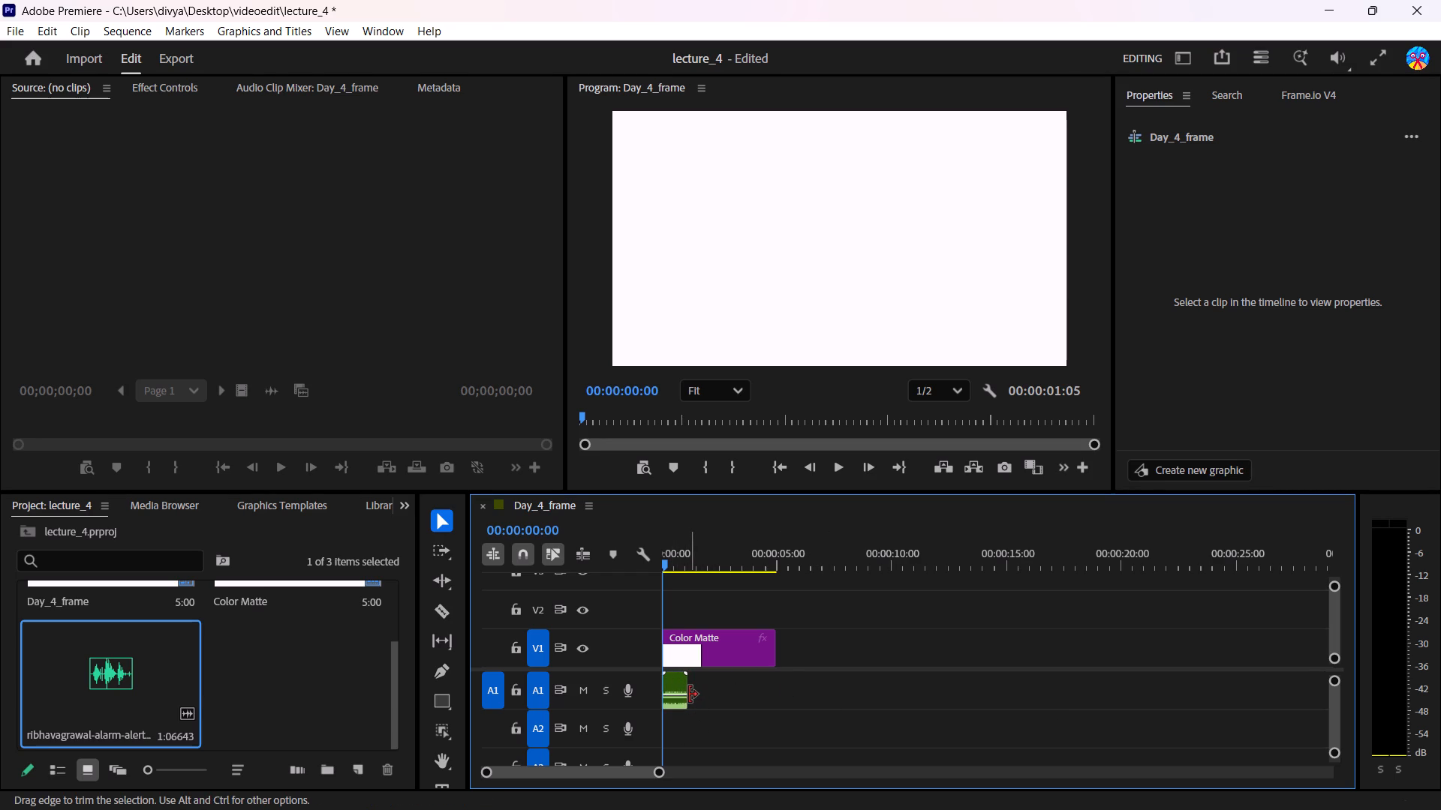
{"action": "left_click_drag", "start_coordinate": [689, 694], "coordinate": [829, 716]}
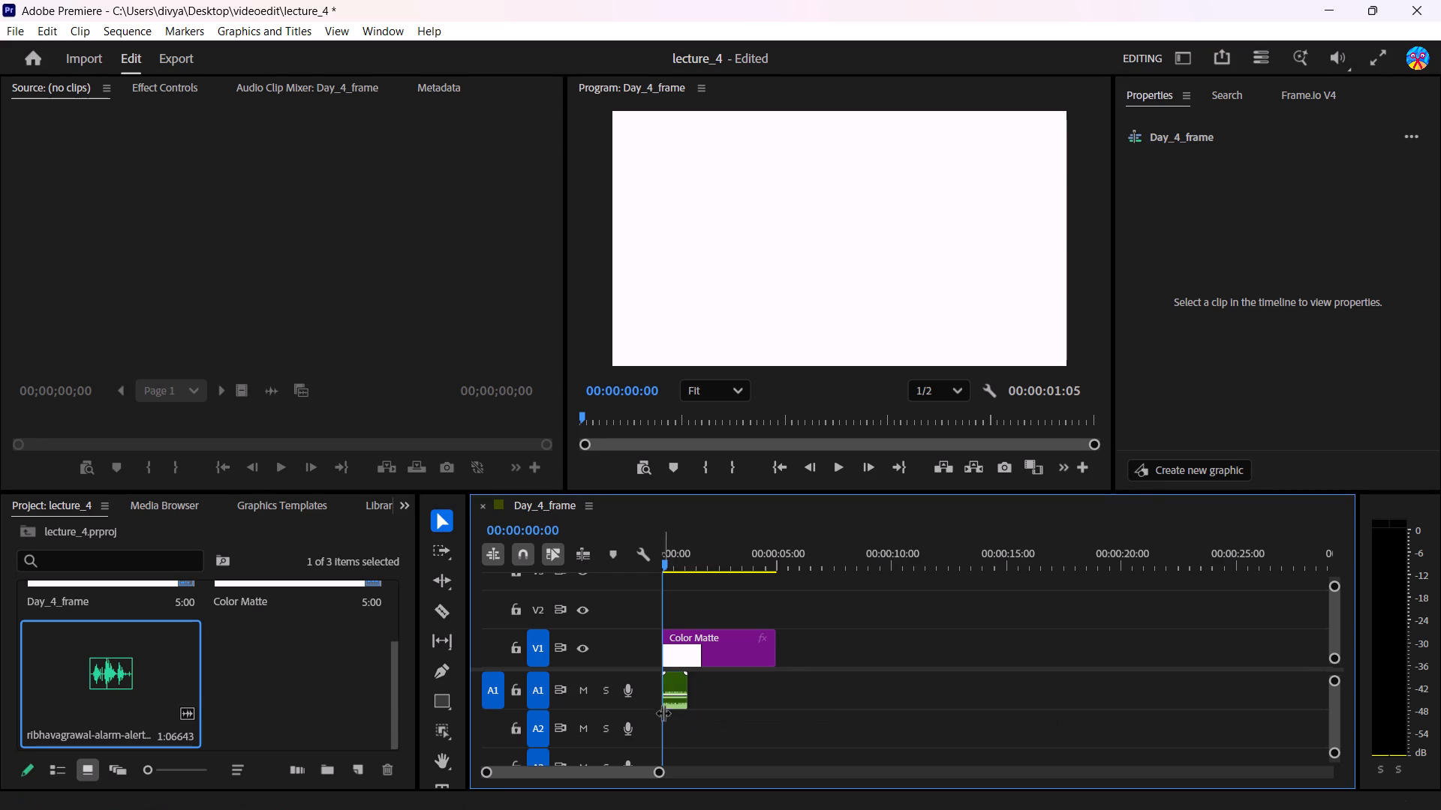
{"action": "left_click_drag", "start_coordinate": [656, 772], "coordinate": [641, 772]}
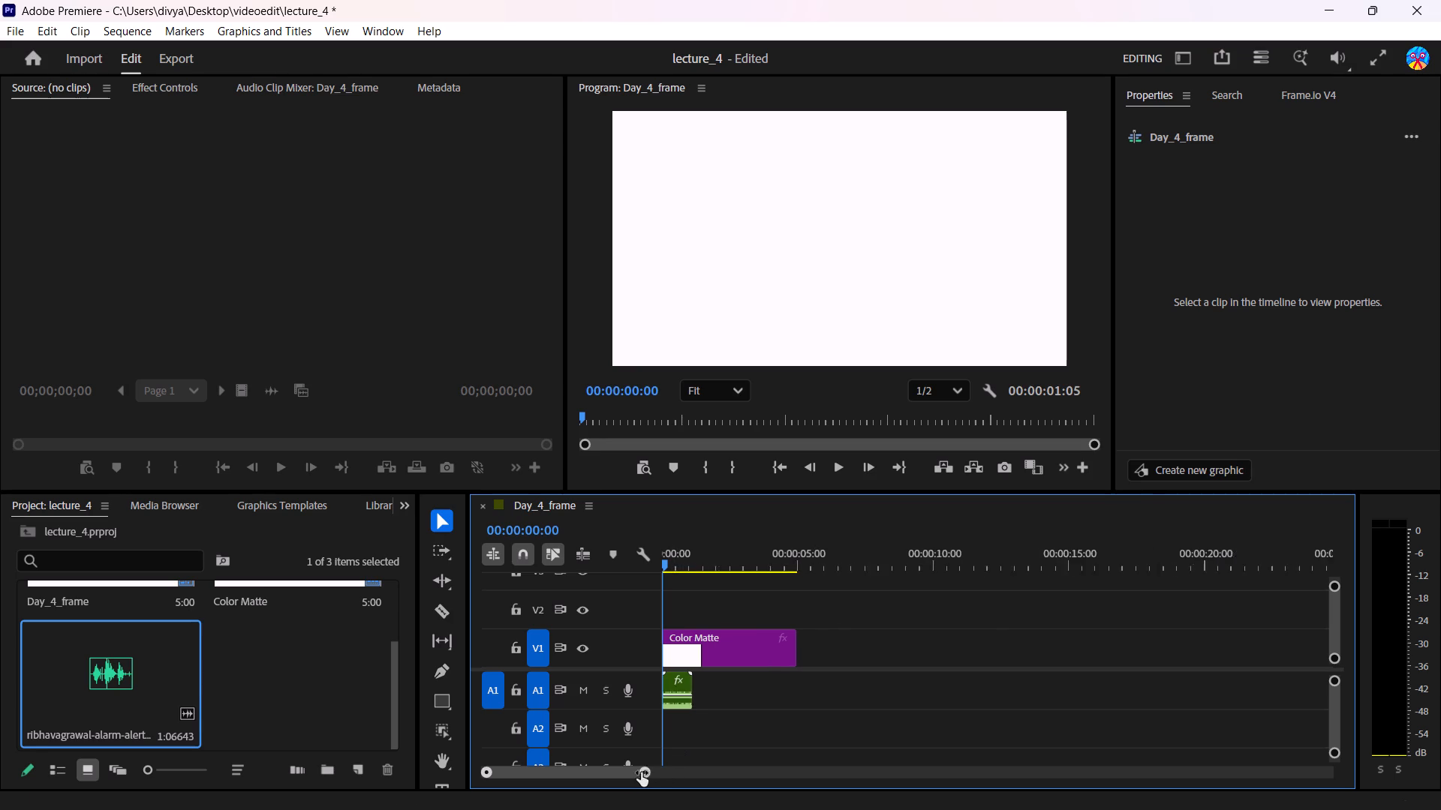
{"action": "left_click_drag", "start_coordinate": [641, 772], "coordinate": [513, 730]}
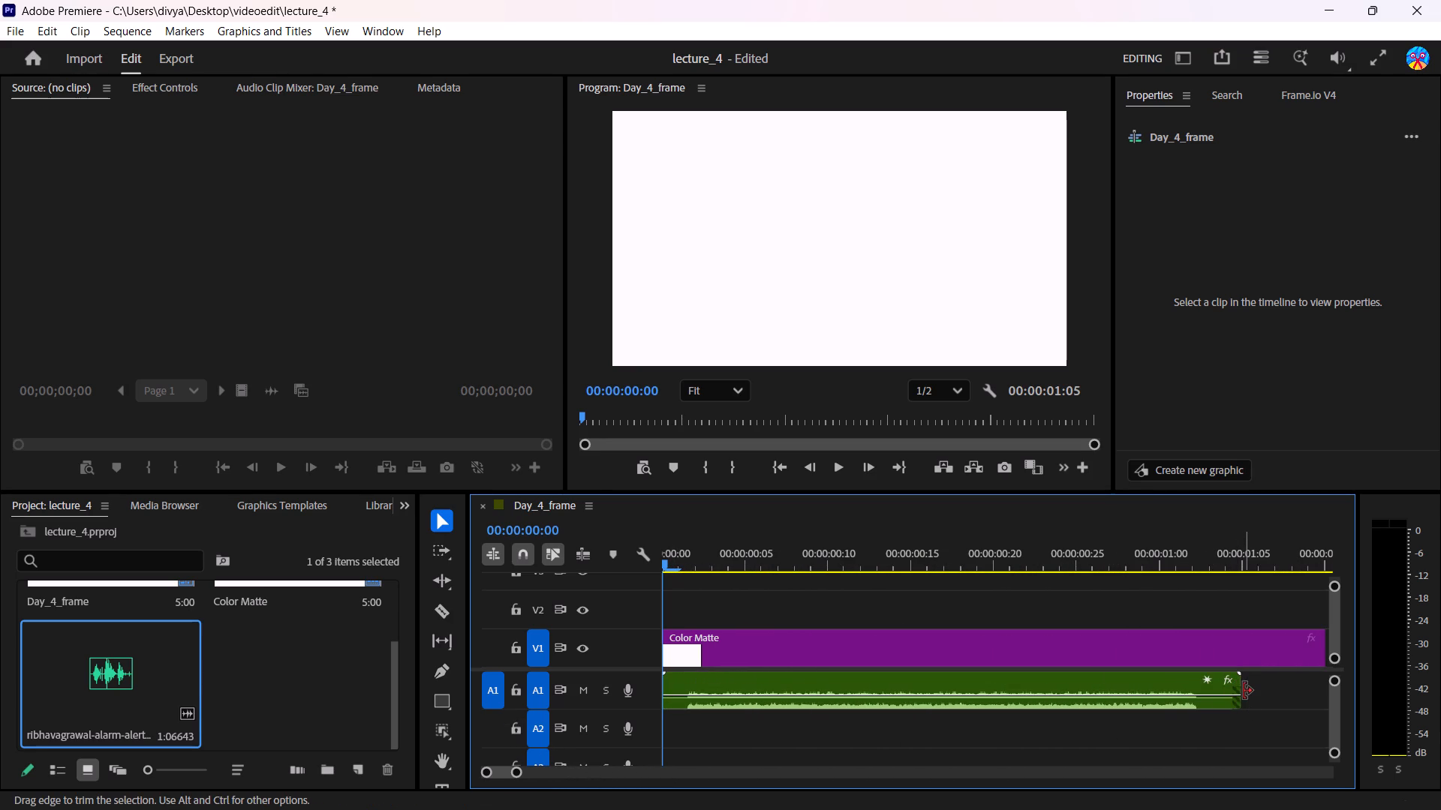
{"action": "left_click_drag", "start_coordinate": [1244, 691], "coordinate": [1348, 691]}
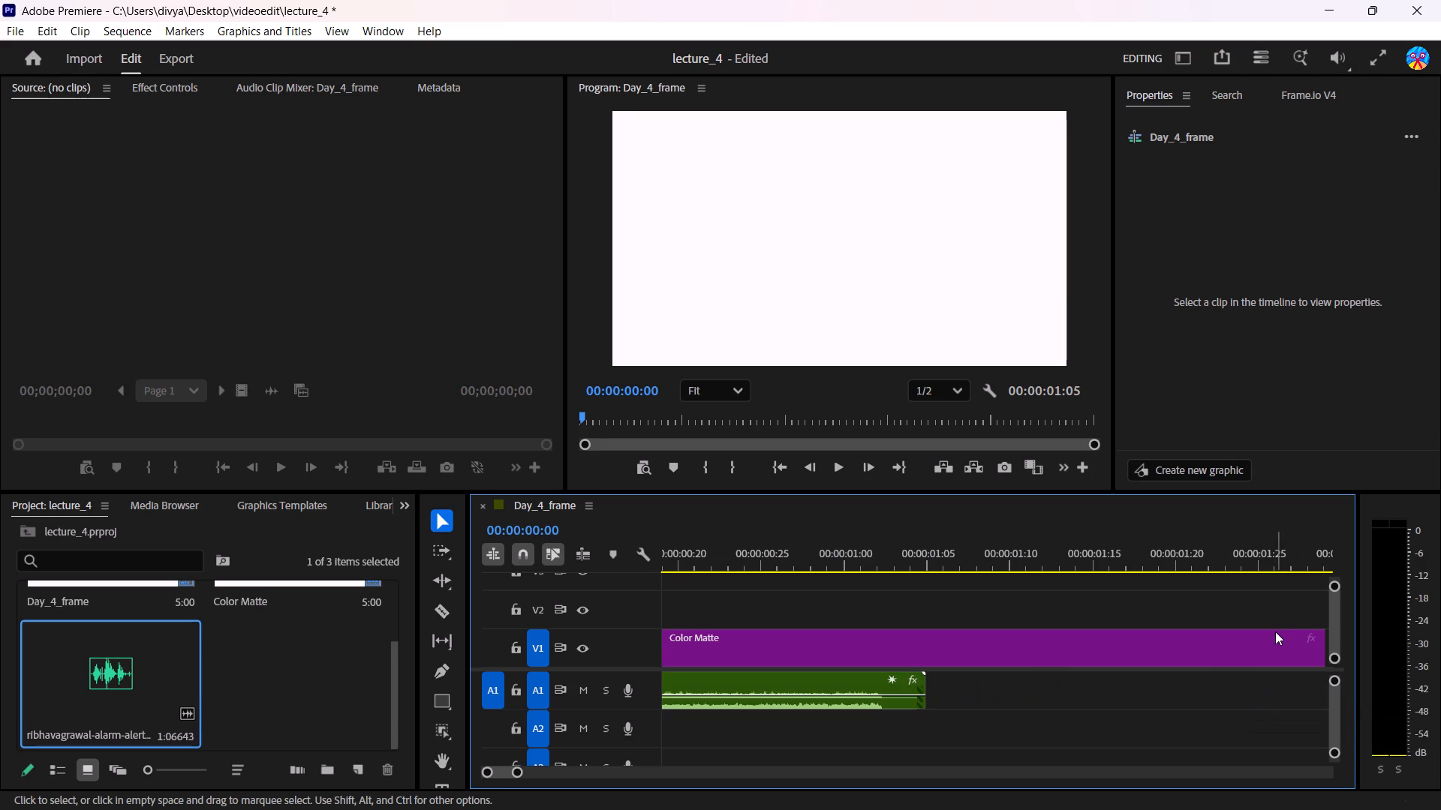
Split the Color Matte clip on V1 at 00:00:01:05, in line with the end of the alarm clip.
{"action": "left_click", "coordinate": [1274, 633]}
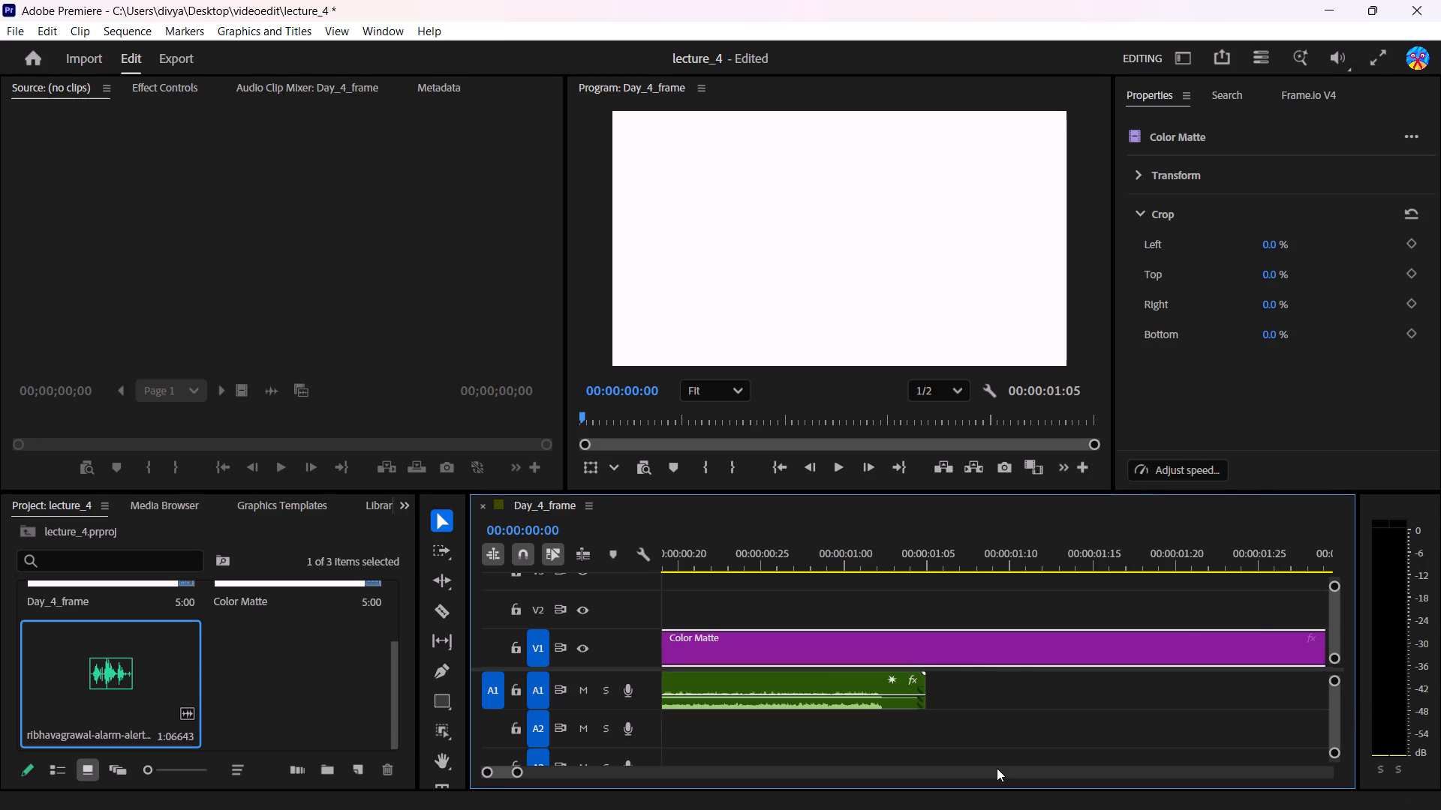
{"action": "type", "text": "vc"}
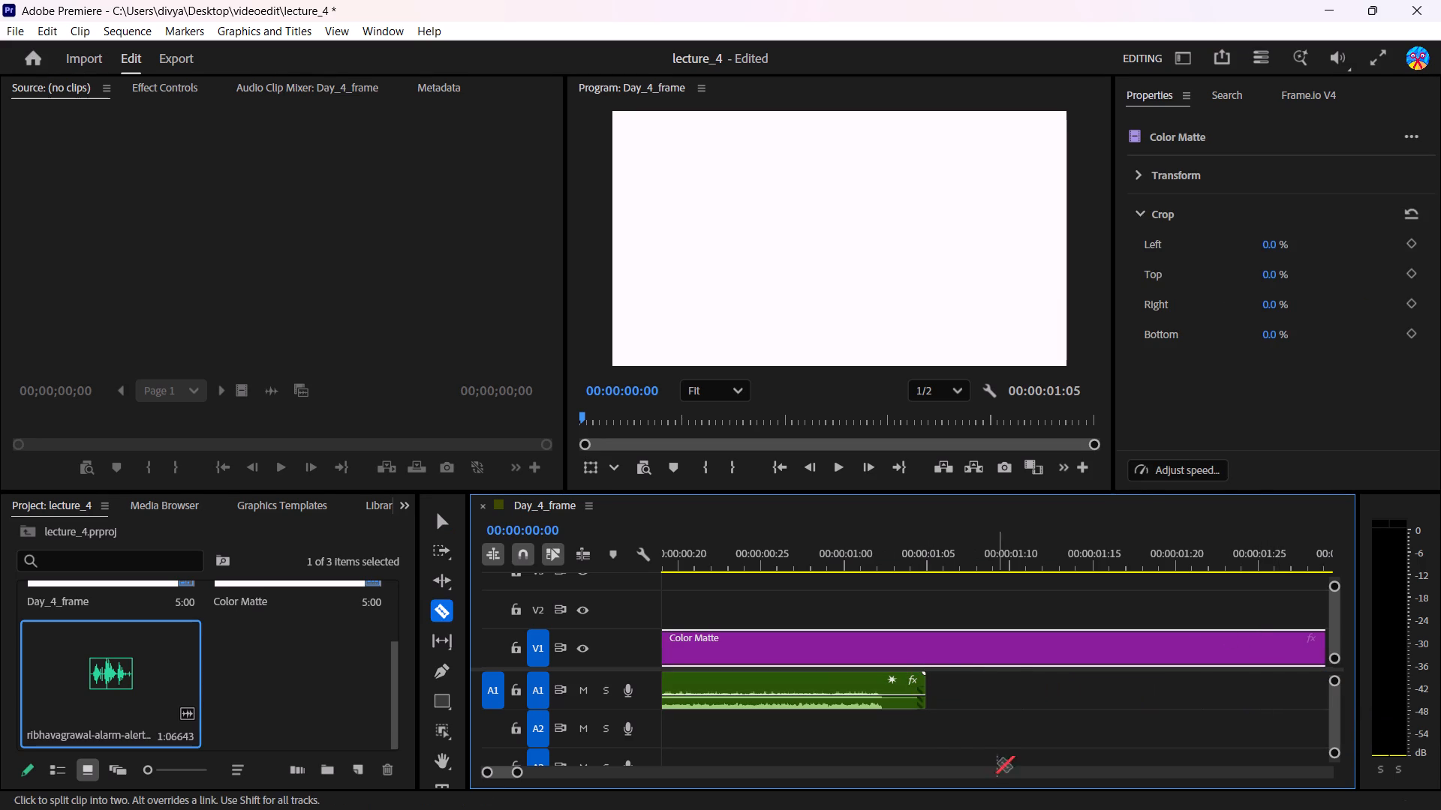
{"action": "left_click", "coordinate": [926, 667]}
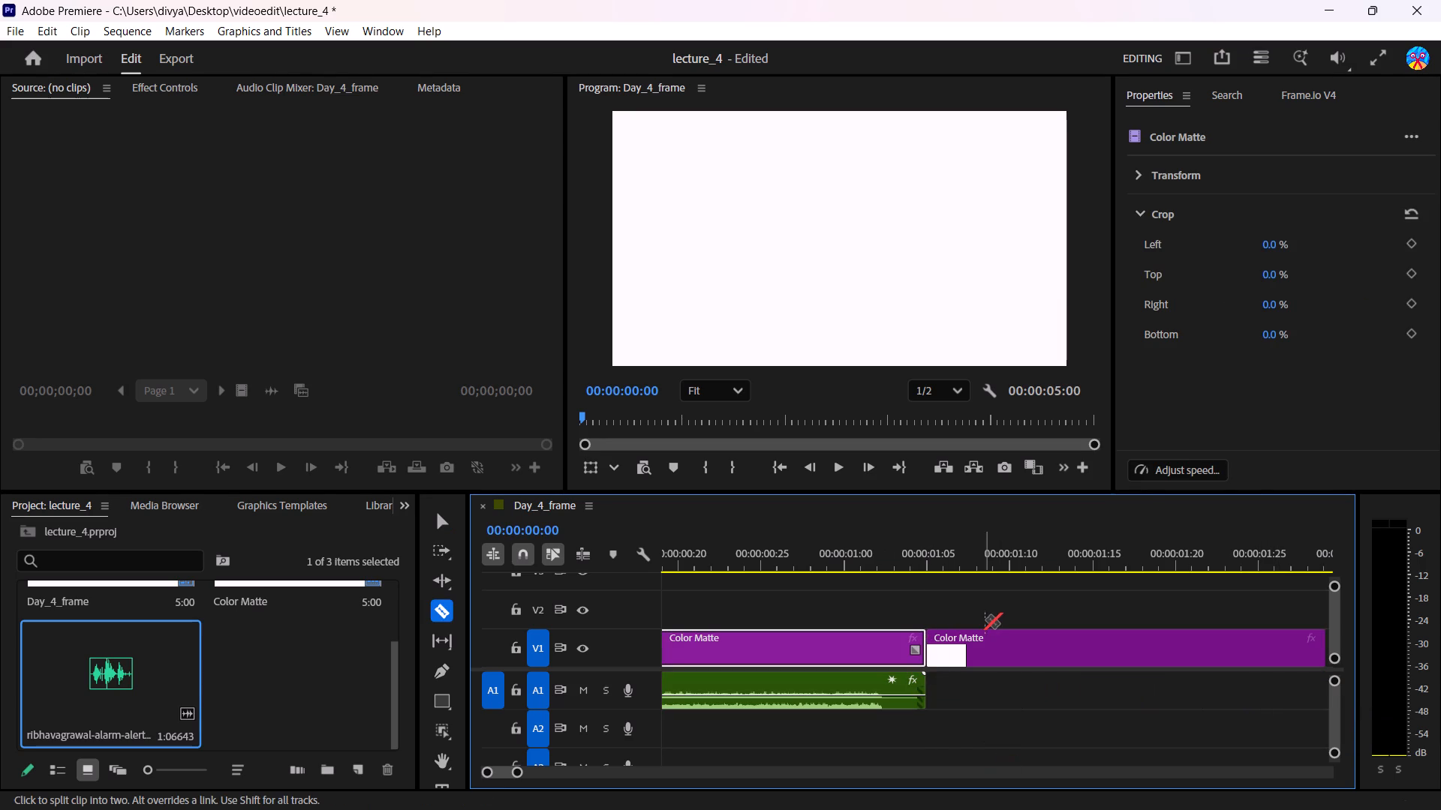
{"action": "key", "text": "v"}
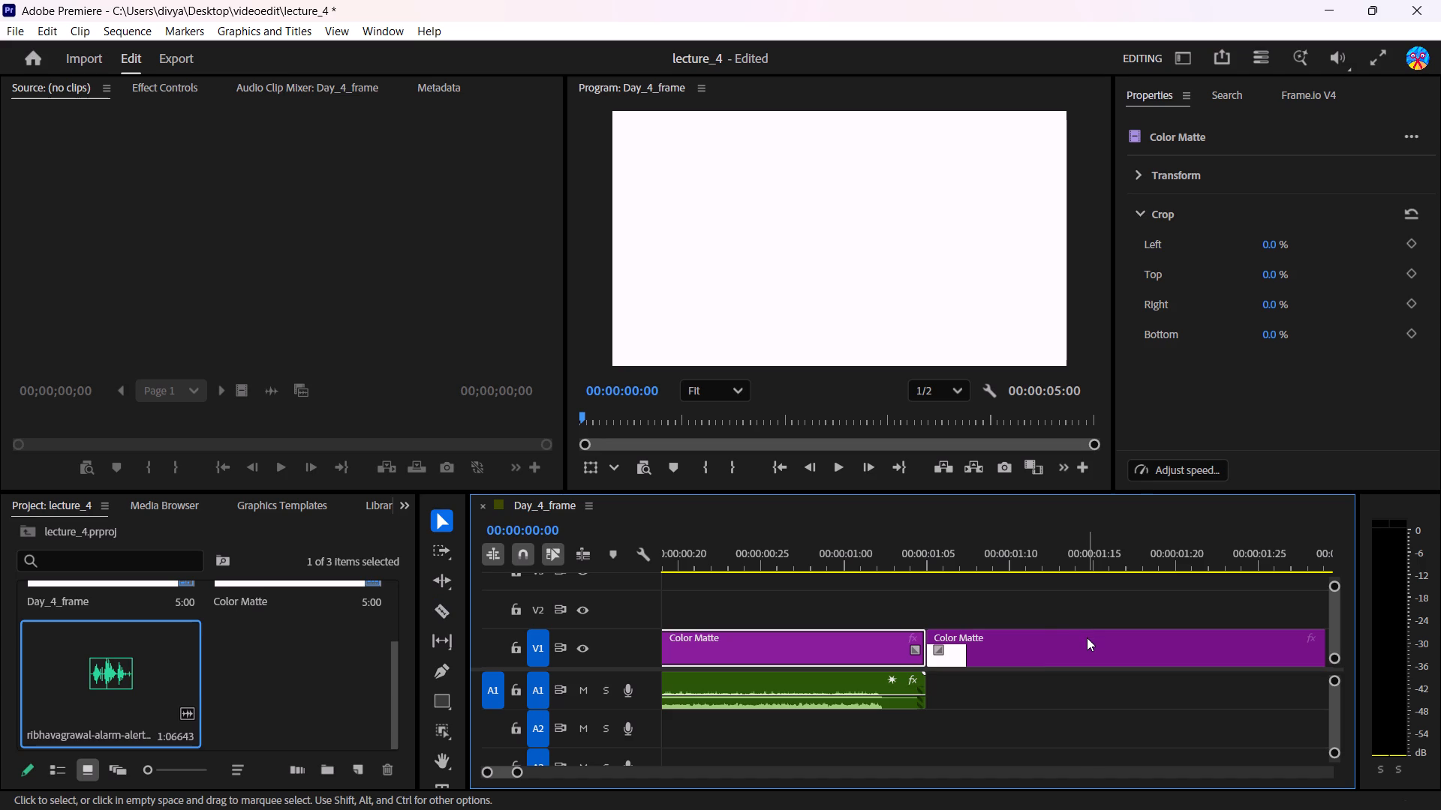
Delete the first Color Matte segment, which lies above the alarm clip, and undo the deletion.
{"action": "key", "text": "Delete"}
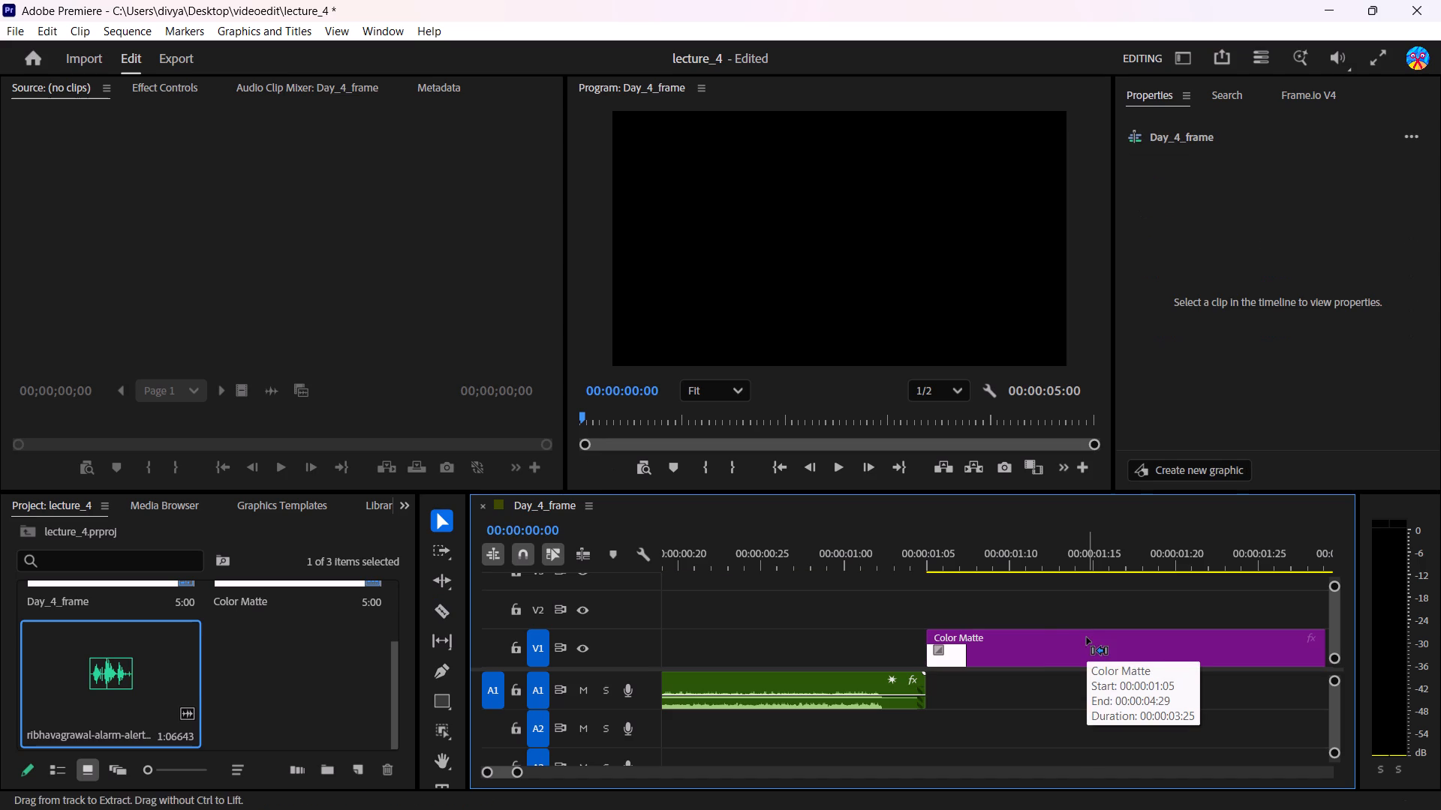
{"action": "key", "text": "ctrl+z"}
Delete the second Color Matte segment on V1, which extends past the end of the alarm clip.
{"action": "left_click", "coordinate": [1087, 638]}
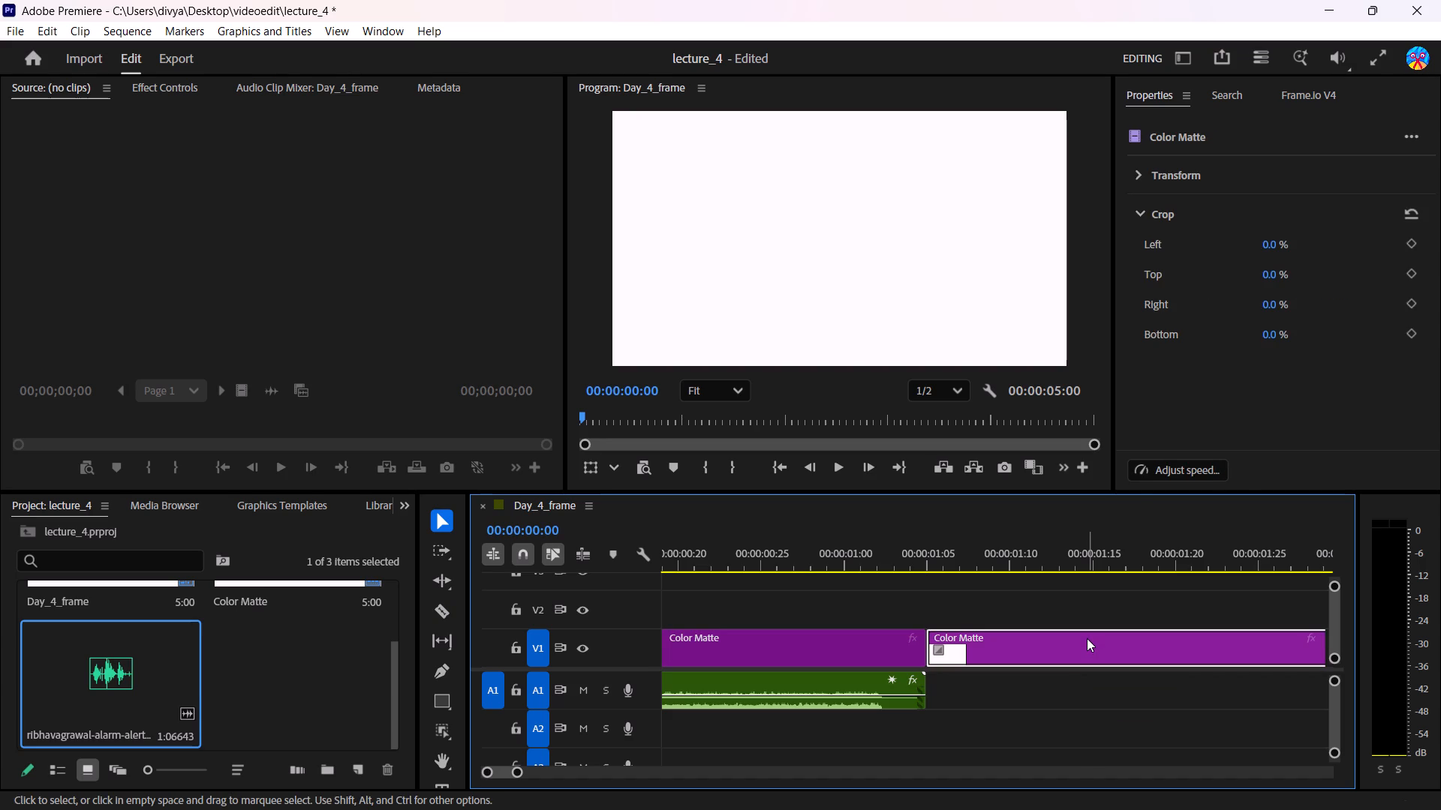
{"action": "key", "text": "Delete"}
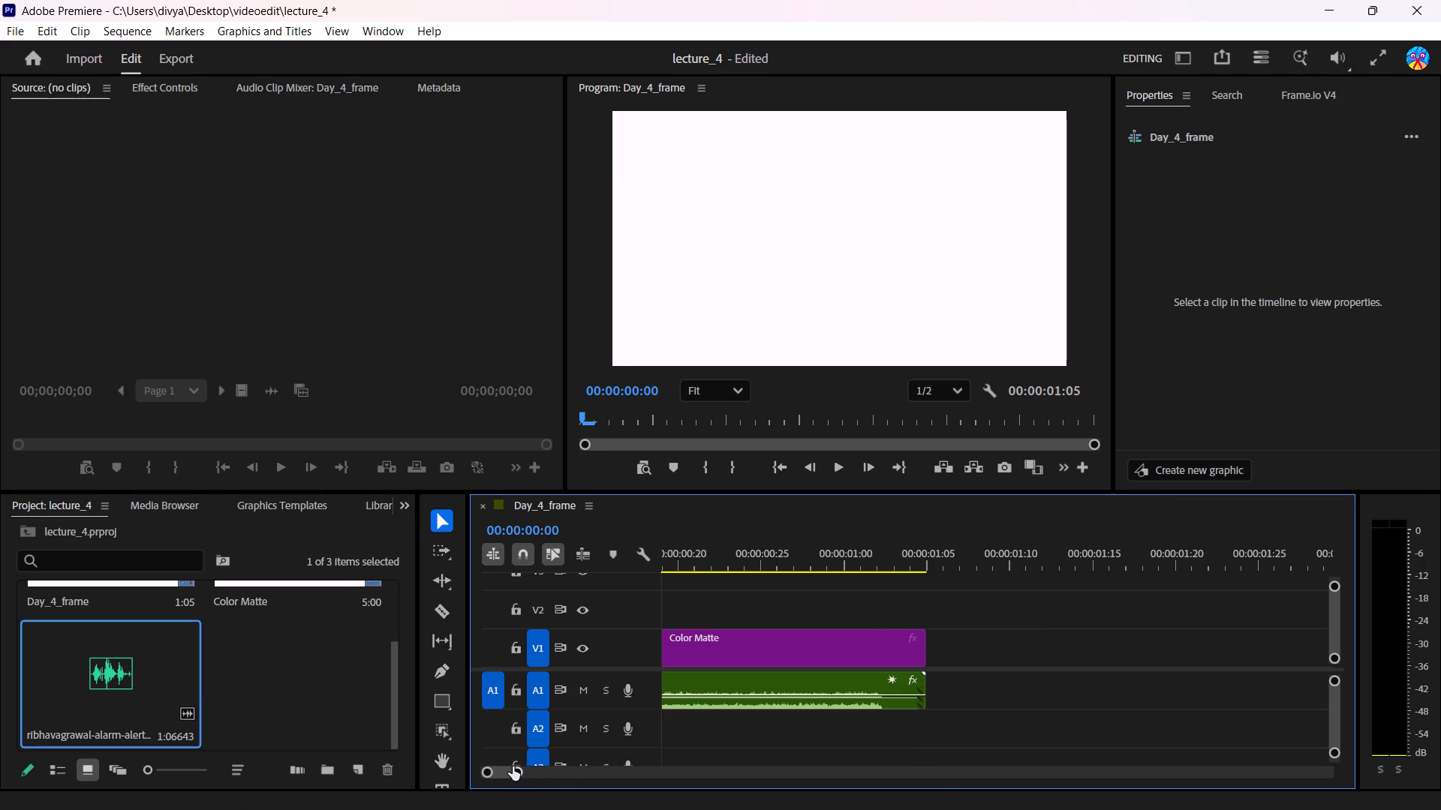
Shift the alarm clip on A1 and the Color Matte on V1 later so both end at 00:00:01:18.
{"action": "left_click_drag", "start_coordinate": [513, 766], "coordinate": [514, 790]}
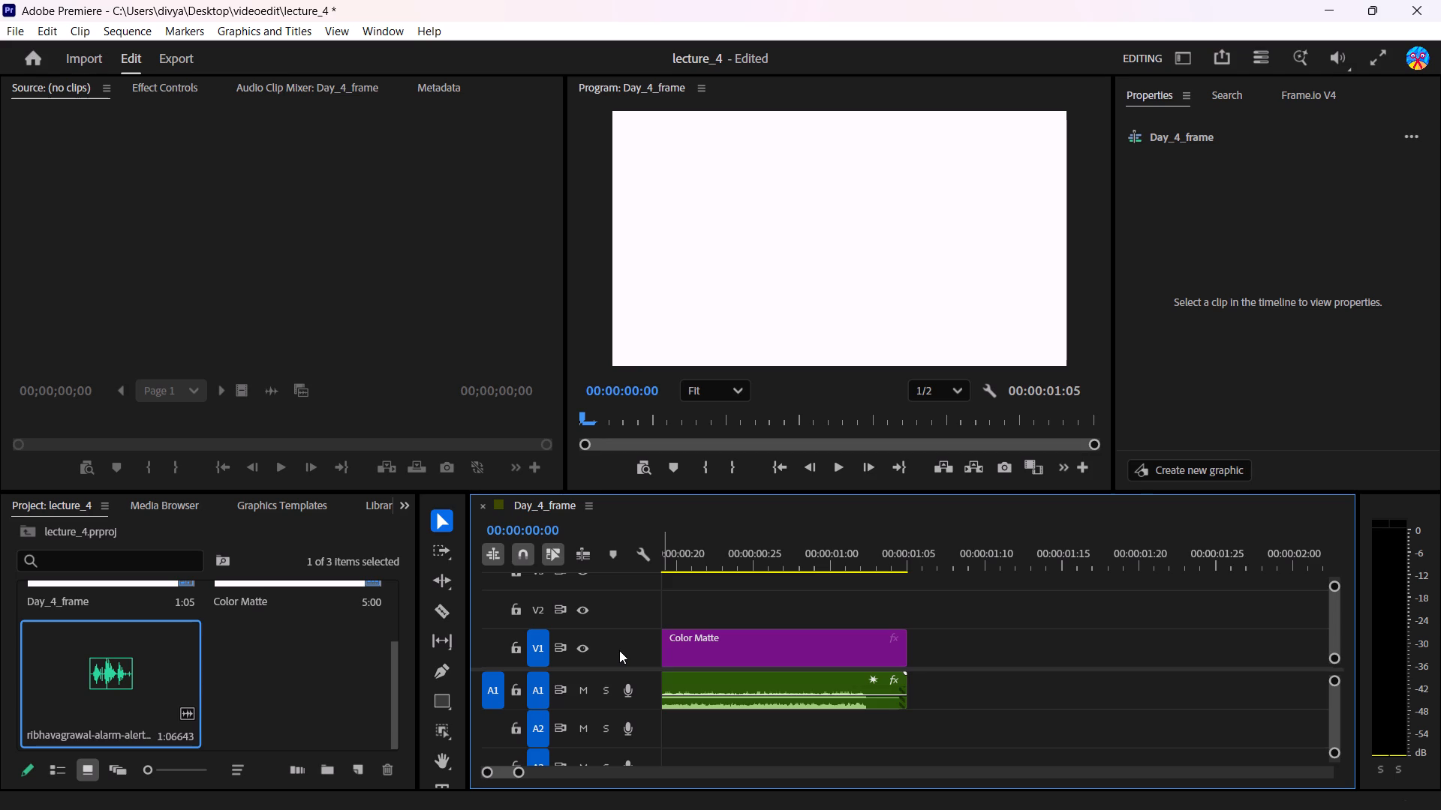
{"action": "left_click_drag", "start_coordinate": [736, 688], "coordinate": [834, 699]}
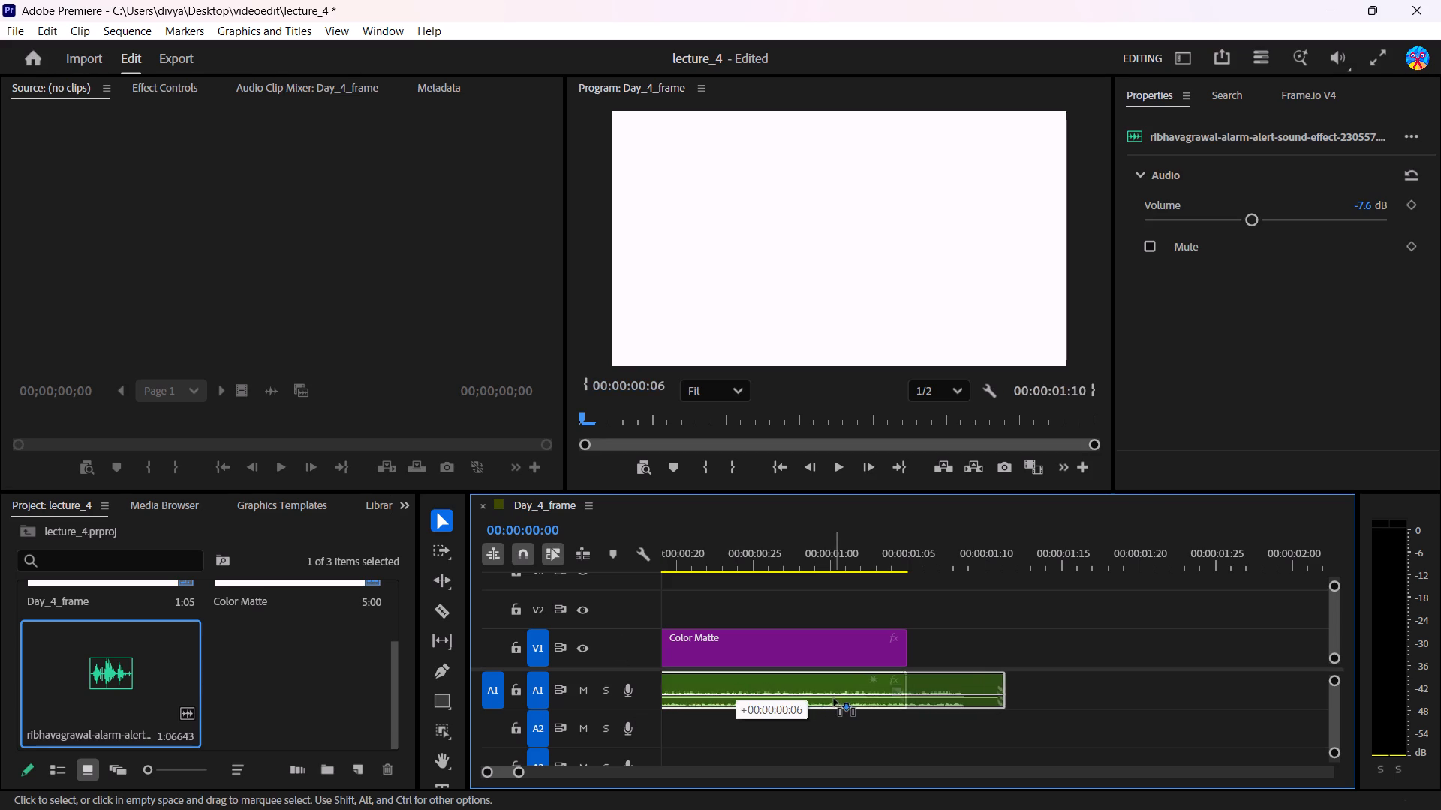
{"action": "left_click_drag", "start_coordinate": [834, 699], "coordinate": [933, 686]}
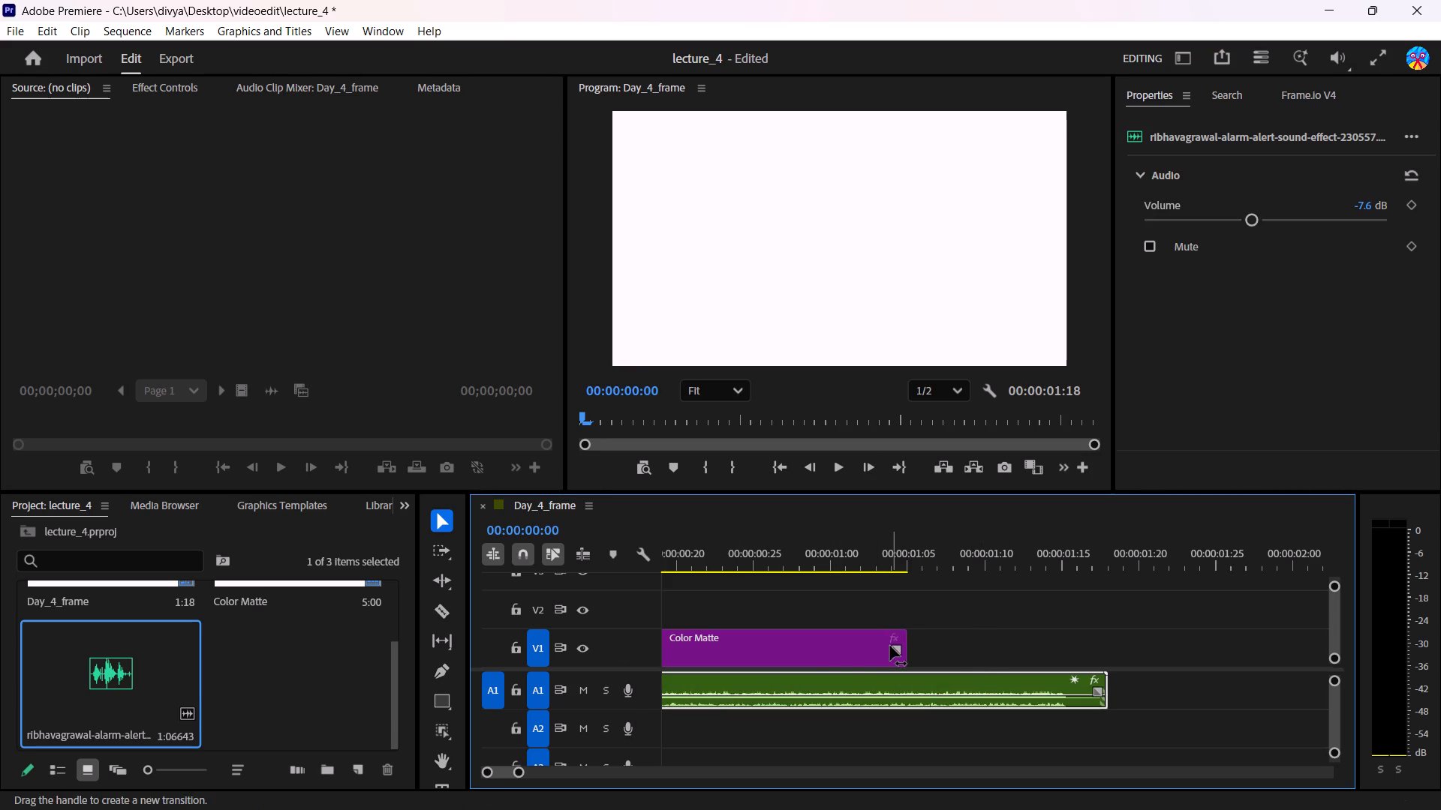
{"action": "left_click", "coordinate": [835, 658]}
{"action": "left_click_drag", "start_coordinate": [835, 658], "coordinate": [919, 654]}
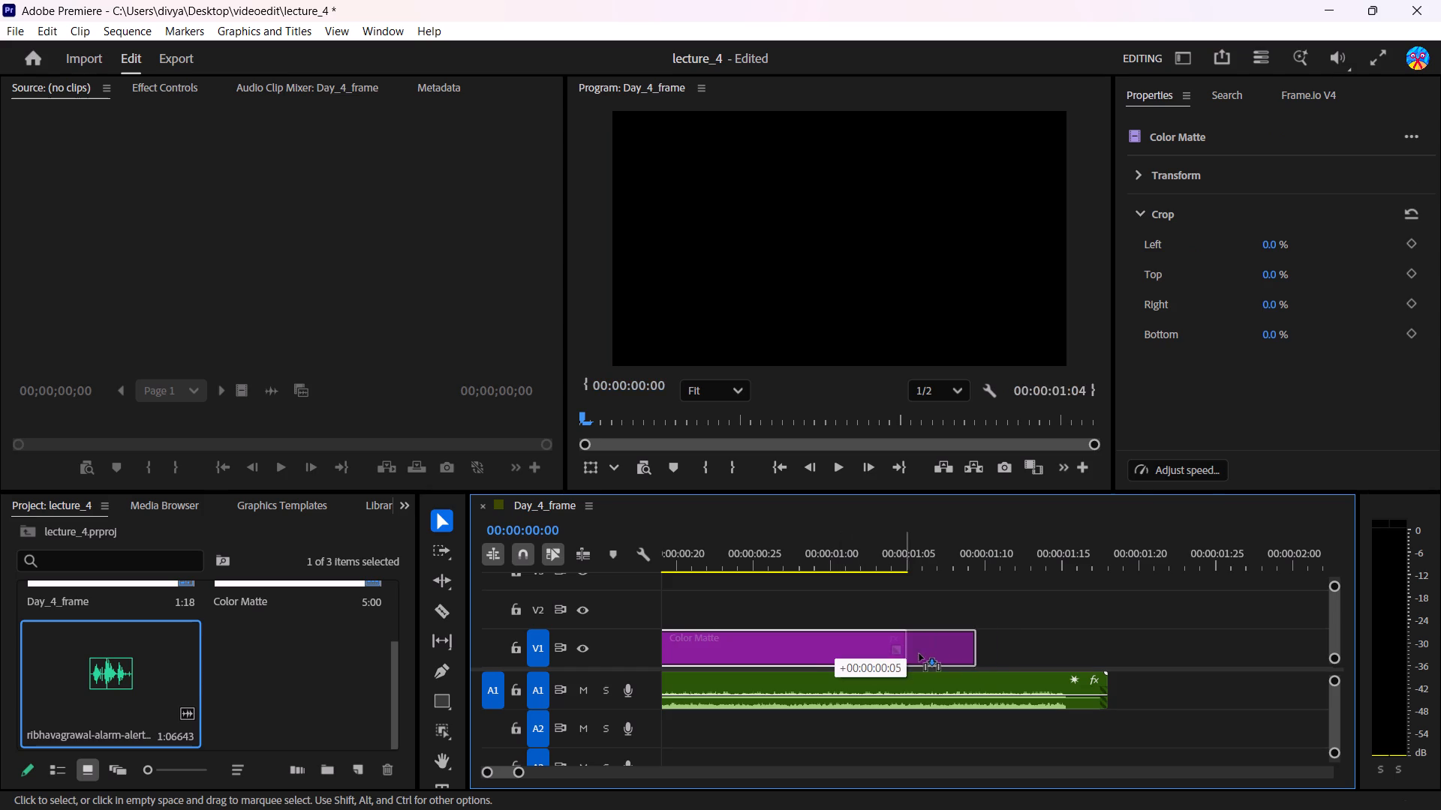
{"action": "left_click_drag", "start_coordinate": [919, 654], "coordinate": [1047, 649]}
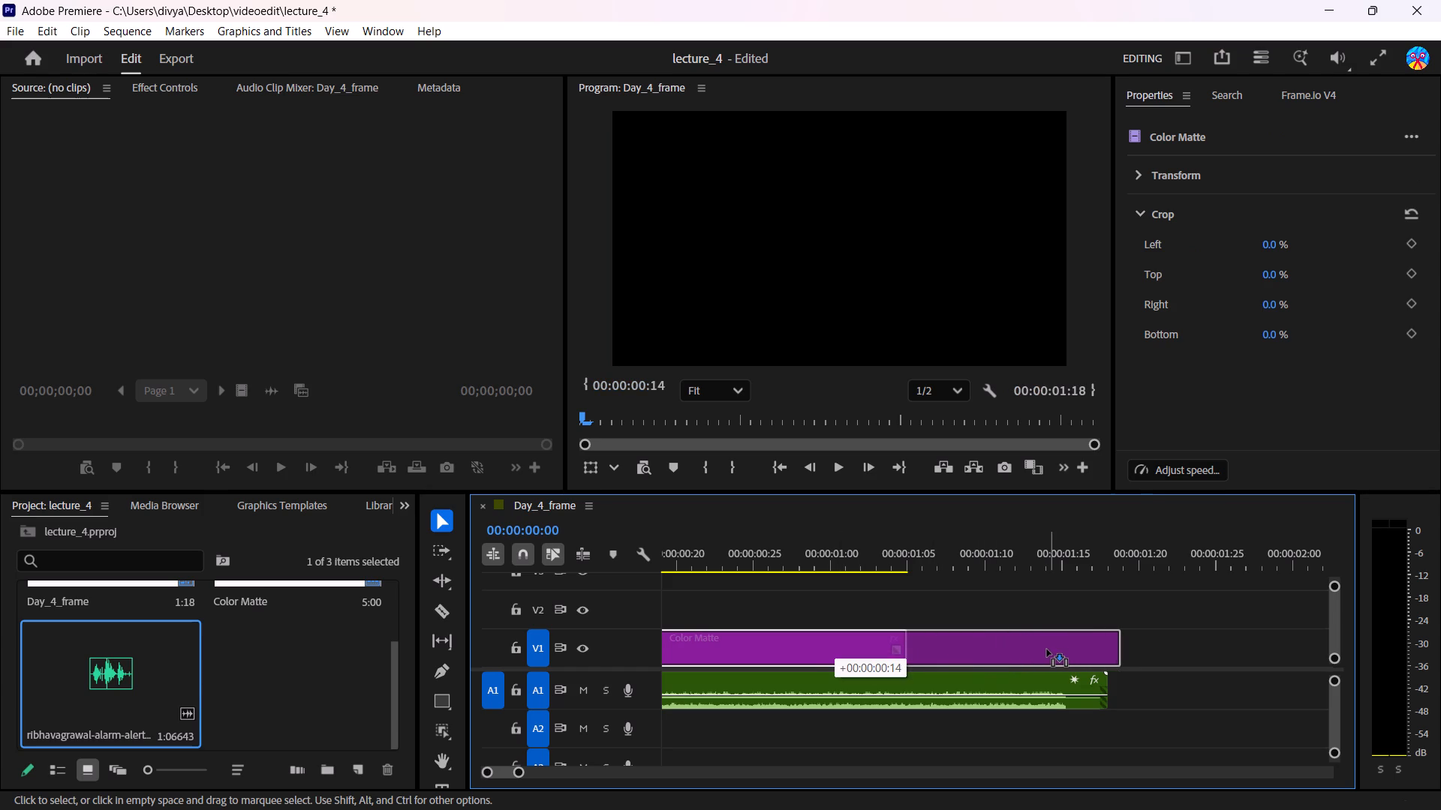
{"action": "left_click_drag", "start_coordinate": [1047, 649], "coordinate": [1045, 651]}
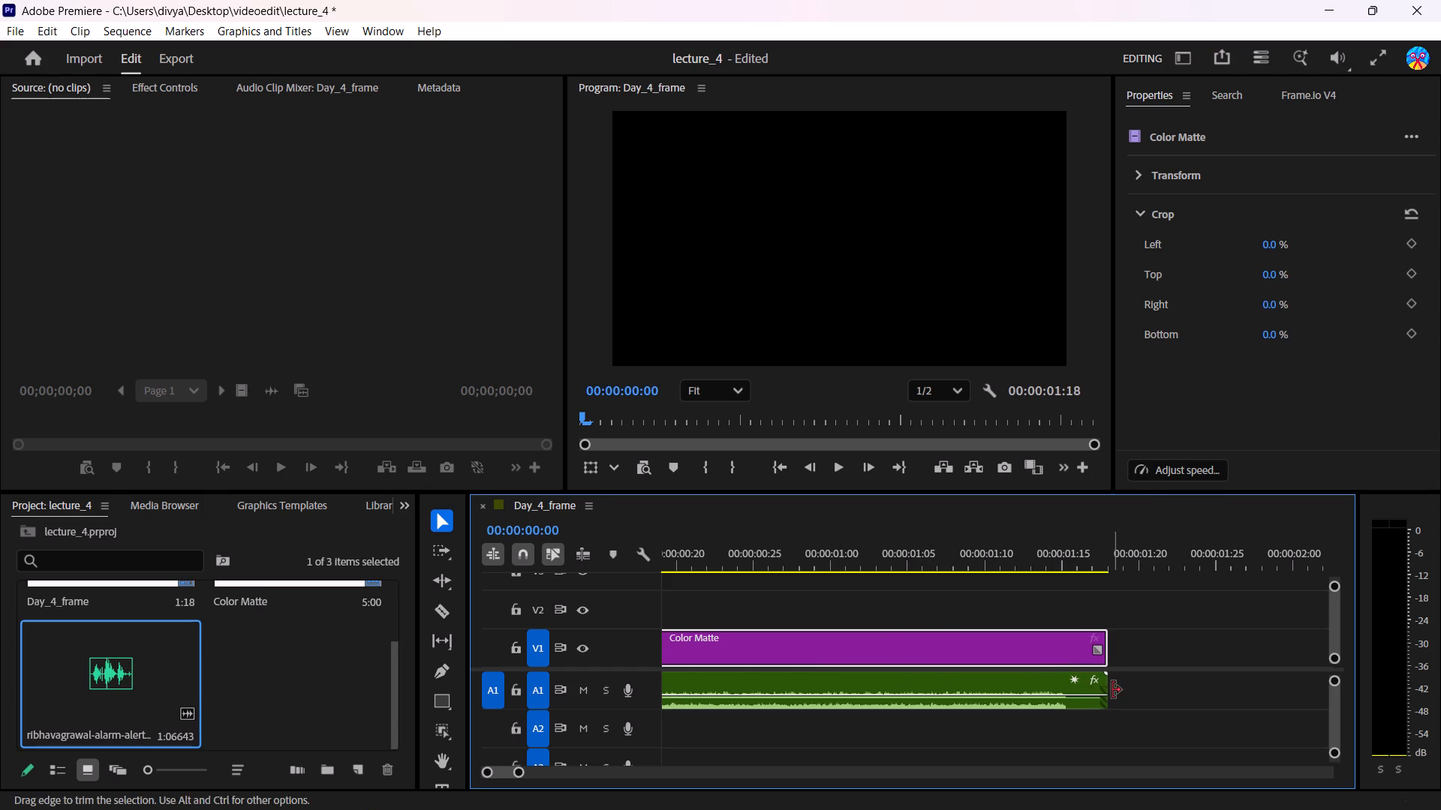
Play back the sequence to check the shifted alarm and Color Matte clips.
{"action": "left_click", "coordinate": [693, 577]}
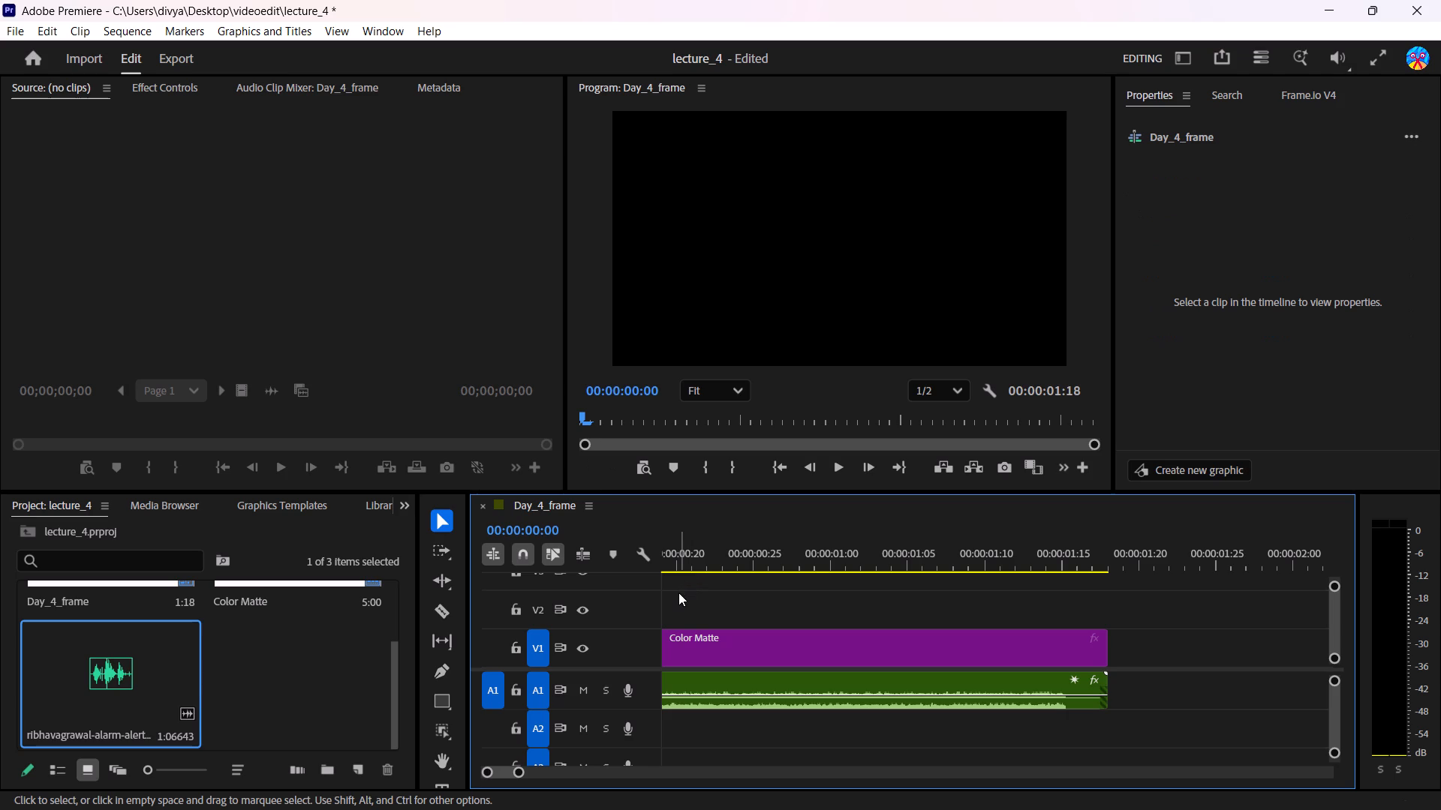
{"action": "left_click_drag", "start_coordinate": [678, 592], "coordinate": [681, 565]}
{"action": "left_click", "coordinate": [681, 574]}
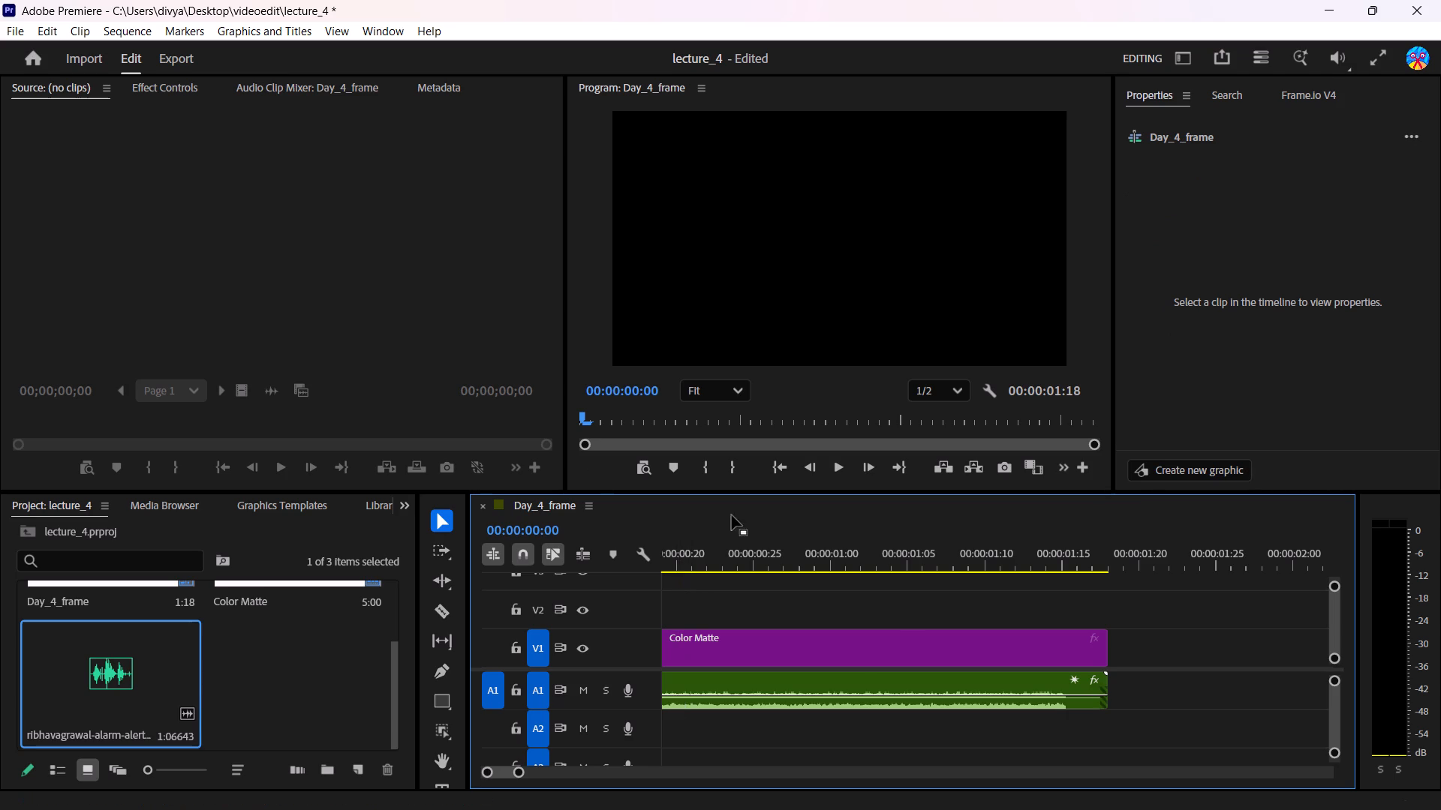
{"action": "key", "text": "space"}
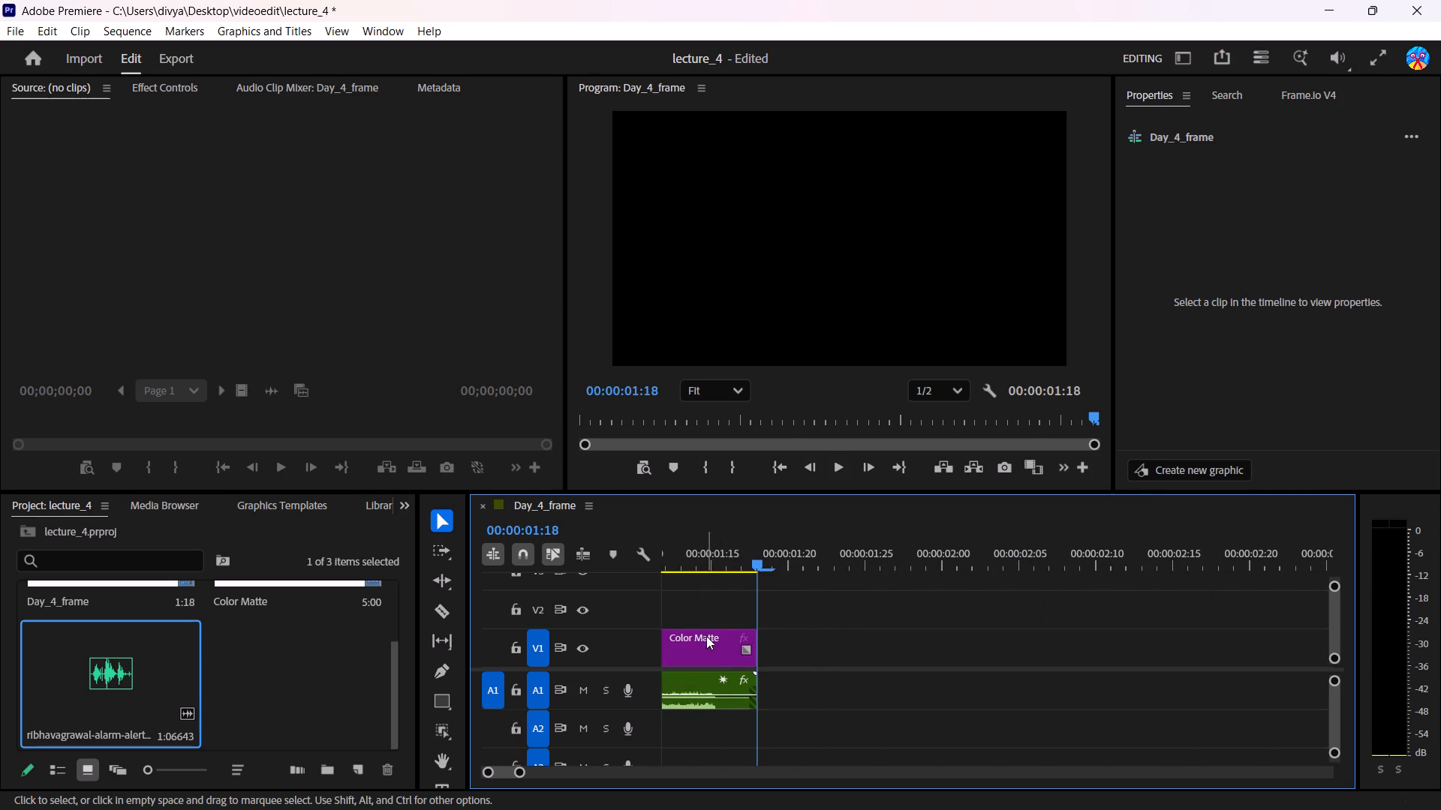
{"action": "key", "text": "space"}
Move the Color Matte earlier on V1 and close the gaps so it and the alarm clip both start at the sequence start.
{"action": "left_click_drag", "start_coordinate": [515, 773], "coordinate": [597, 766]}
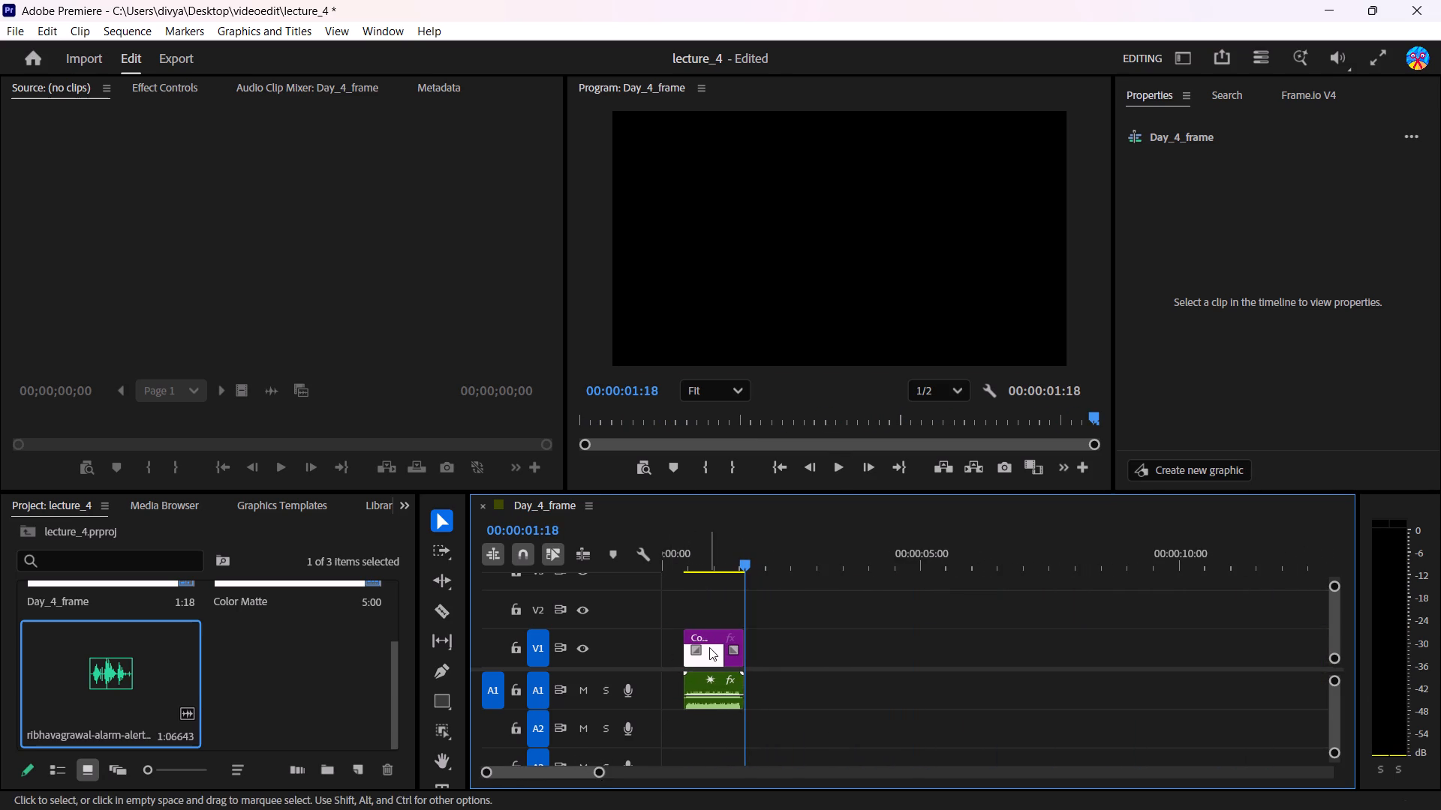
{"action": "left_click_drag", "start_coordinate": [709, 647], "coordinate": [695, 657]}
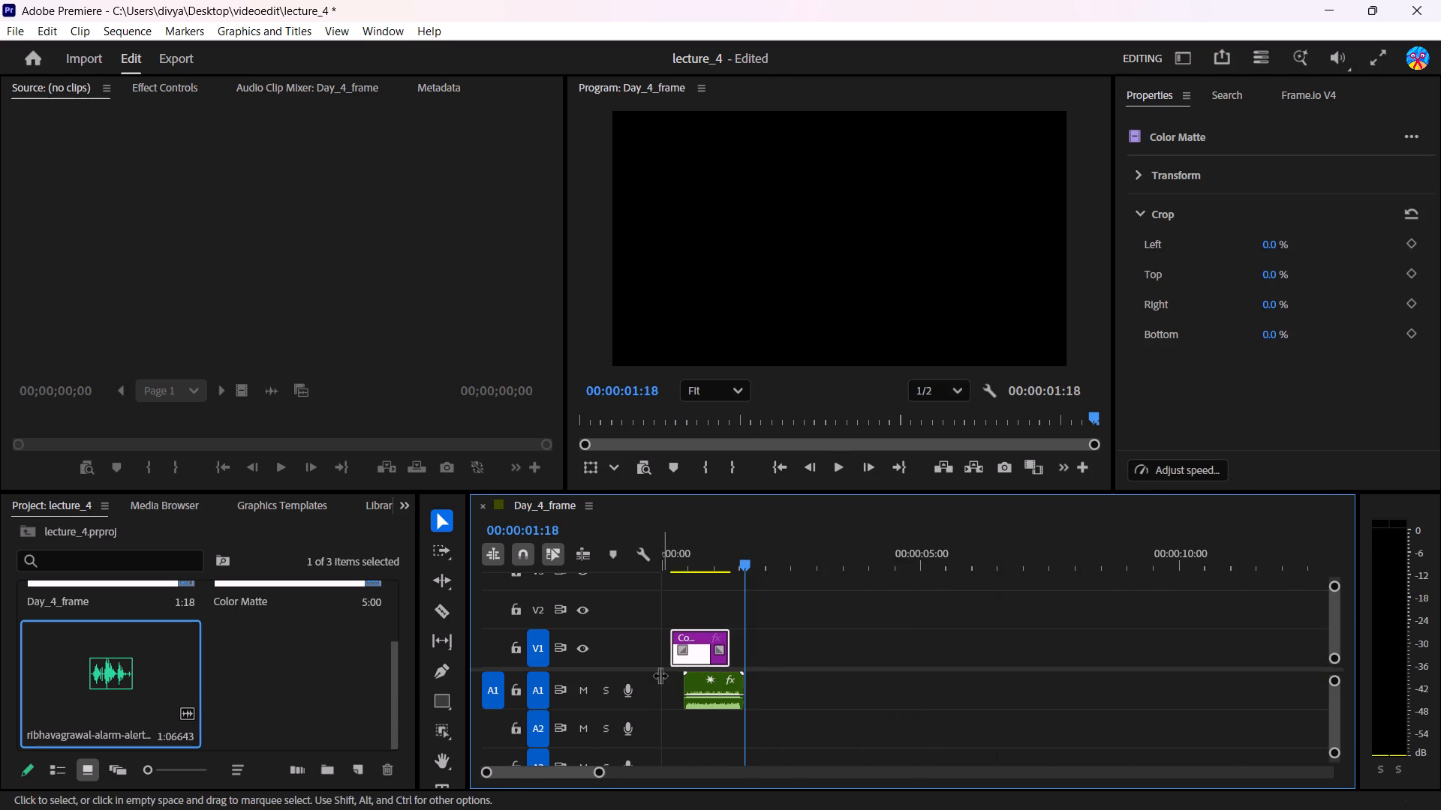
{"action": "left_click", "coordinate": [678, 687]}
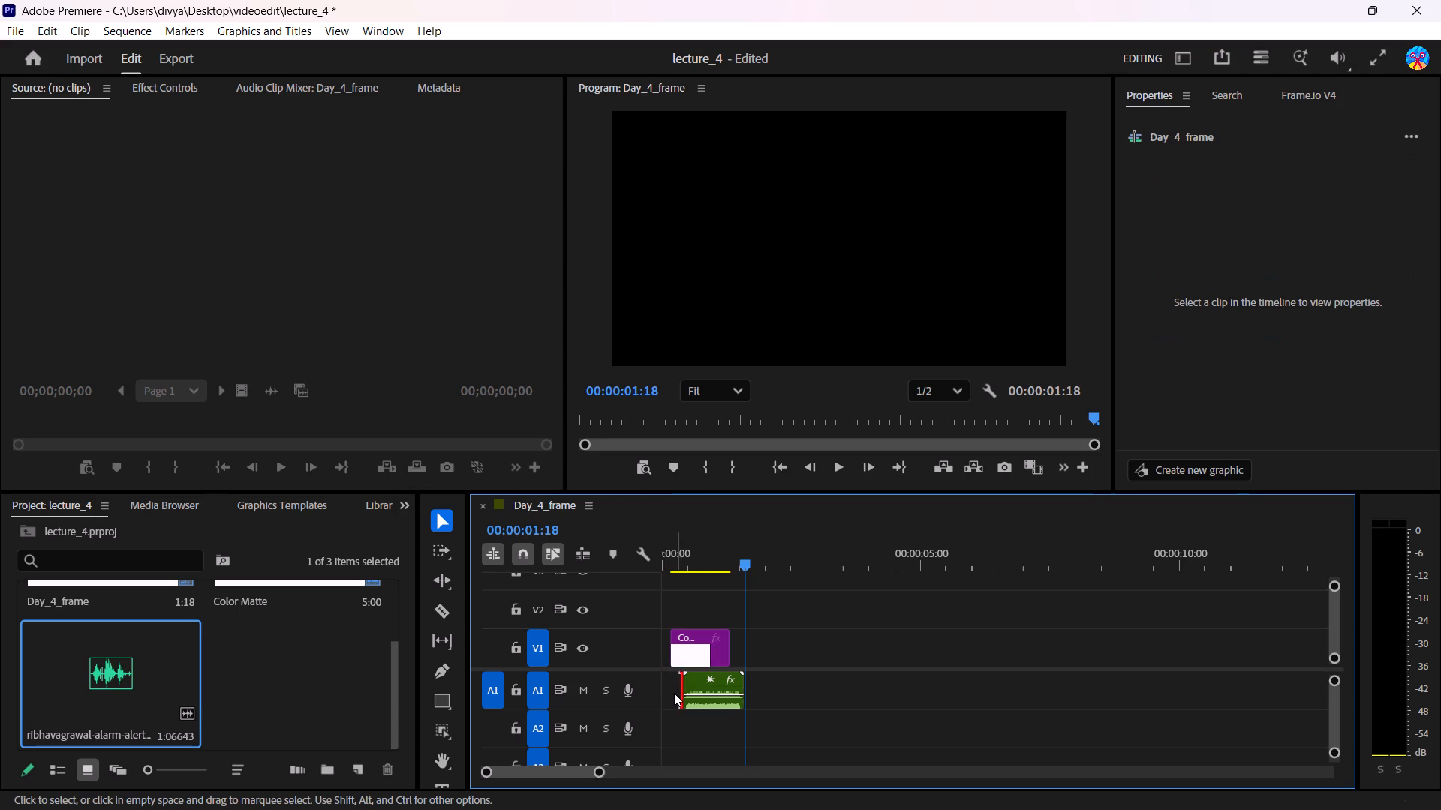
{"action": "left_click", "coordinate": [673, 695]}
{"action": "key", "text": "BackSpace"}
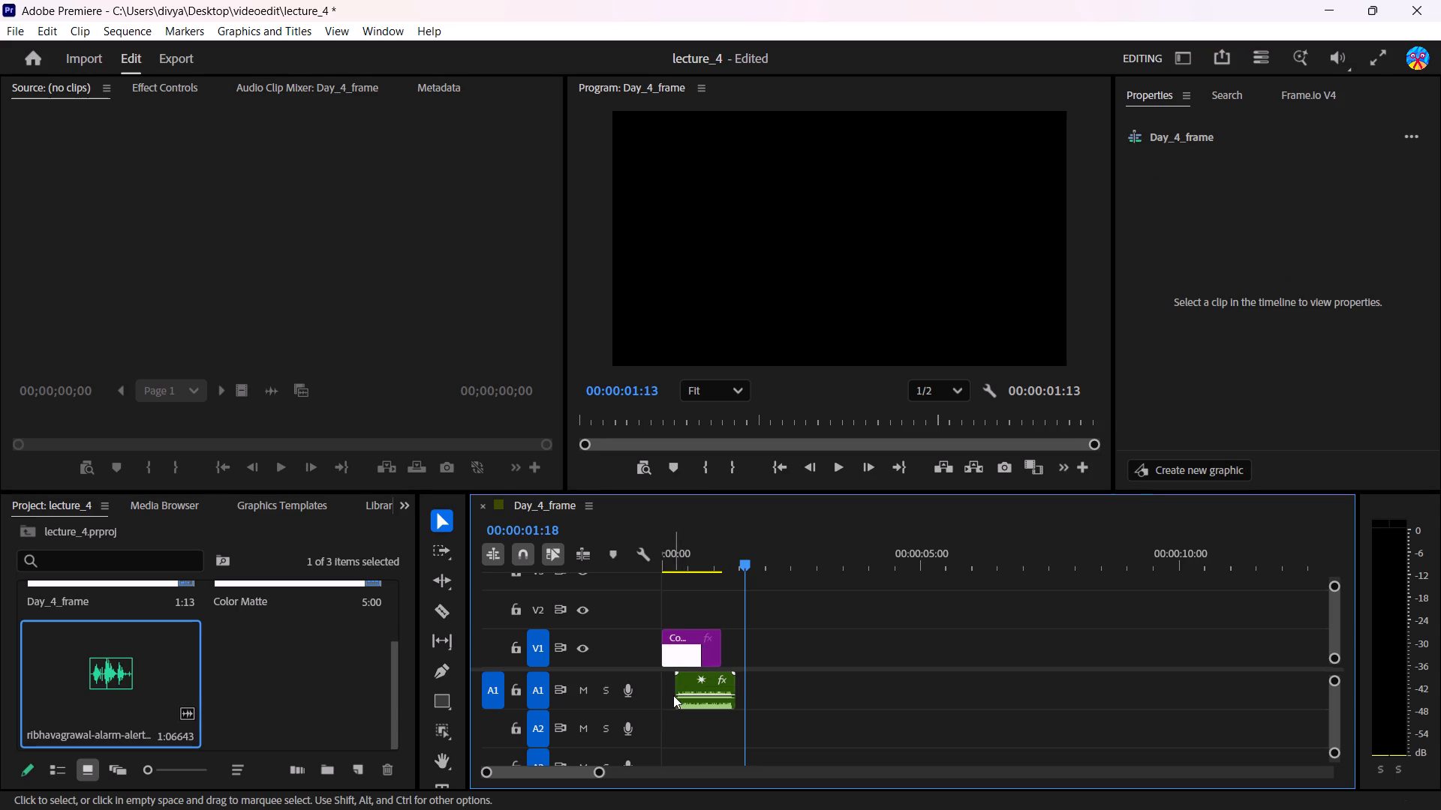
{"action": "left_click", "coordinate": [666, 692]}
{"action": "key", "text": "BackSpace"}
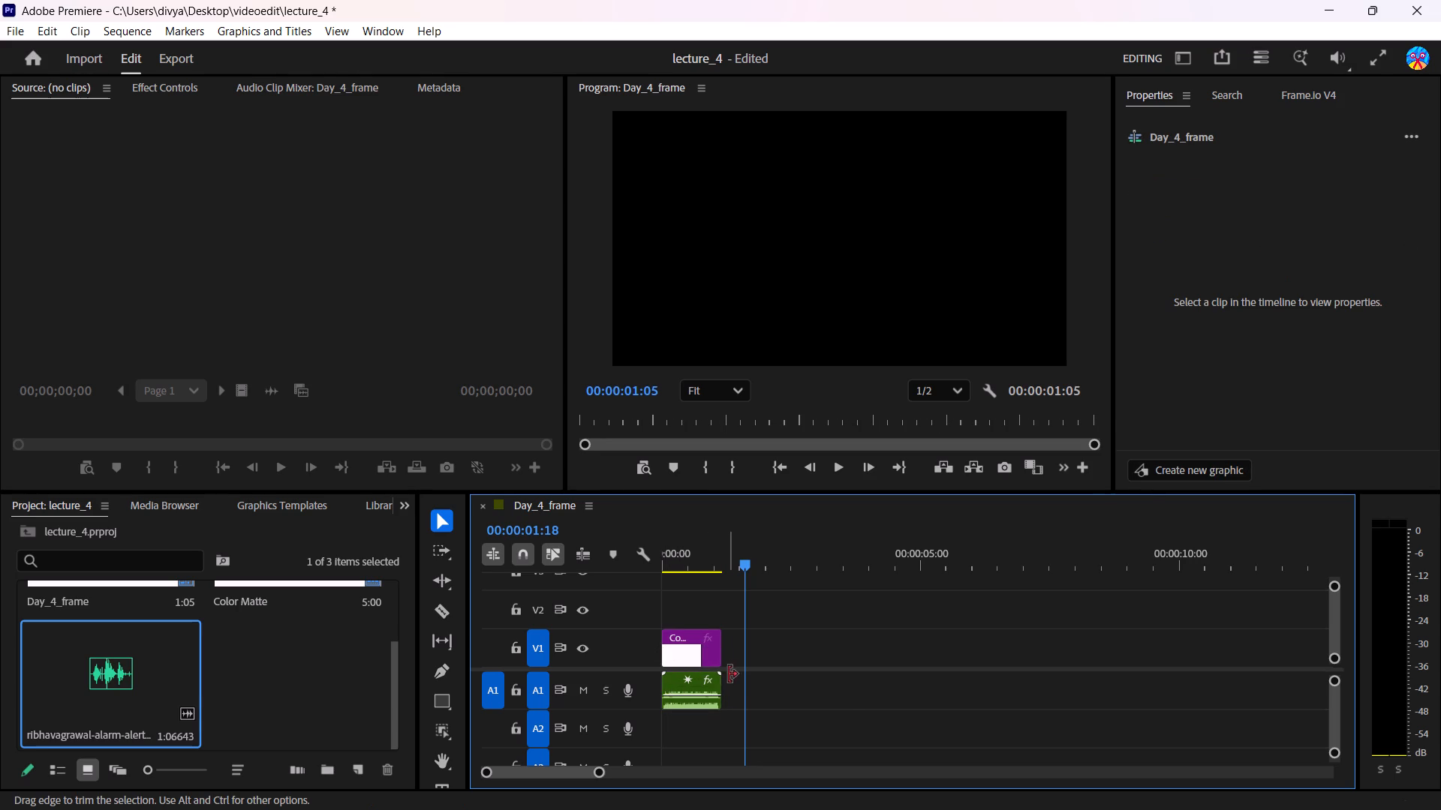
Extend the end of the Color Matte clip on V1 to 00:00:02:14.
{"action": "left_click_drag", "start_coordinate": [725, 650], "coordinate": [791, 649]}
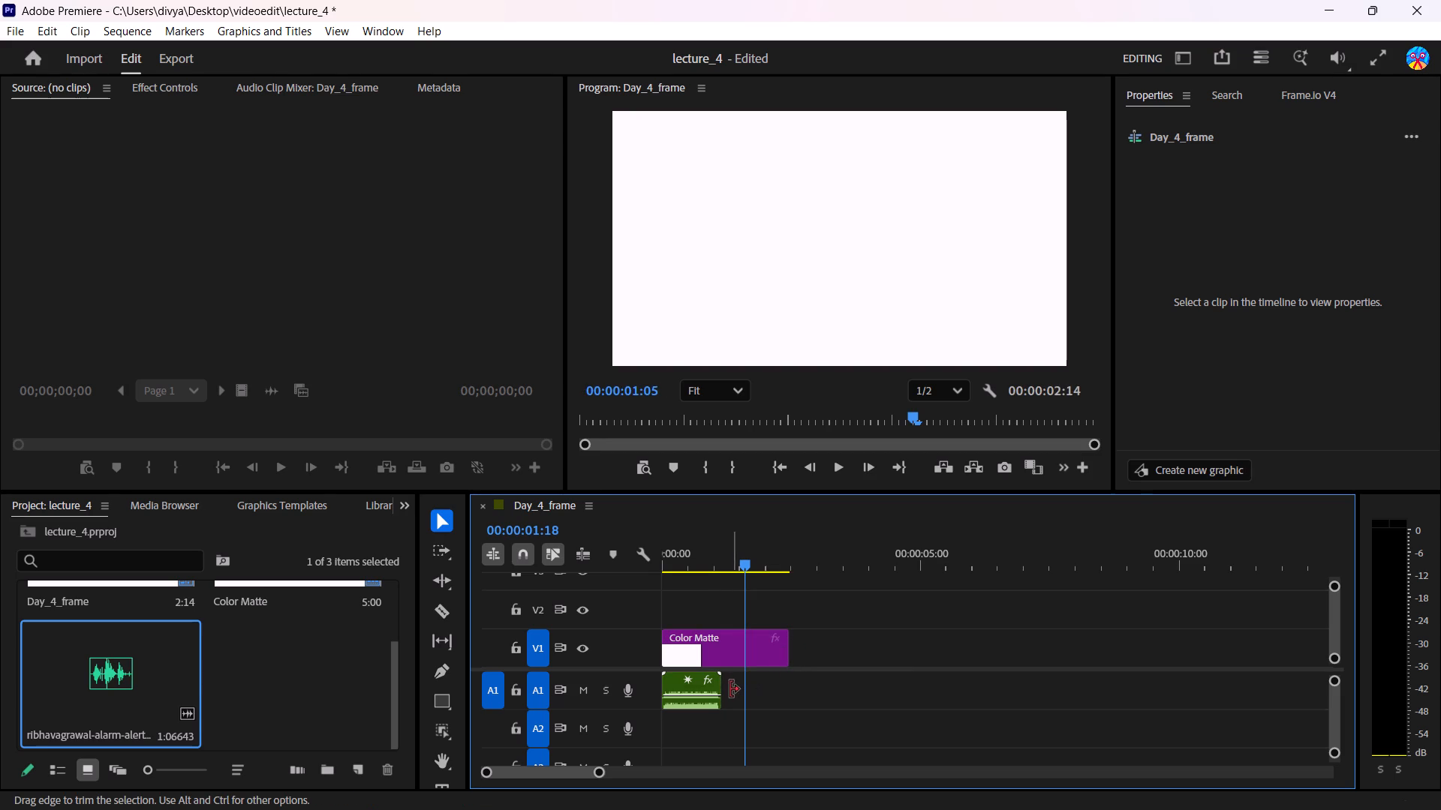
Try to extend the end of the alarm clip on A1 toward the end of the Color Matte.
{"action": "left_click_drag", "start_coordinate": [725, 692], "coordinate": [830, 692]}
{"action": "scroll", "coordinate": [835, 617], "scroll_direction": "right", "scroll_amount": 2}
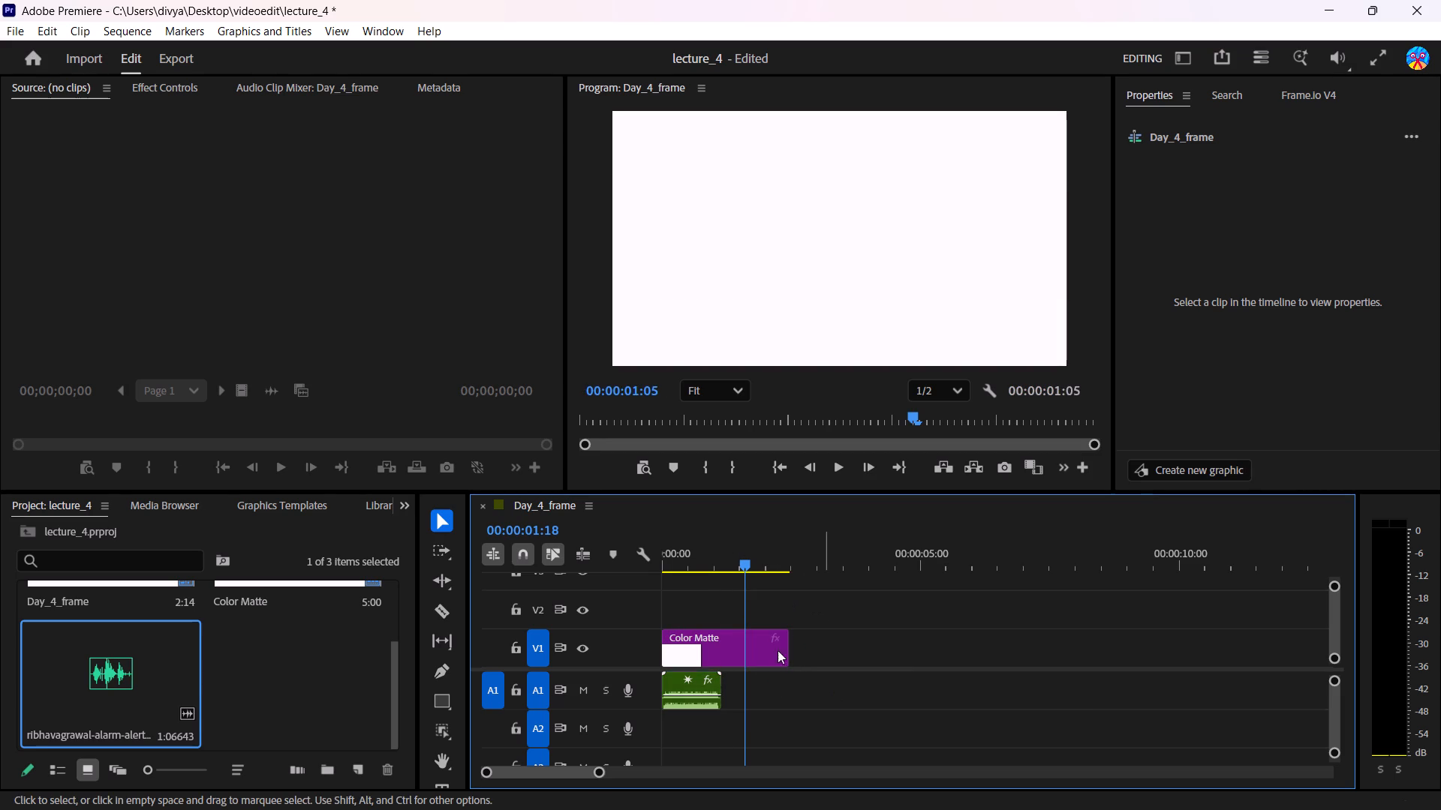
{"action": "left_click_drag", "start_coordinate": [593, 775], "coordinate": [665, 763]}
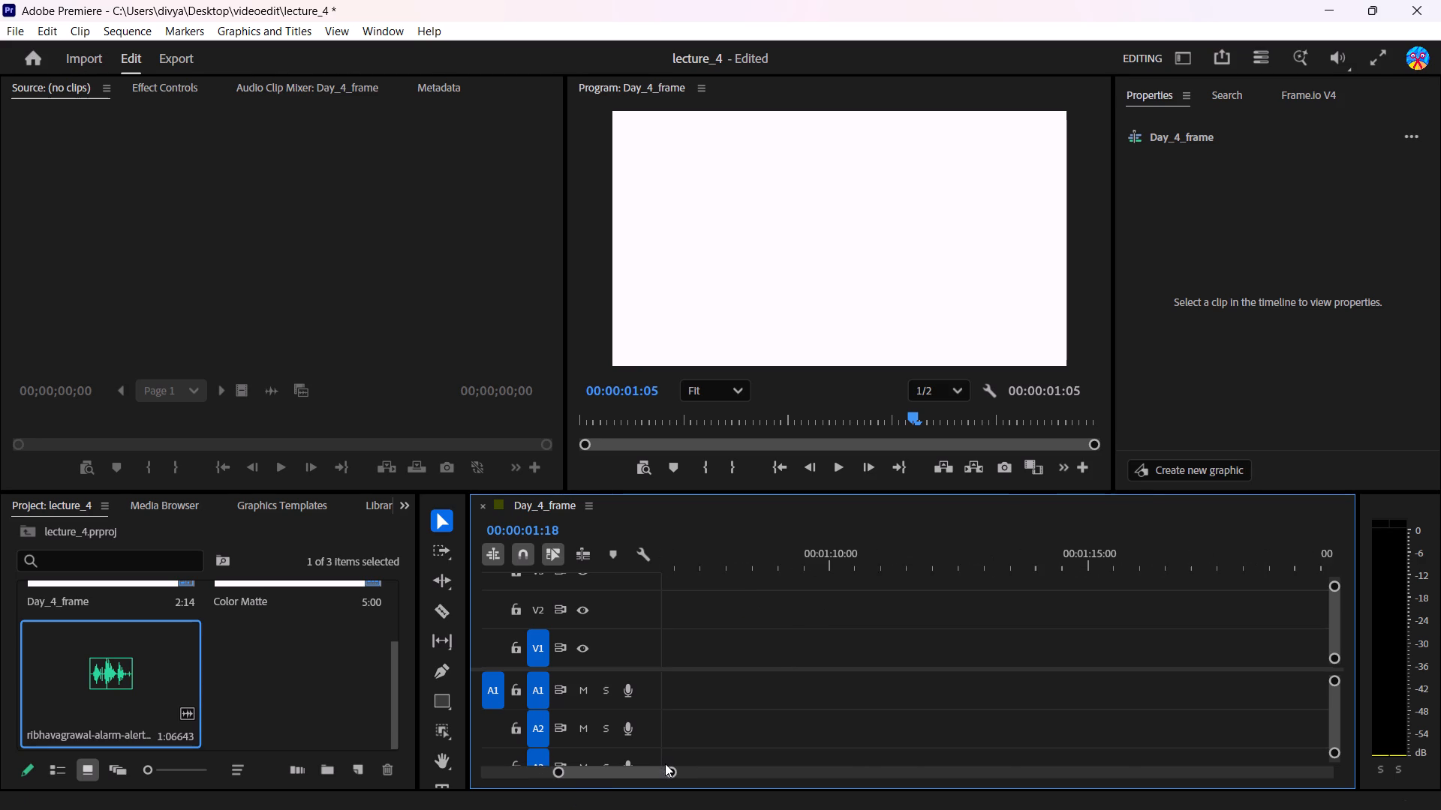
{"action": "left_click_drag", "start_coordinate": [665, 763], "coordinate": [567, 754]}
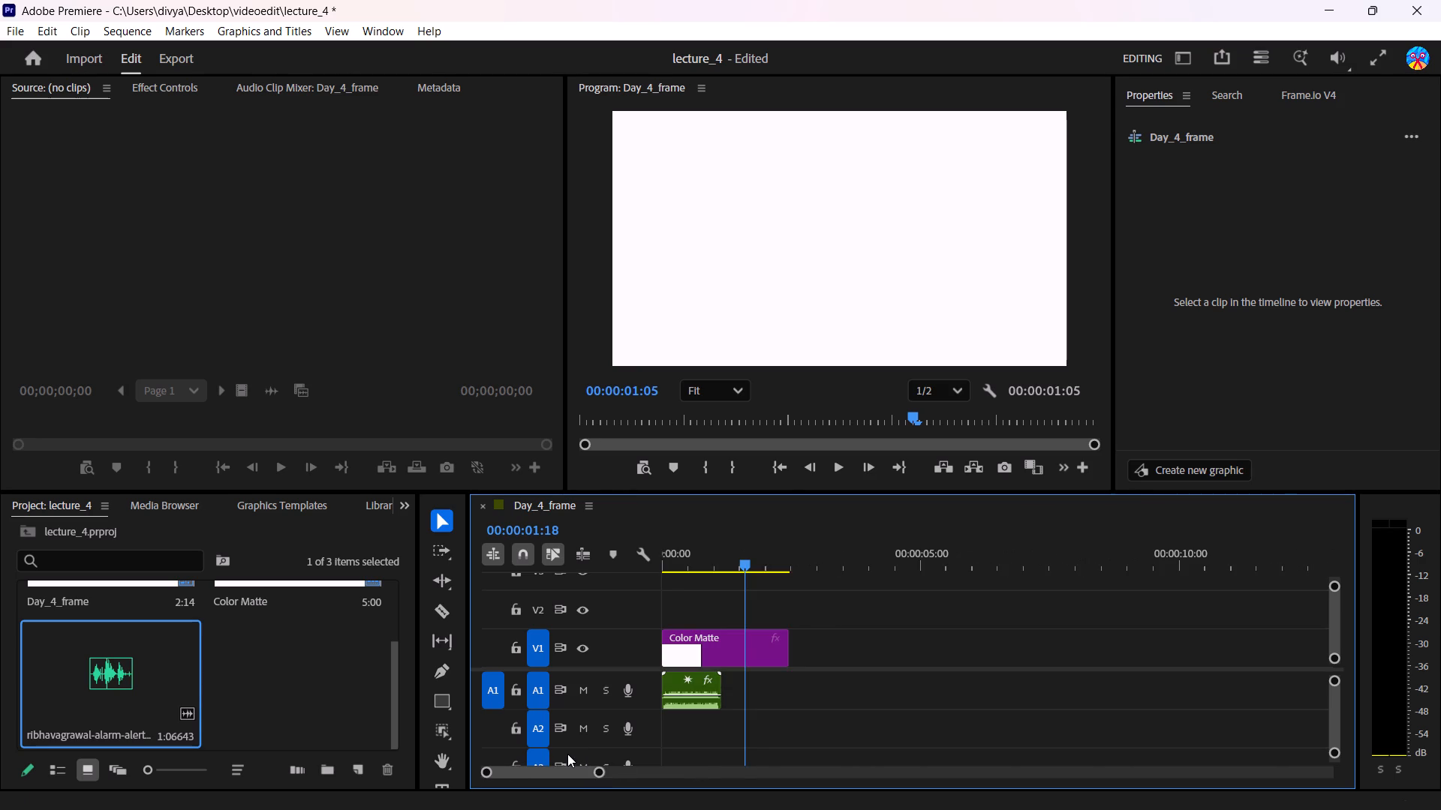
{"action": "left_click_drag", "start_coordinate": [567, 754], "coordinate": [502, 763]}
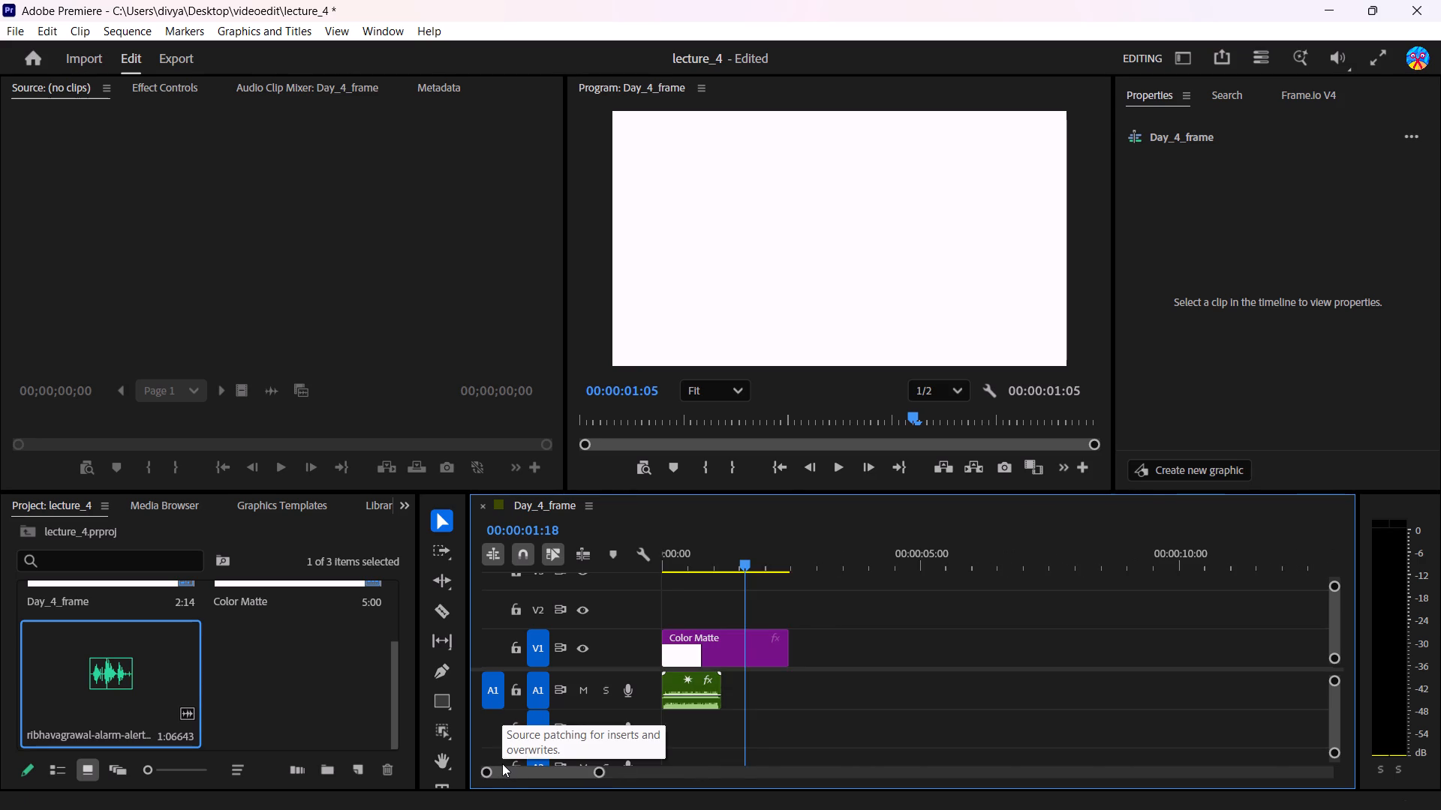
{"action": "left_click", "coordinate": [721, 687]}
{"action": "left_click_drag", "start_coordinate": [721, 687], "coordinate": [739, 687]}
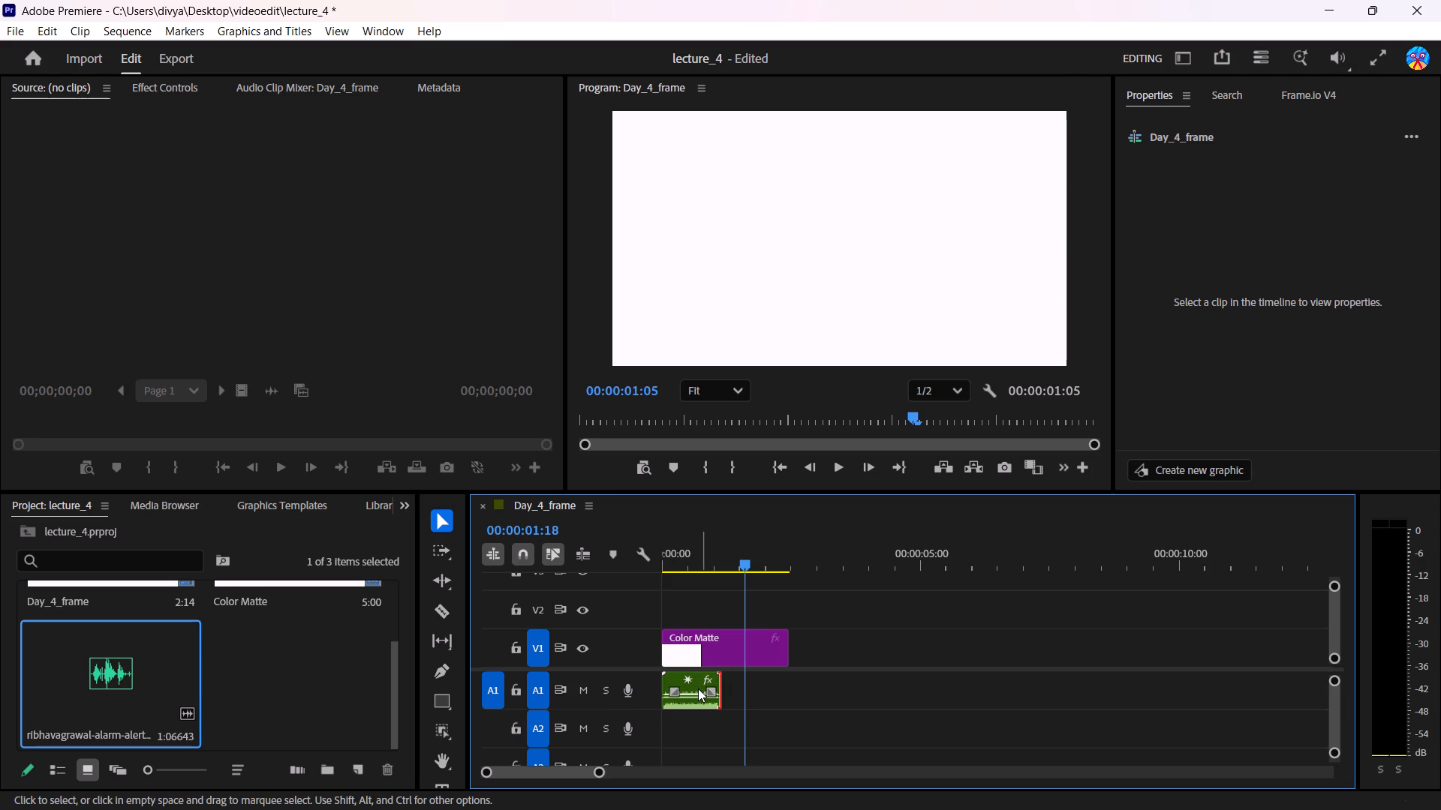
Move the alarm clip on A1 later by 00:00:01:09 so its end aligns with the end of the Color Matte.
{"action": "left_click_drag", "start_coordinate": [698, 688], "coordinate": [762, 690]}
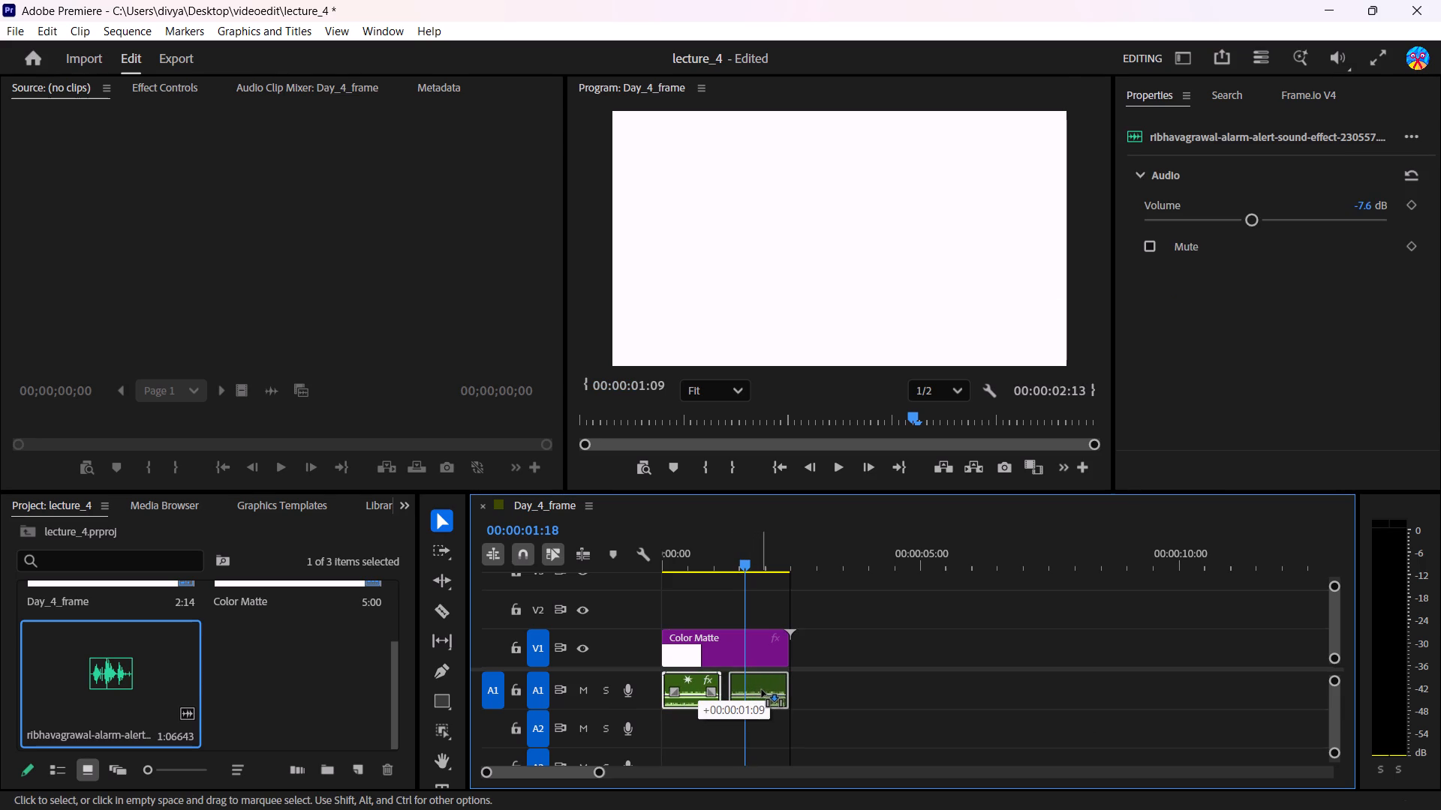
{"action": "left_click_drag", "start_coordinate": [762, 690], "coordinate": [763, 690]}
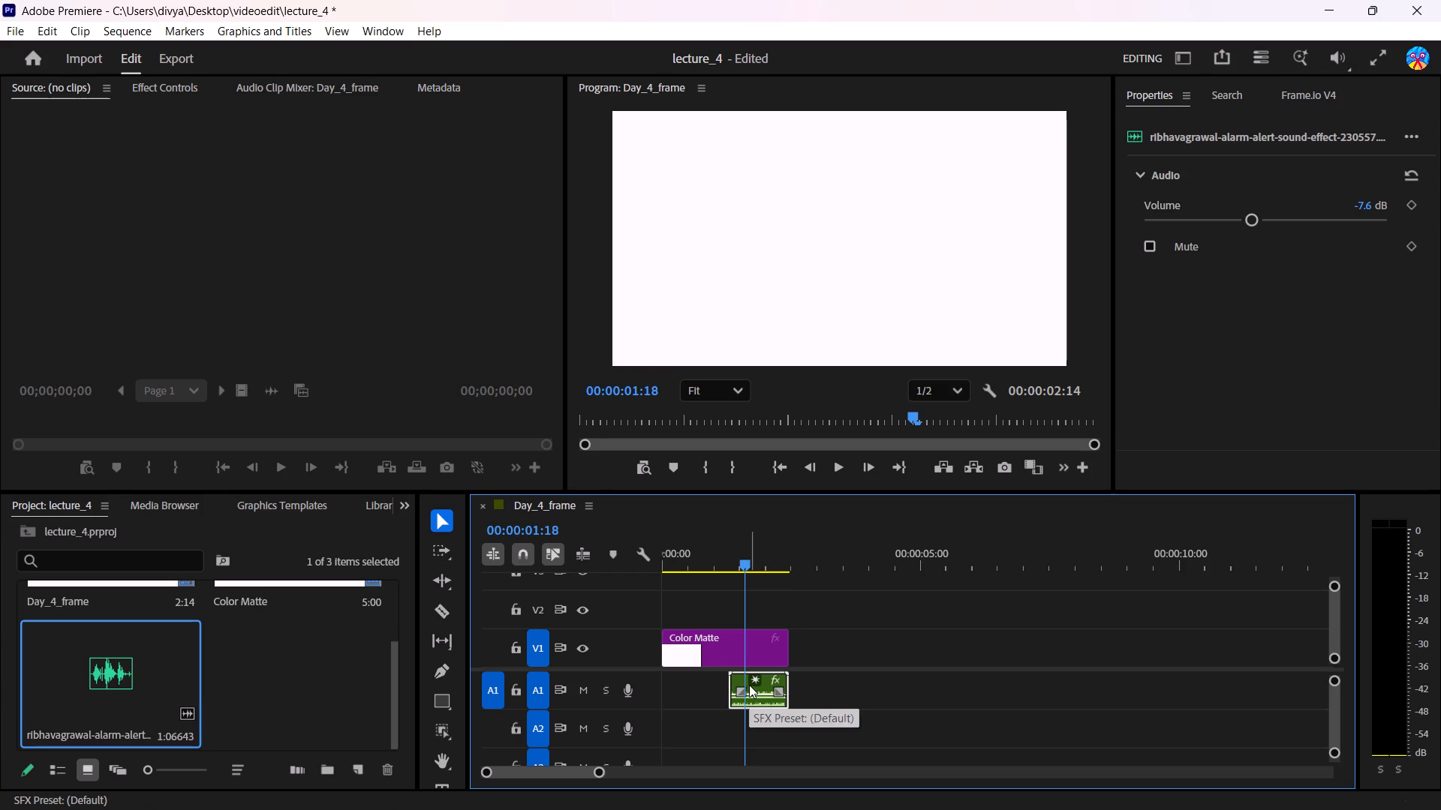
Play back the sequence to check the repositioned alarm clip against the Color Matte.
{"action": "scroll", "coordinate": [189, 705], "scroll_direction": "up", "scroll_amount": 1}
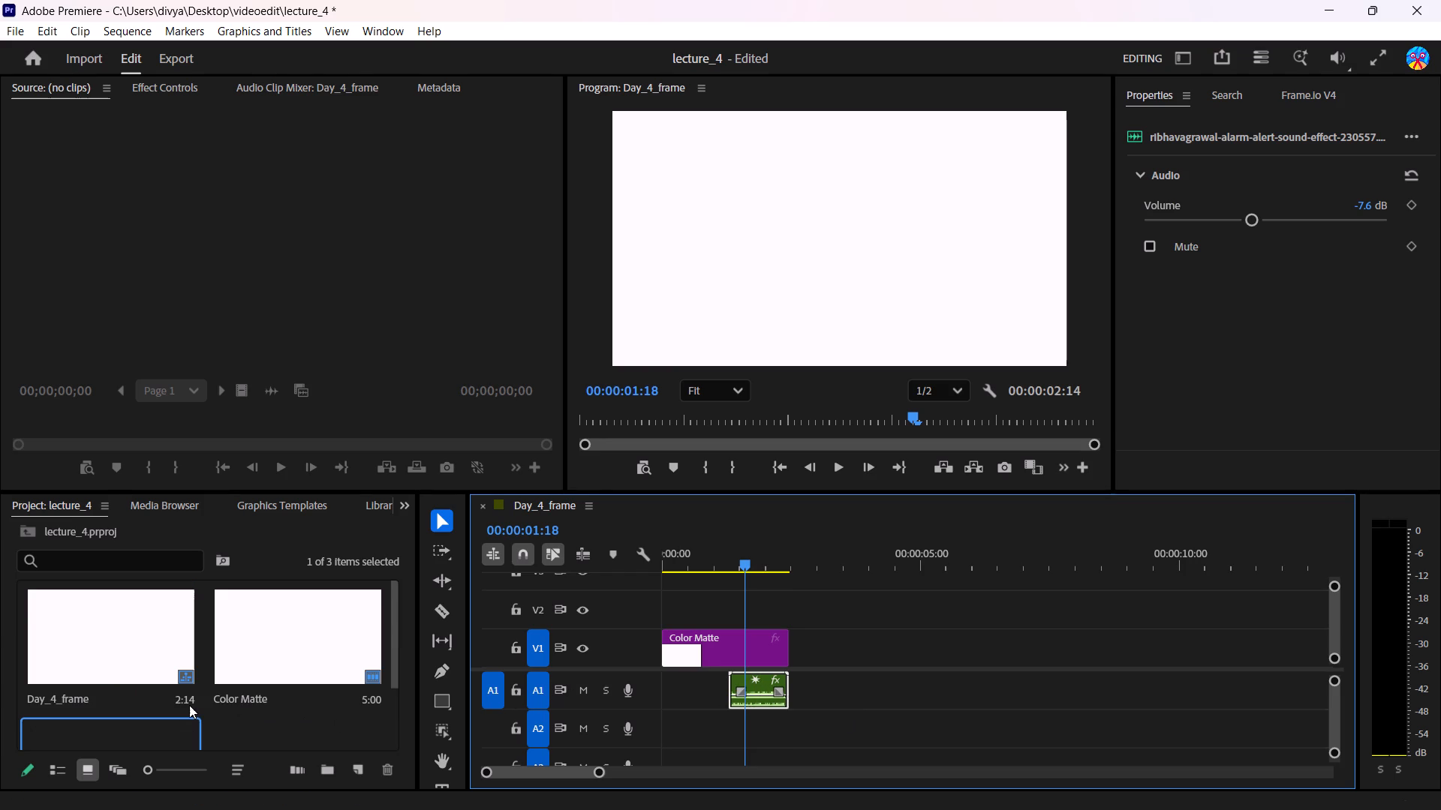
{"action": "scroll", "coordinate": [189, 705], "scroll_direction": "up", "scroll_amount": 1}
{"action": "key", "text": "space"}
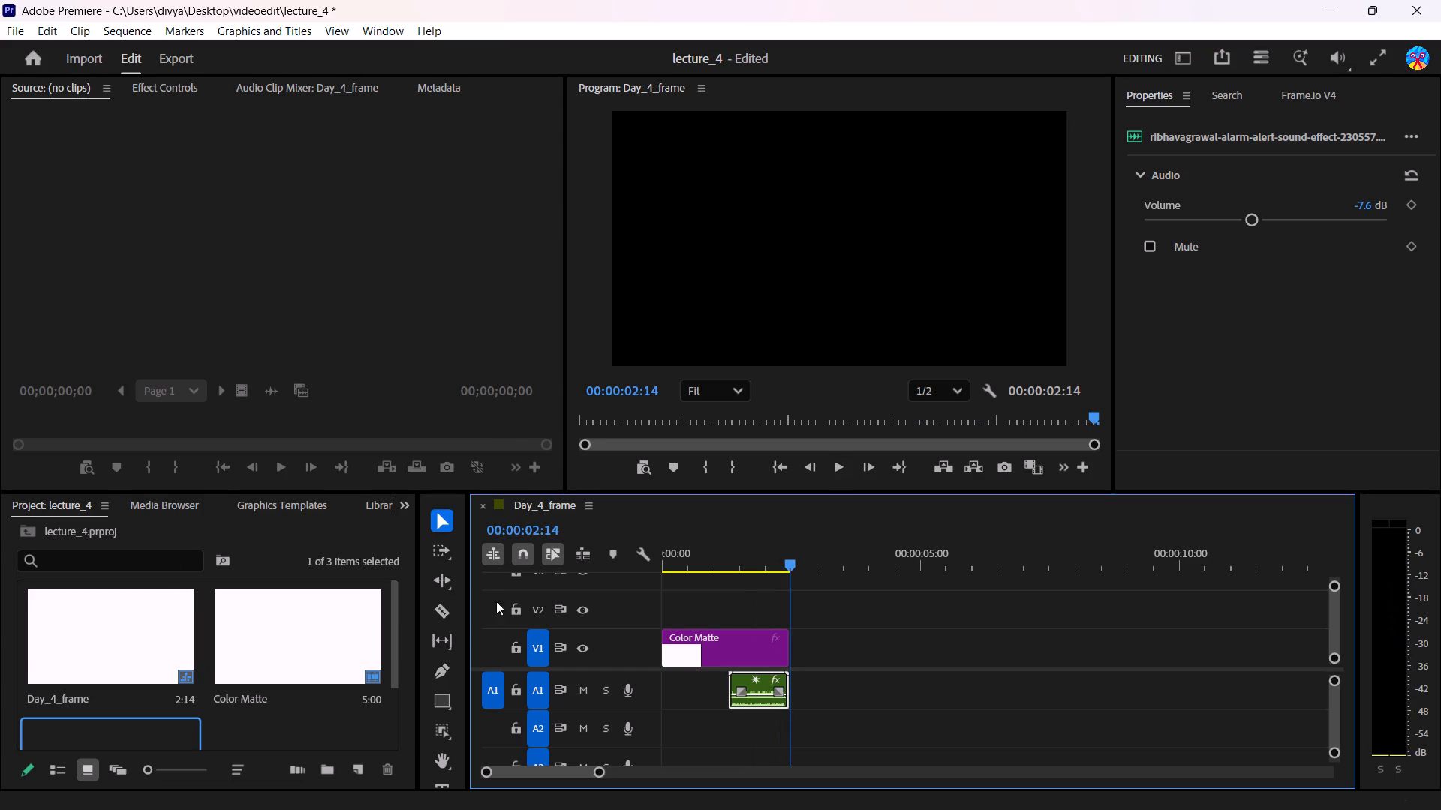
{"action": "left_click", "coordinate": [669, 580]}
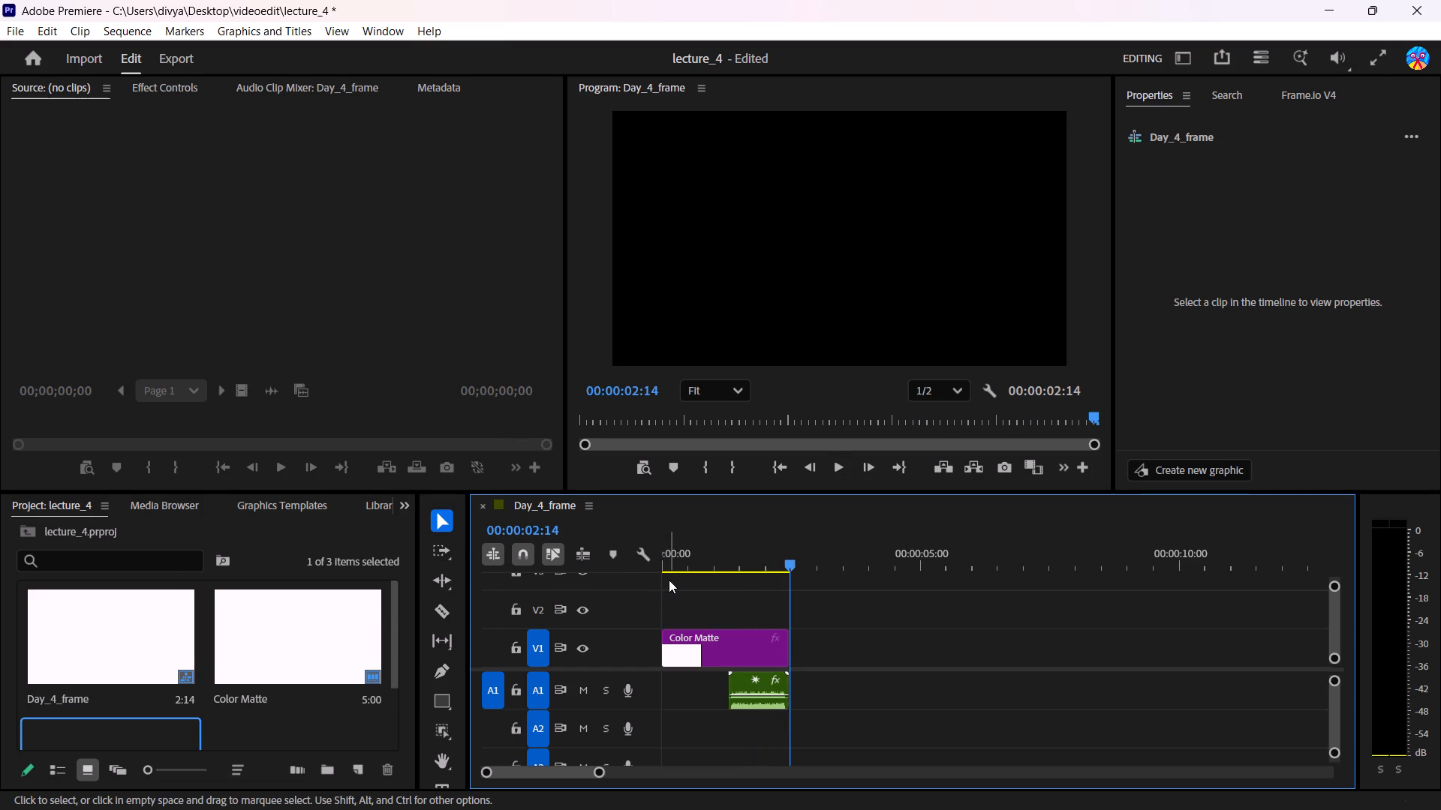
{"action": "key", "text": "Left"}
{"action": "key", "text": "space"}
{"action": "key", "text": "space"}
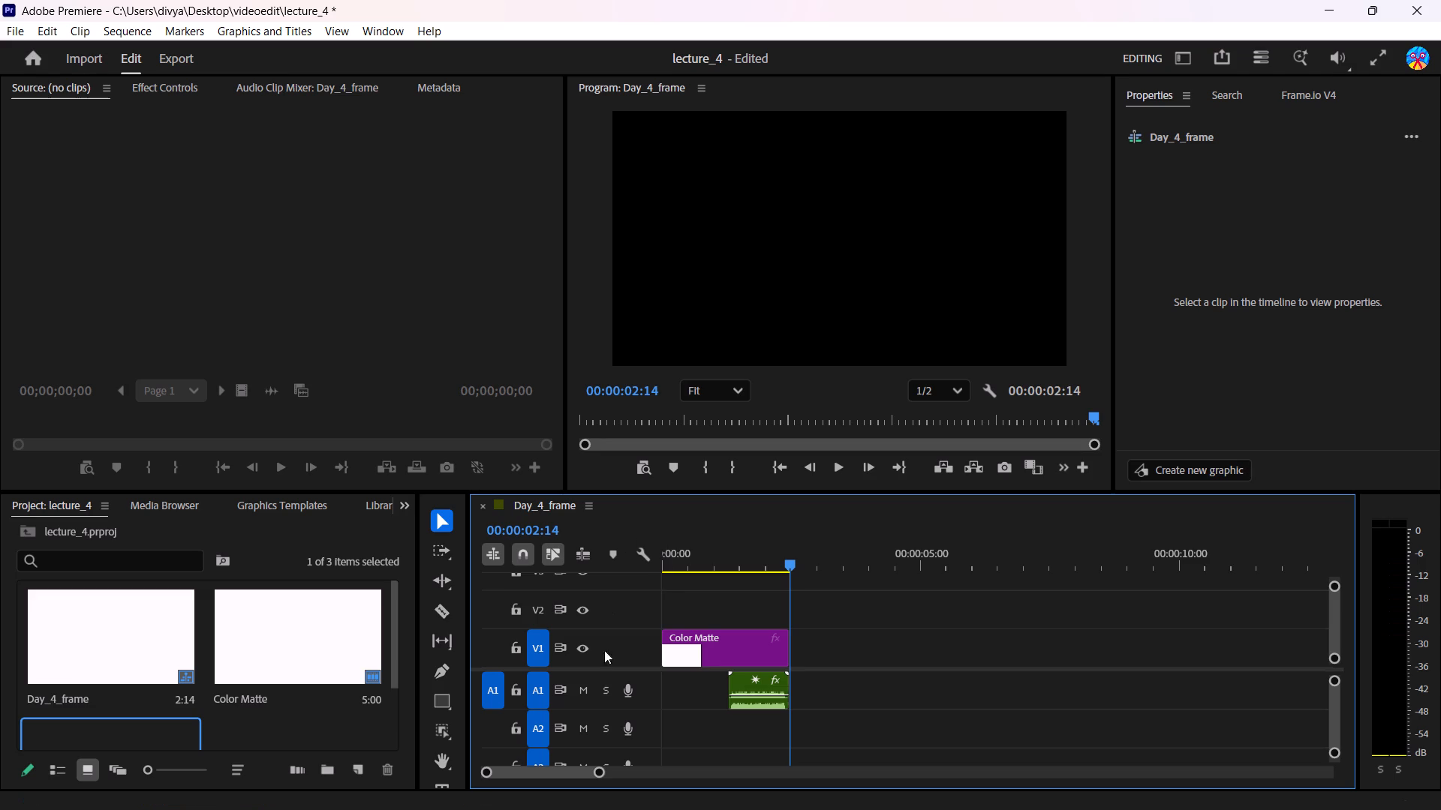
Mute audio track A1 and try playing back the sequence.
{"action": "left_click", "coordinate": [584, 700]}
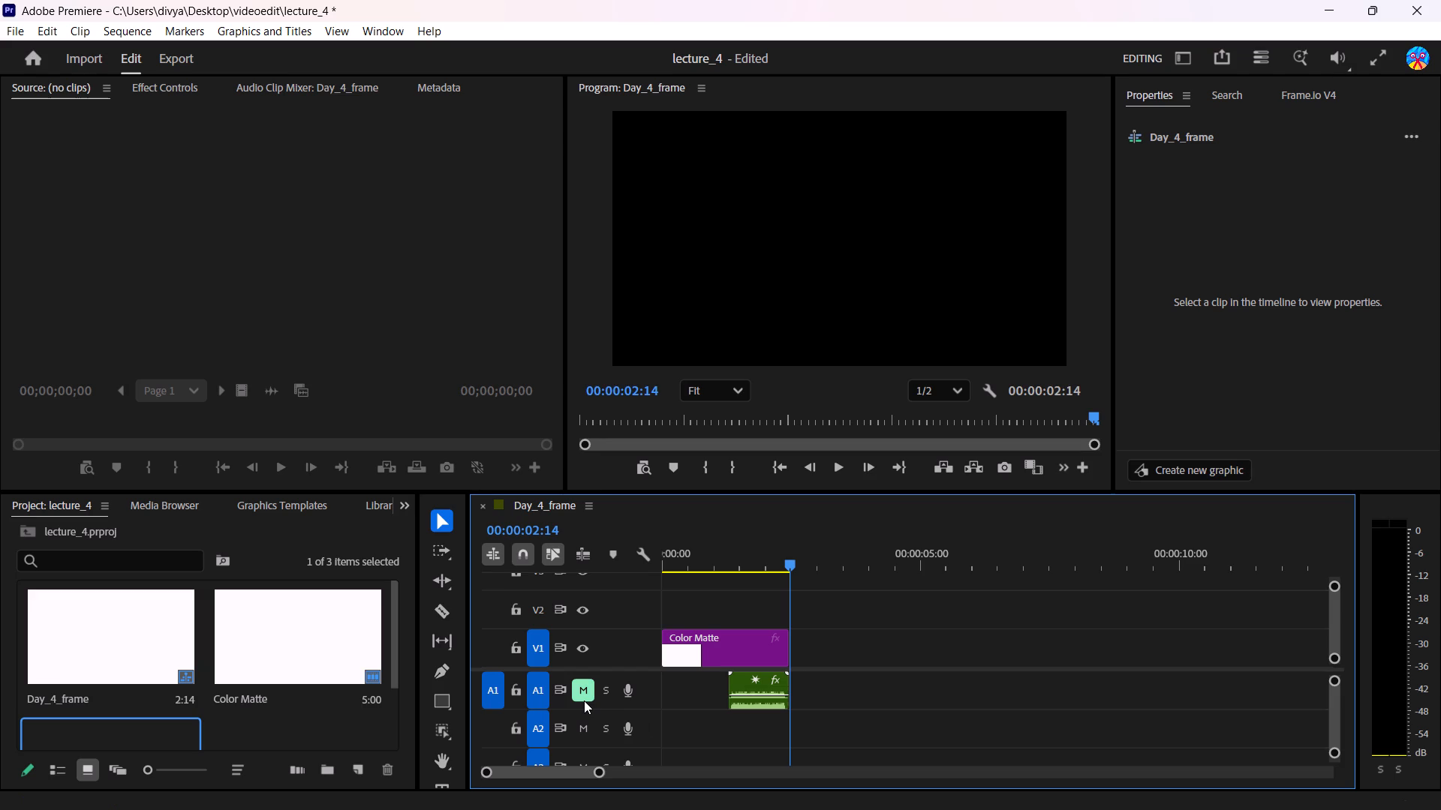
{"action": "left_click", "coordinate": [584, 700]}
{"action": "left_click", "coordinate": [584, 700]}
{"action": "key", "text": "space"}
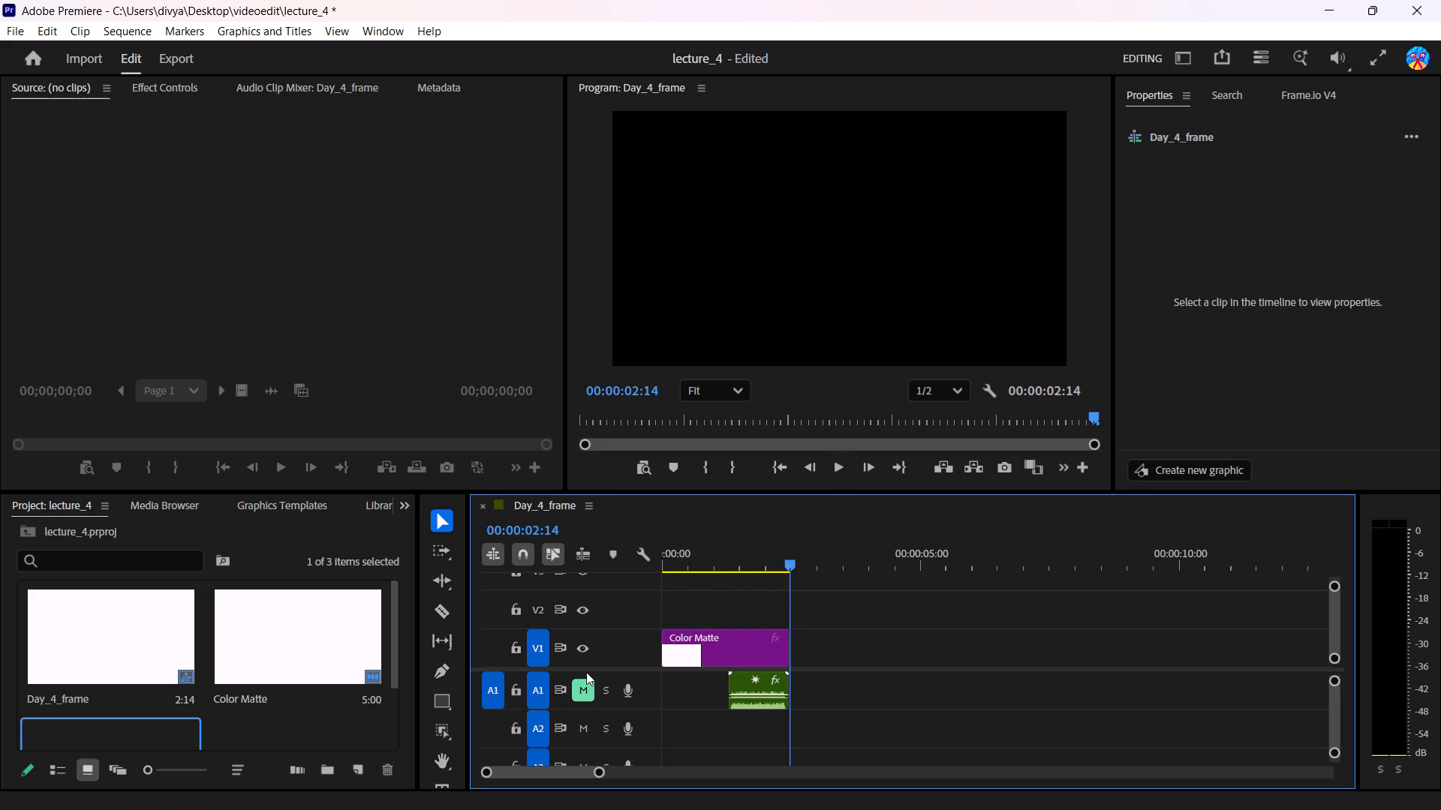
Unmute audio track A1 and try playing back the sequence.
{"action": "left_click", "coordinate": [577, 683]}
{"action": "key", "text": "space"}
Import the bell image download.jpg from the Downloads folder into the project.
{"action": "key", "text": "ctrl+i"}
{"action": "left_click", "coordinate": [246, 255]}
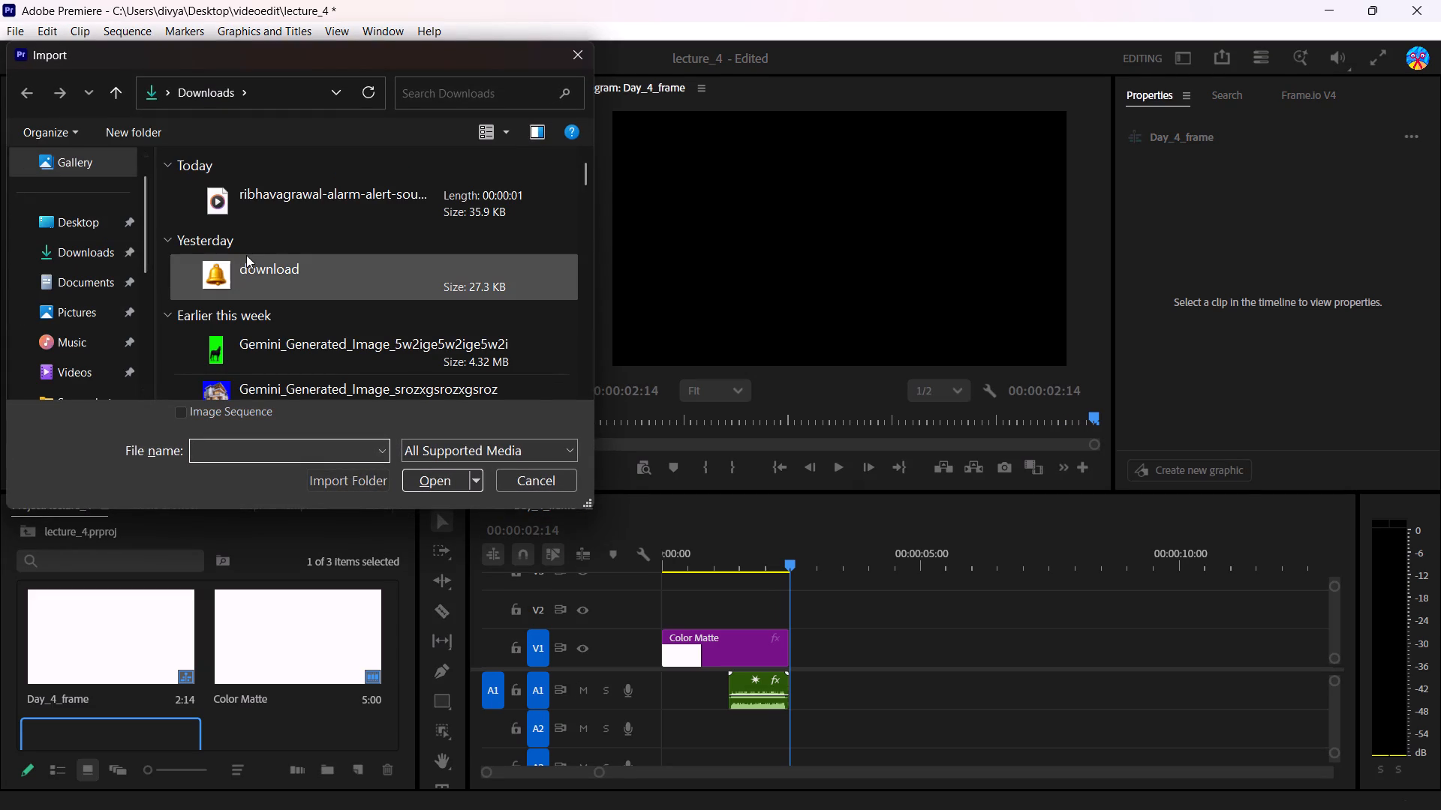
{"action": "left_click", "coordinate": [435, 476]}
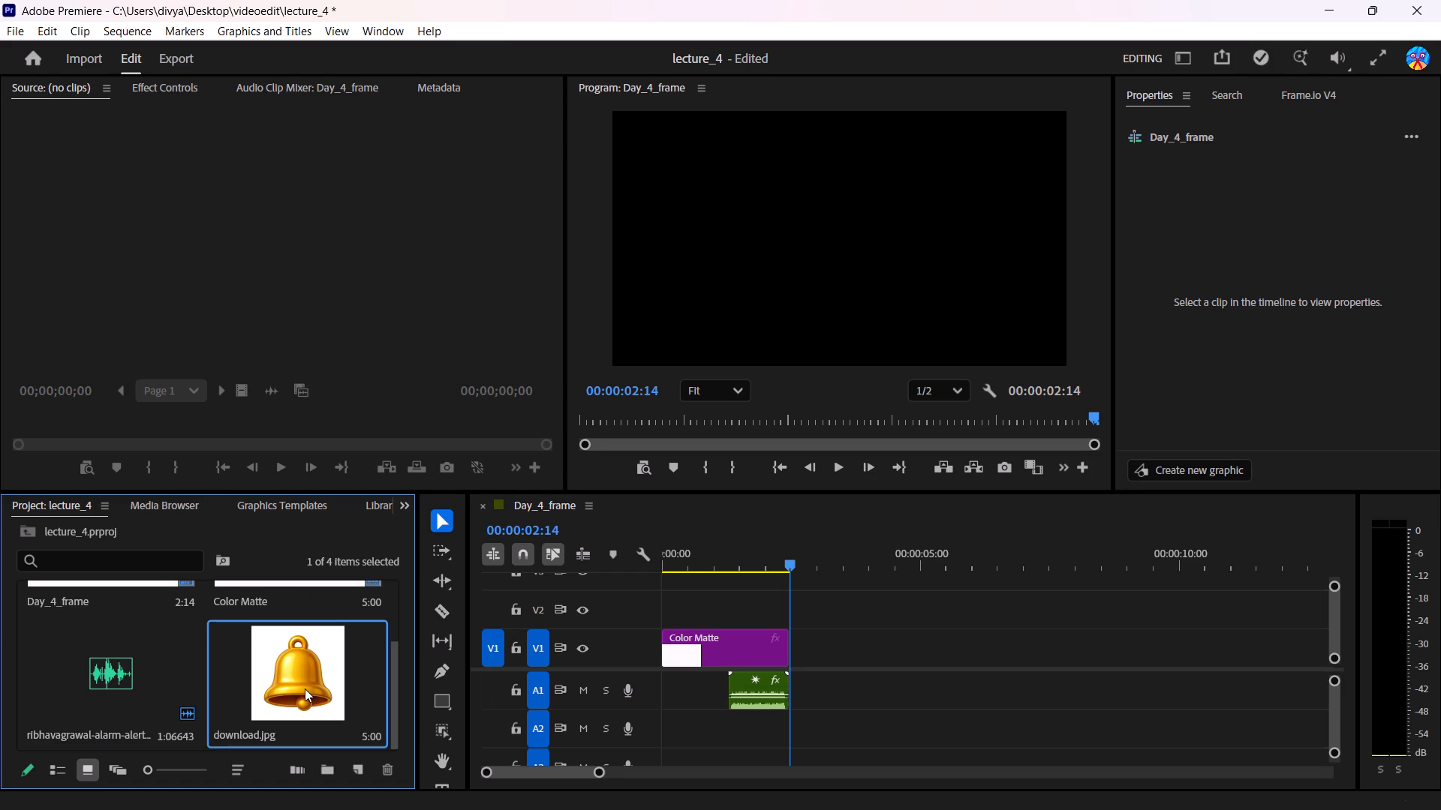
Place download.jpg on V2 above the Color Matte, starting where the alarm clip on A1 begins.
{"action": "left_click_drag", "start_coordinate": [305, 688], "coordinate": [694, 619]}
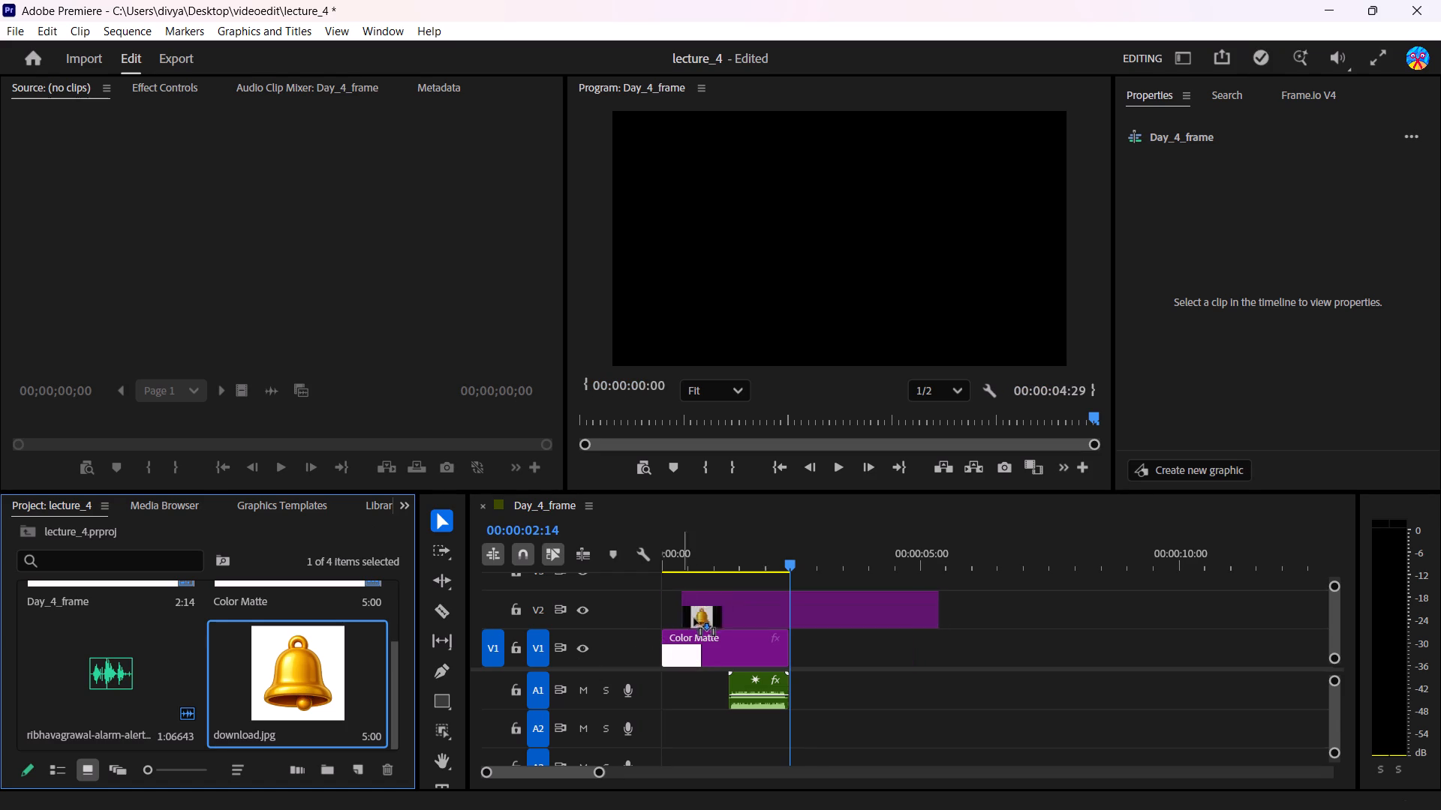
{"action": "left_click_drag", "start_coordinate": [694, 619], "coordinate": [732, 610]}
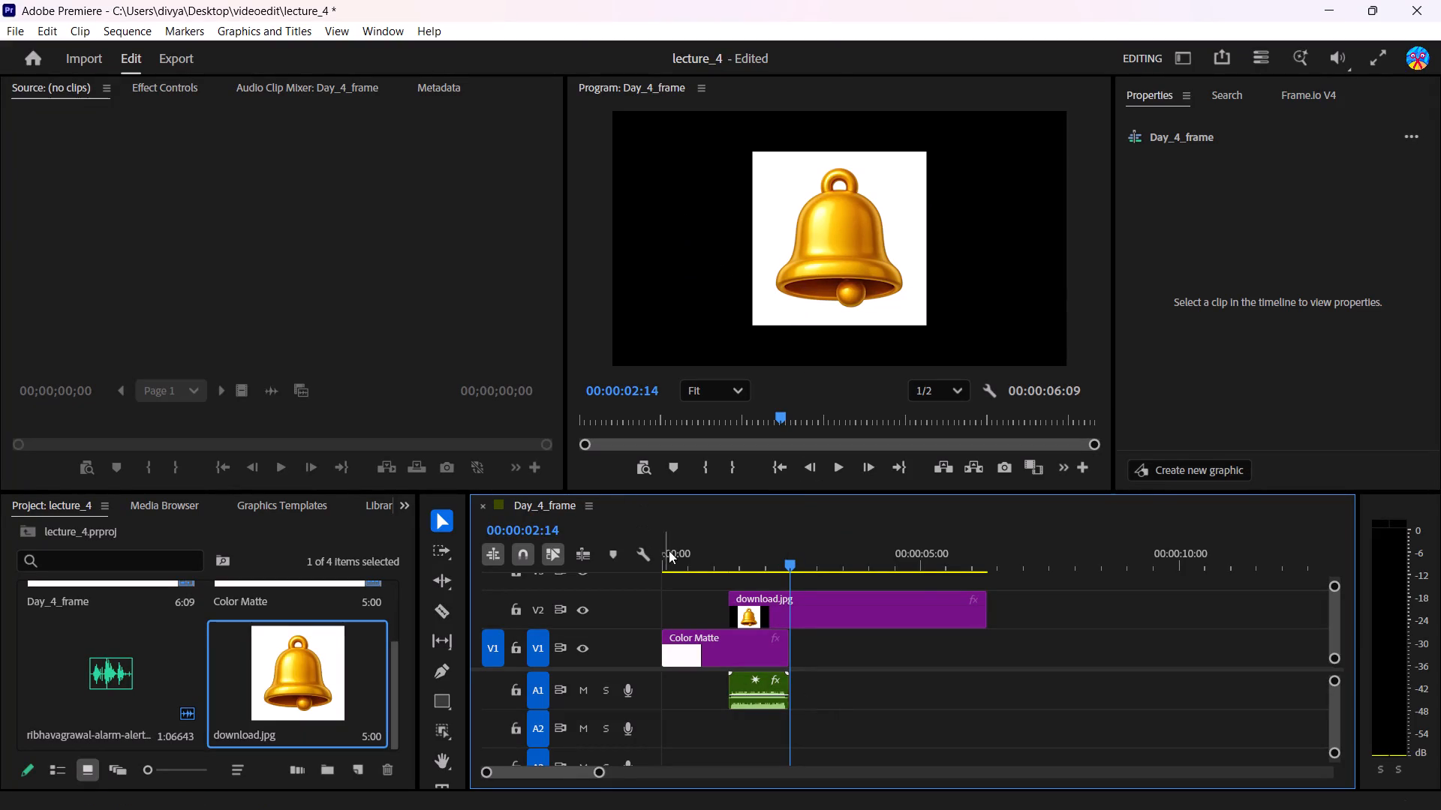
Play back the sequence to check the bell image against the Color Matte and the alarm sound.
{"action": "key", "text": "space"}
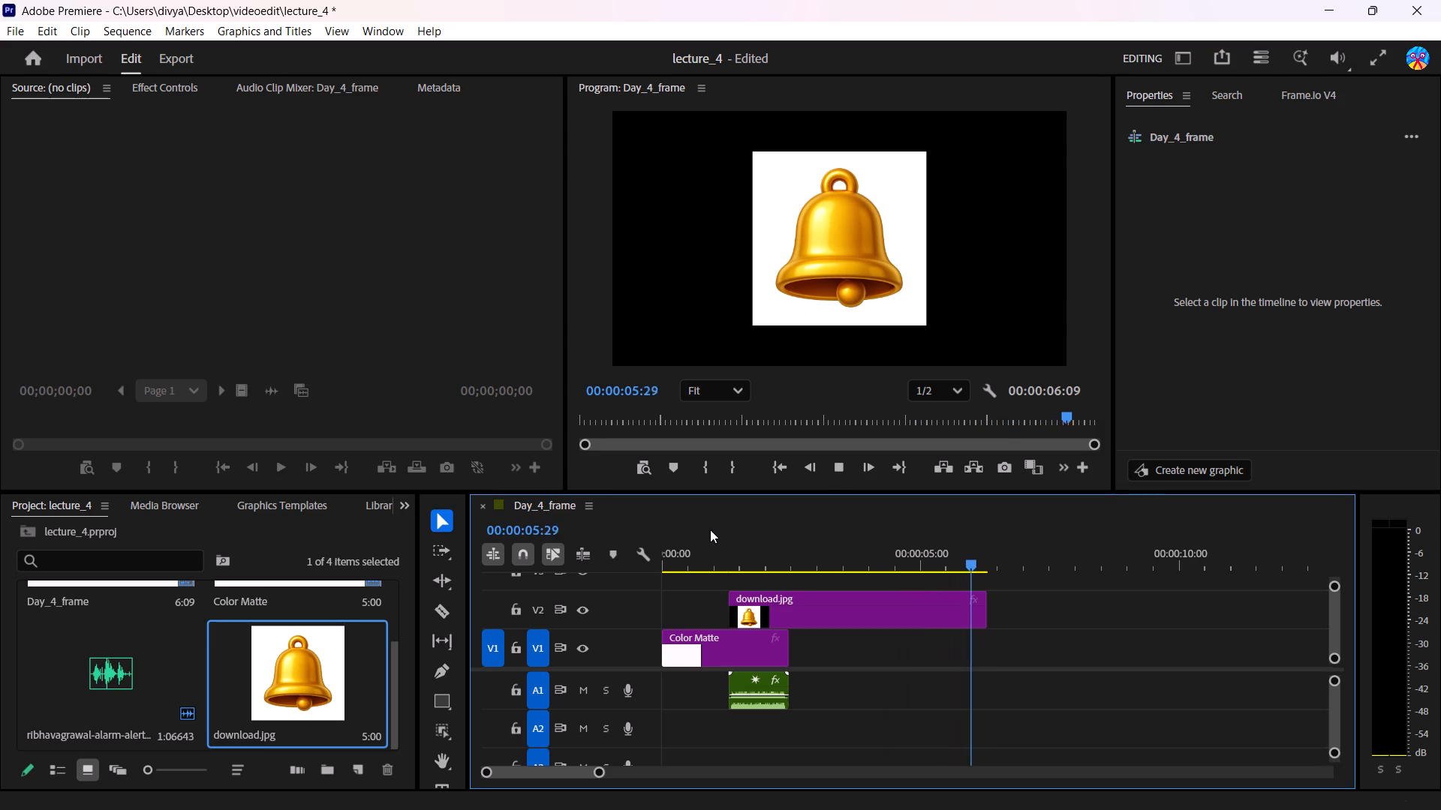
{"action": "key", "text": "space"}
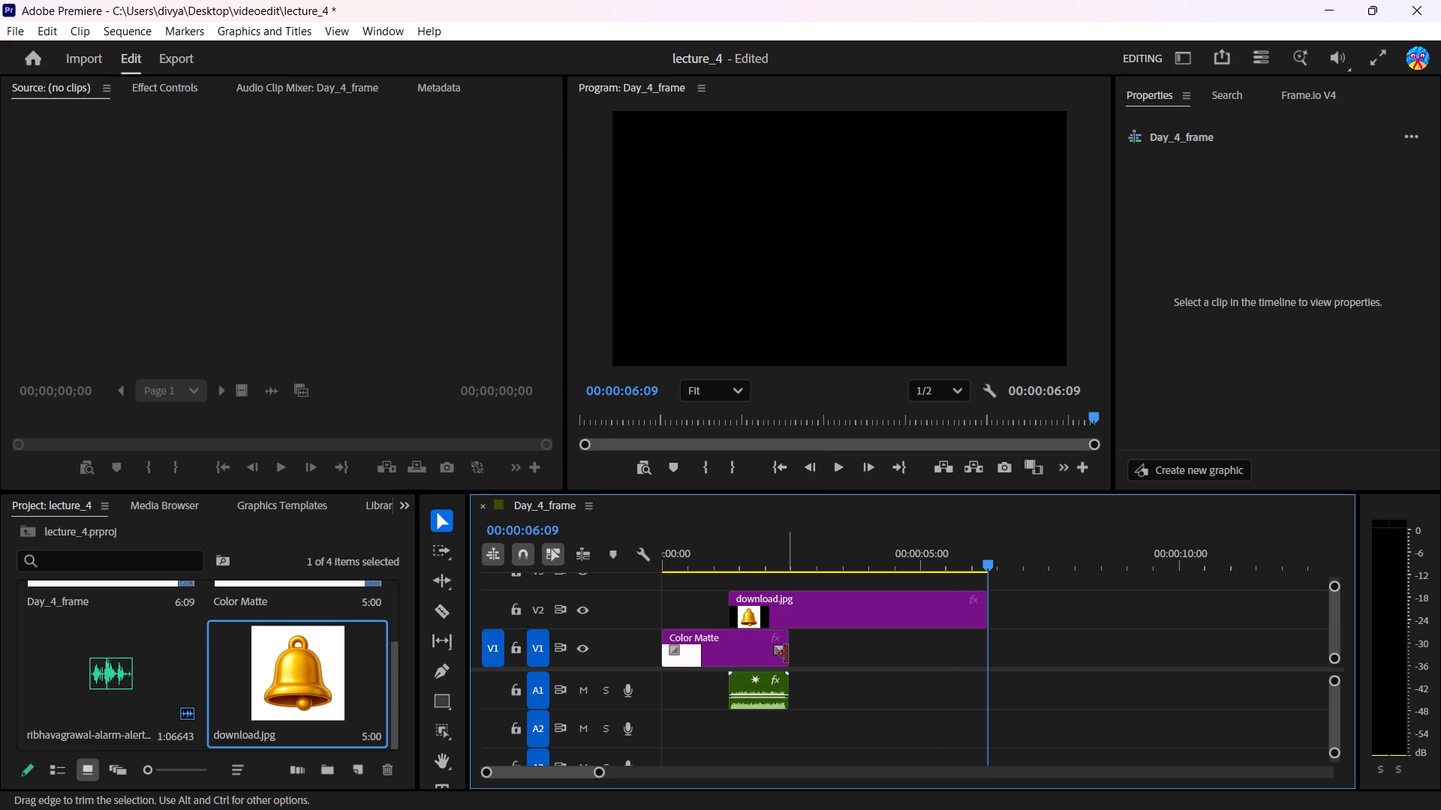
Extend the end of the Color Matte on V1 to the end of download.jpg at 00:00:06:09.
{"action": "left_click_drag", "start_coordinate": [792, 656], "coordinate": [824, 644]}
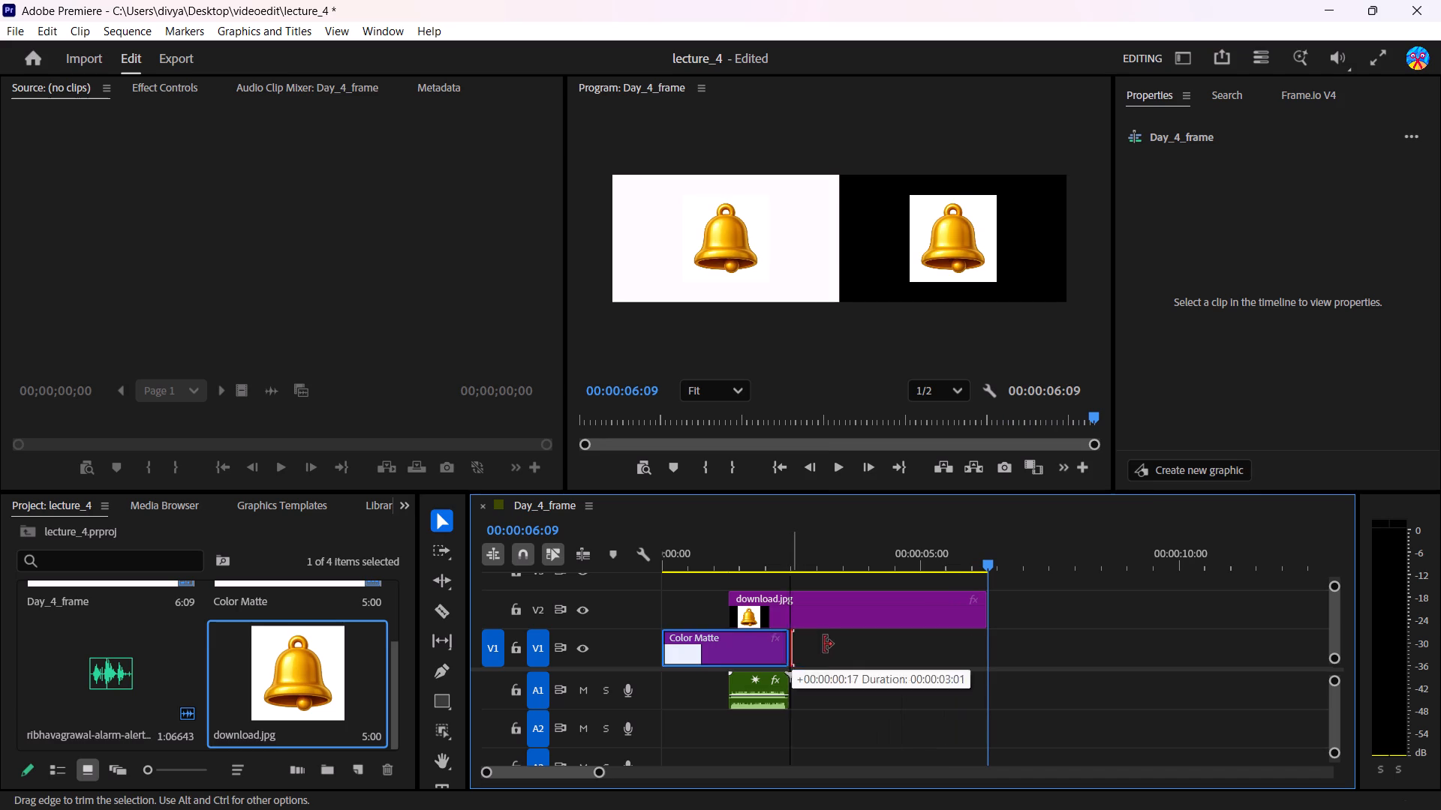
{"action": "left_click_drag", "start_coordinate": [824, 644], "coordinate": [988, 651]}
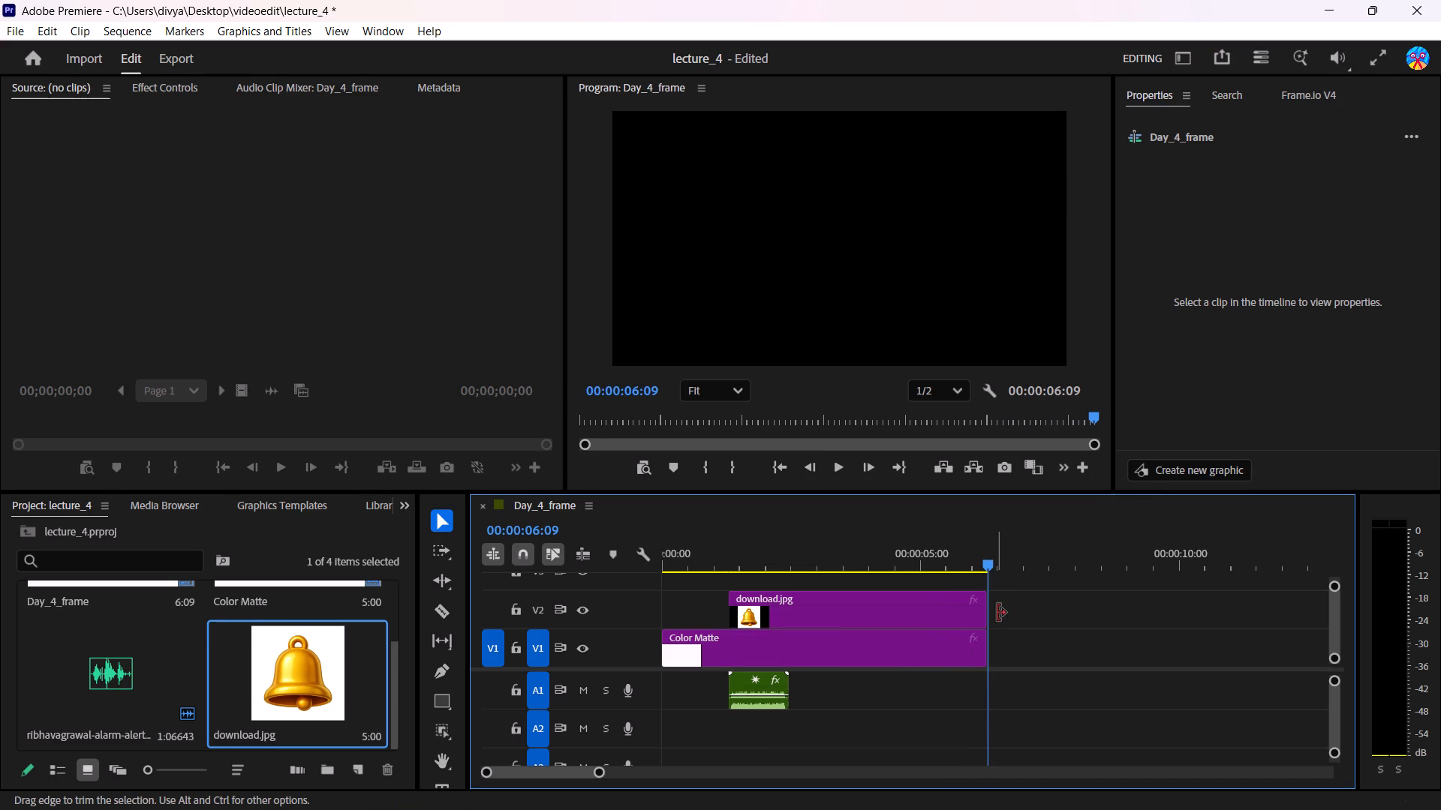
Shorten download.jpg on V2 and the Color Matte on V1 so that both end together at 00:00:04:15.
{"action": "left_click_drag", "start_coordinate": [982, 613], "coordinate": [928, 628]}
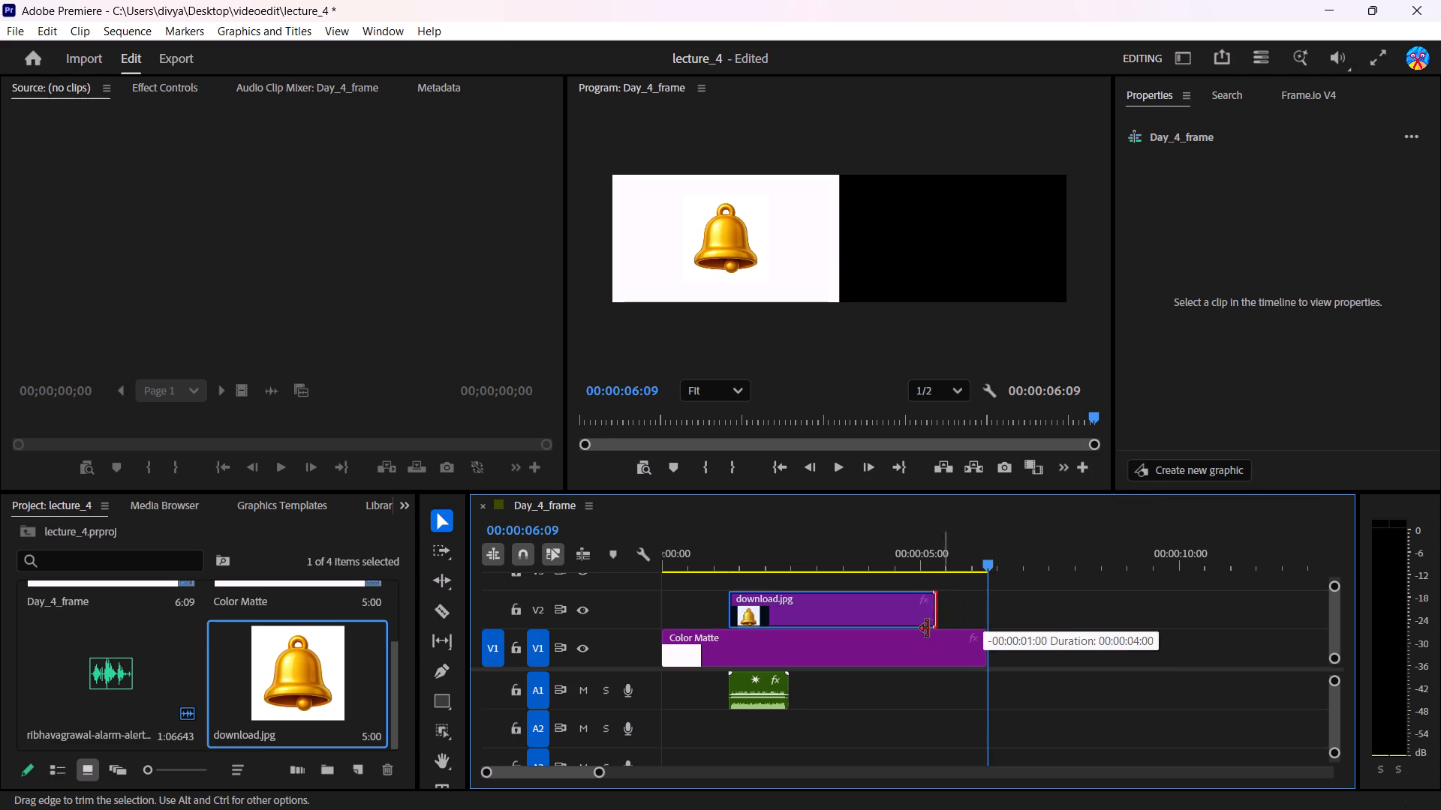
{"action": "left_click_drag", "start_coordinate": [928, 628], "coordinate": [889, 646]}
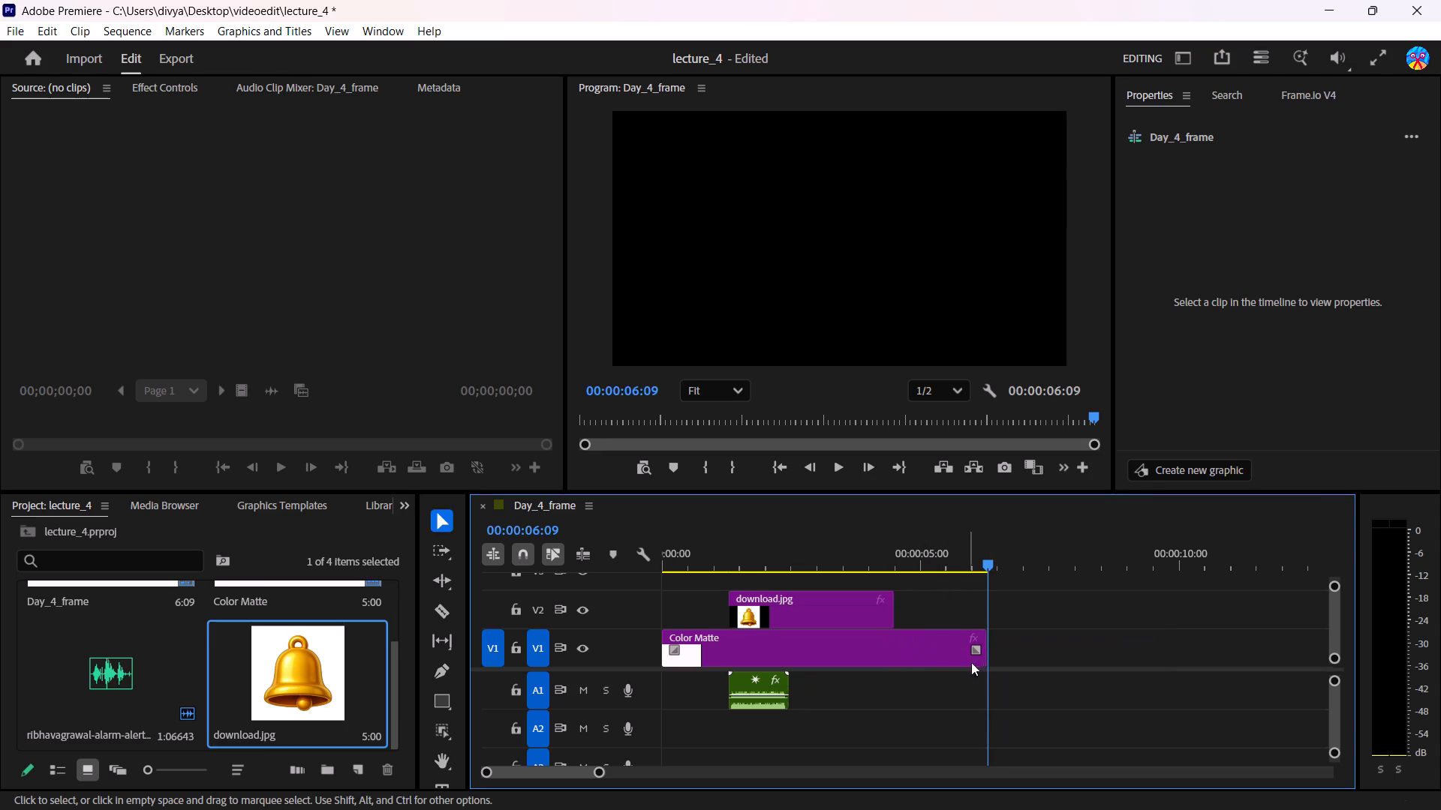
{"action": "left_click_drag", "start_coordinate": [975, 662], "coordinate": [875, 667]}
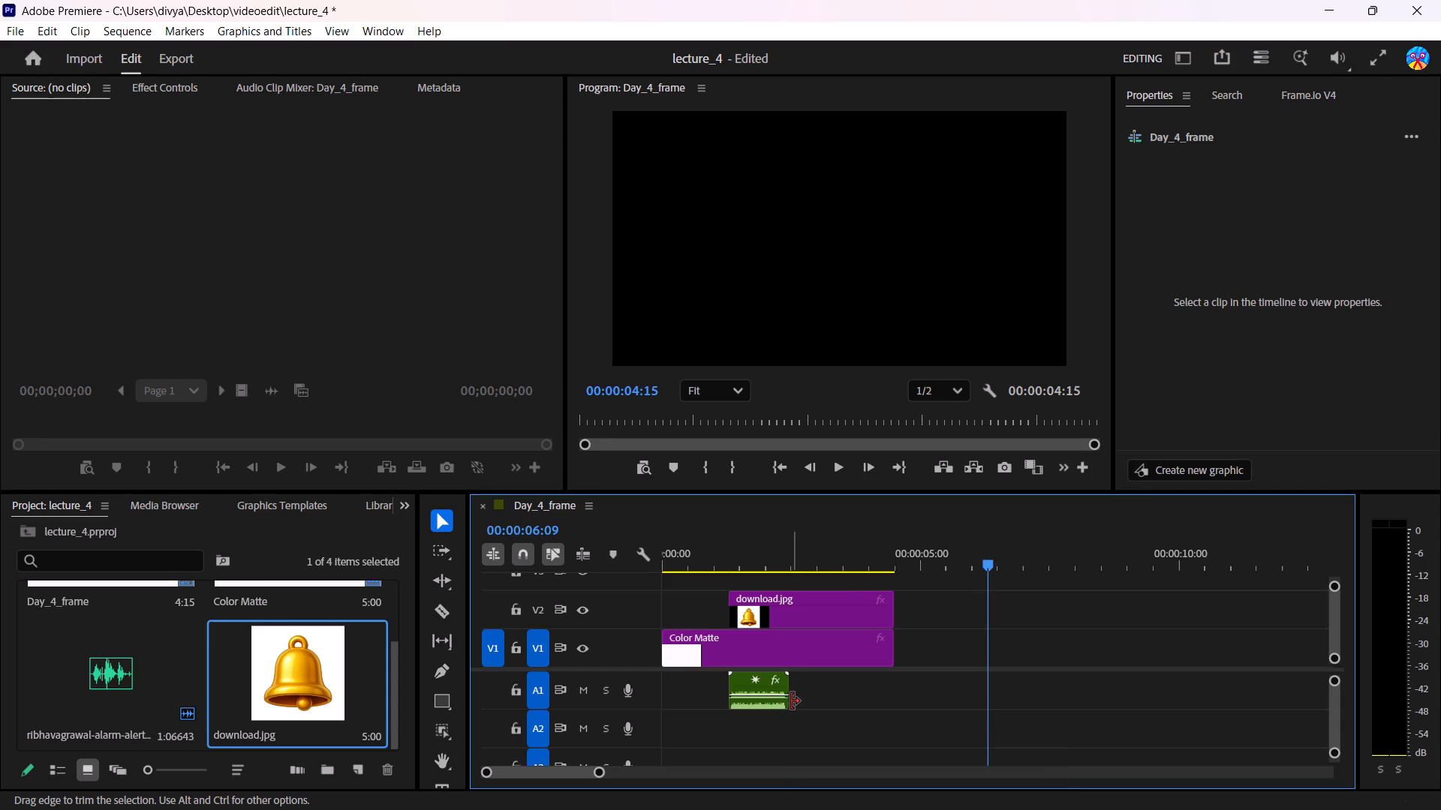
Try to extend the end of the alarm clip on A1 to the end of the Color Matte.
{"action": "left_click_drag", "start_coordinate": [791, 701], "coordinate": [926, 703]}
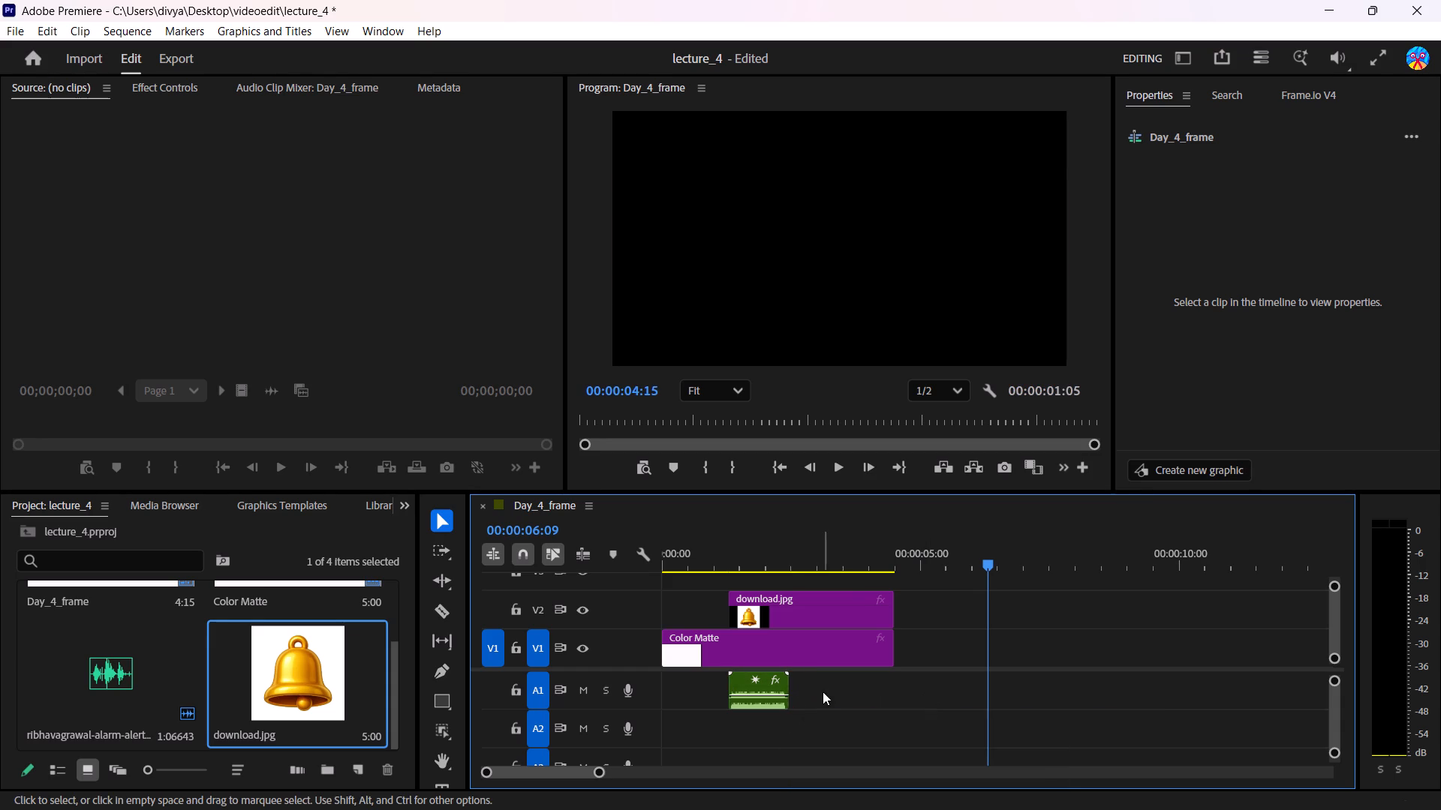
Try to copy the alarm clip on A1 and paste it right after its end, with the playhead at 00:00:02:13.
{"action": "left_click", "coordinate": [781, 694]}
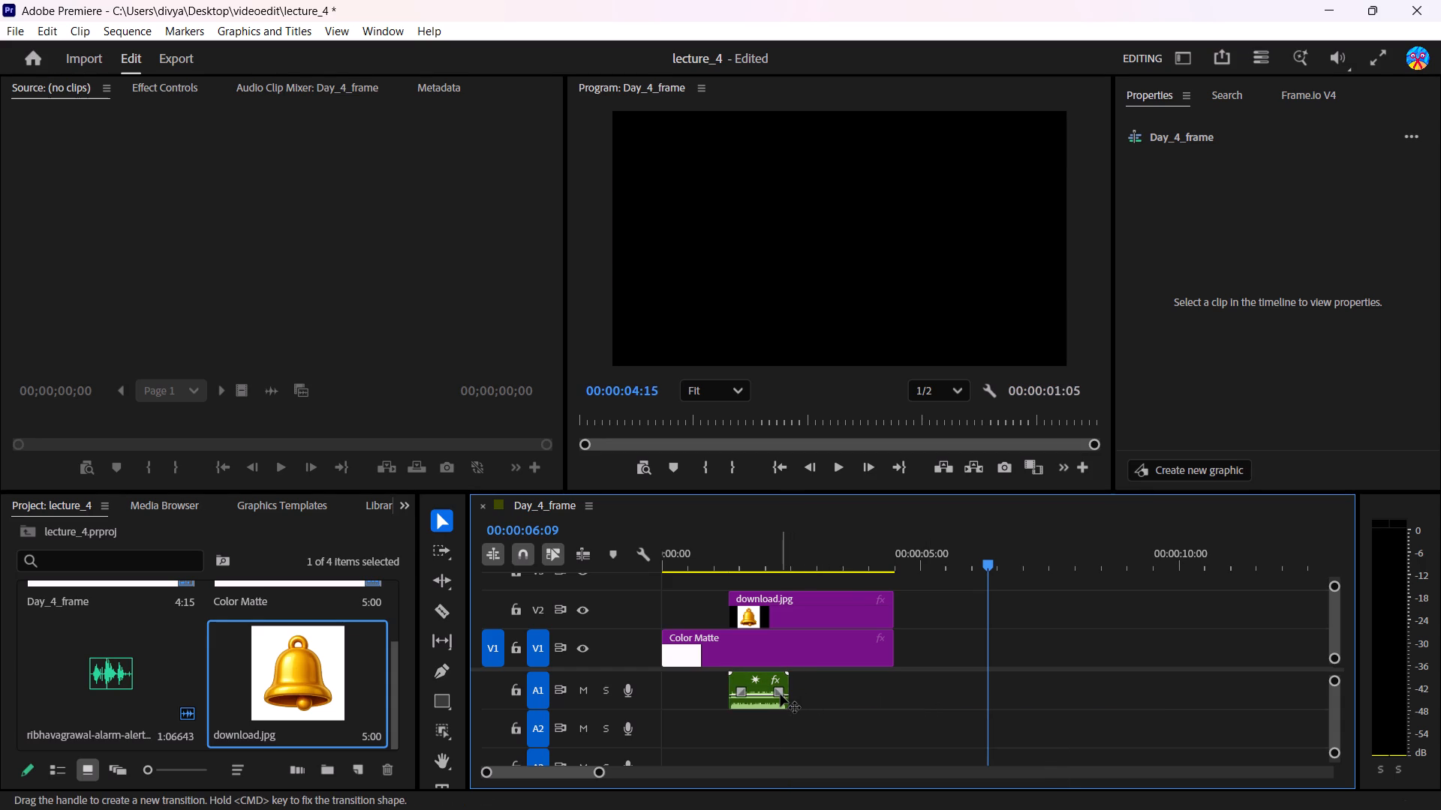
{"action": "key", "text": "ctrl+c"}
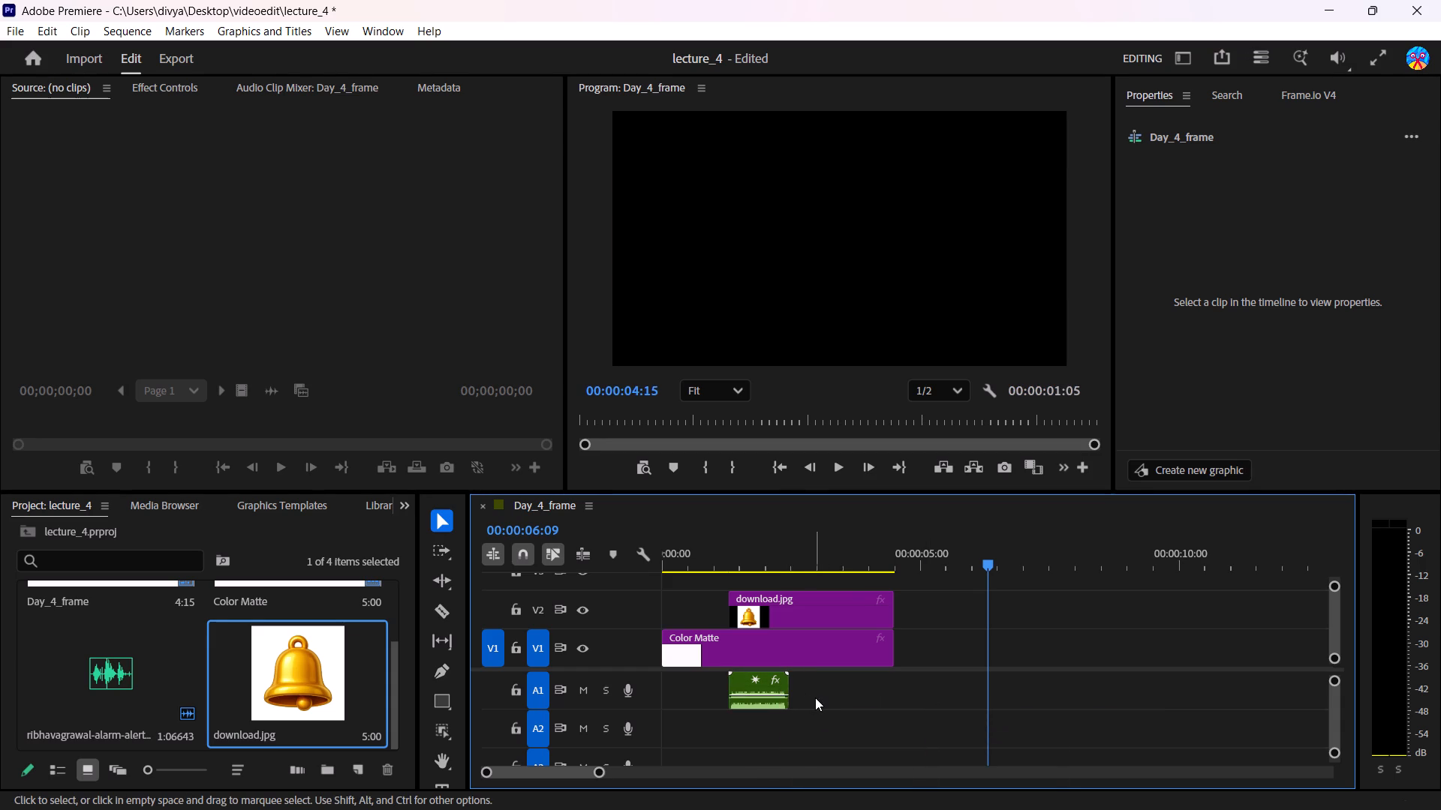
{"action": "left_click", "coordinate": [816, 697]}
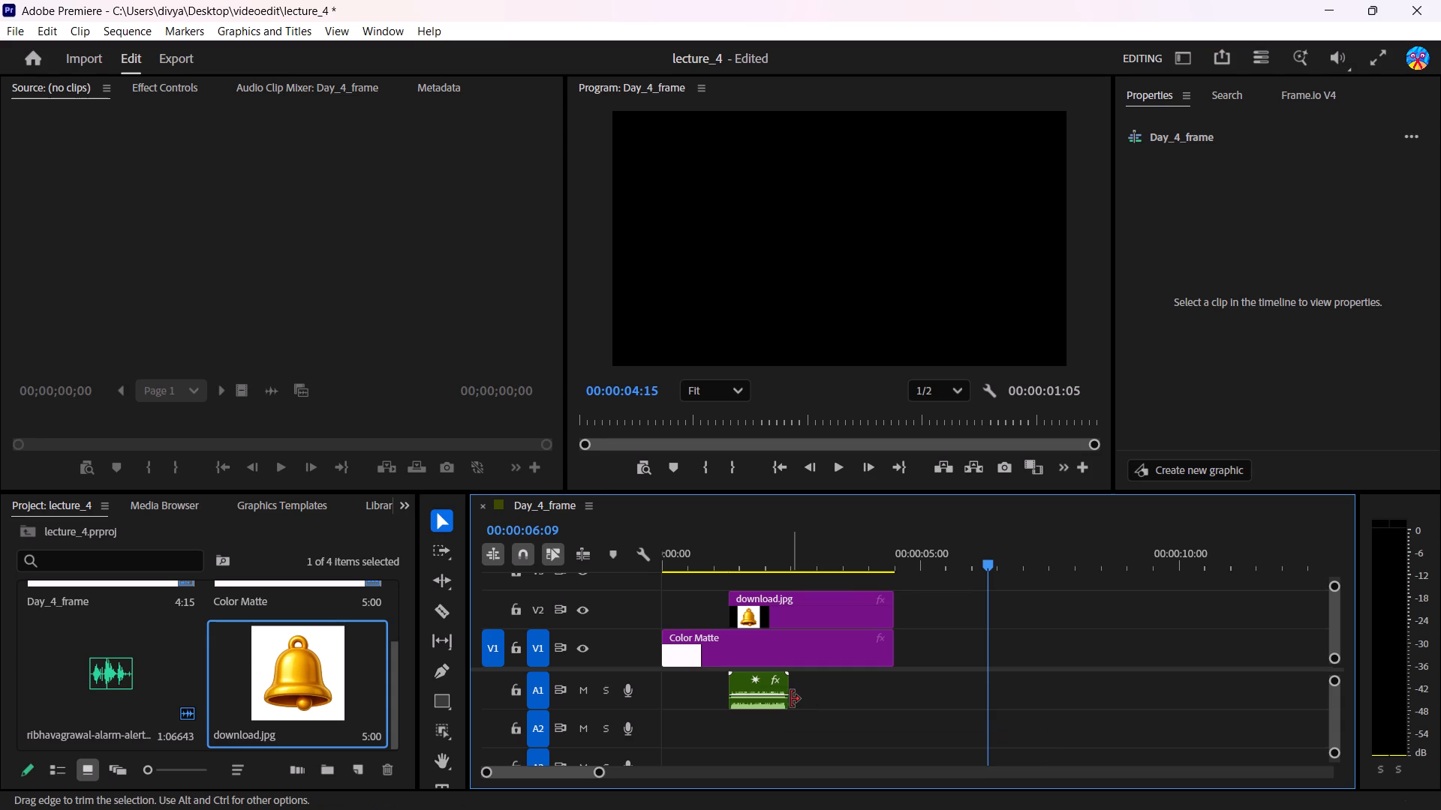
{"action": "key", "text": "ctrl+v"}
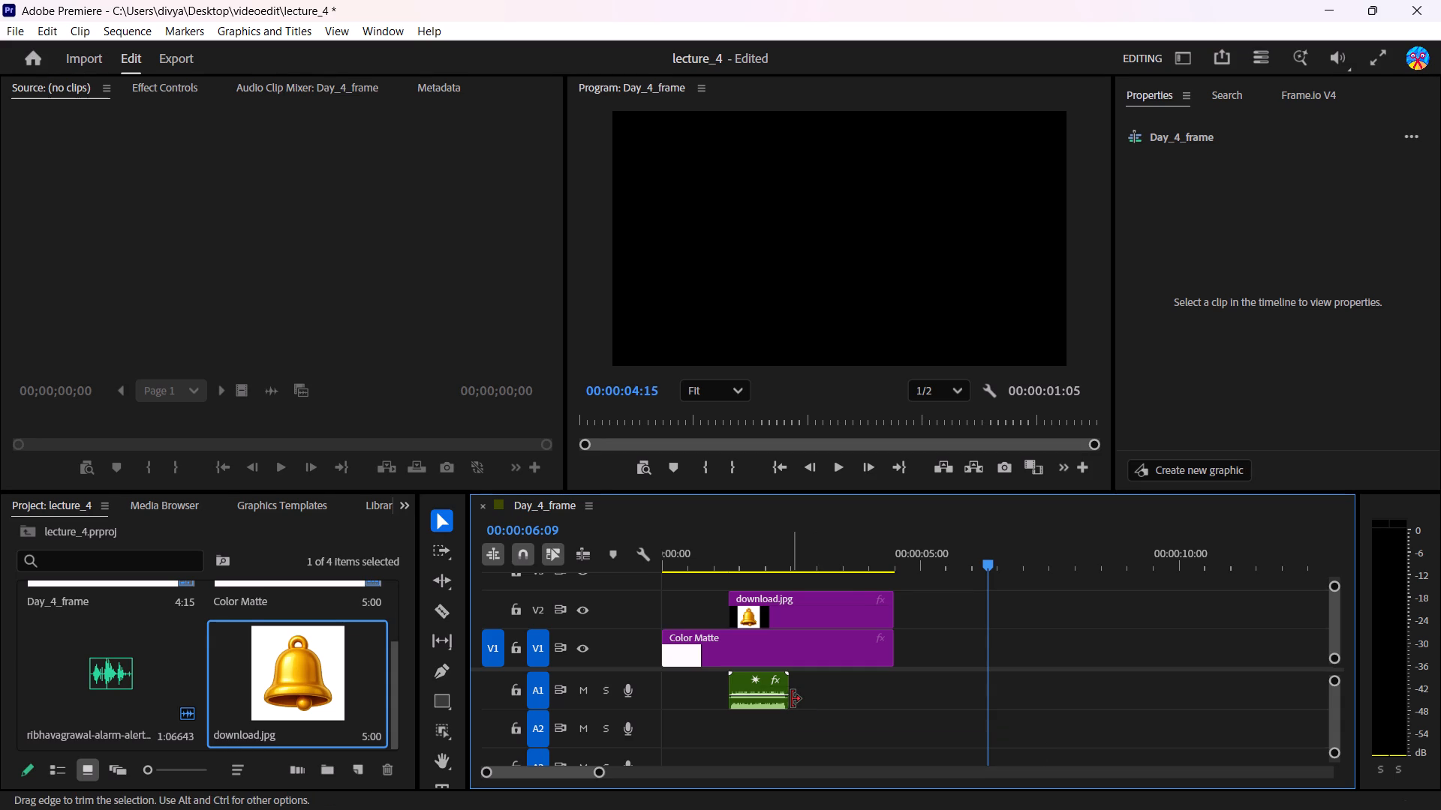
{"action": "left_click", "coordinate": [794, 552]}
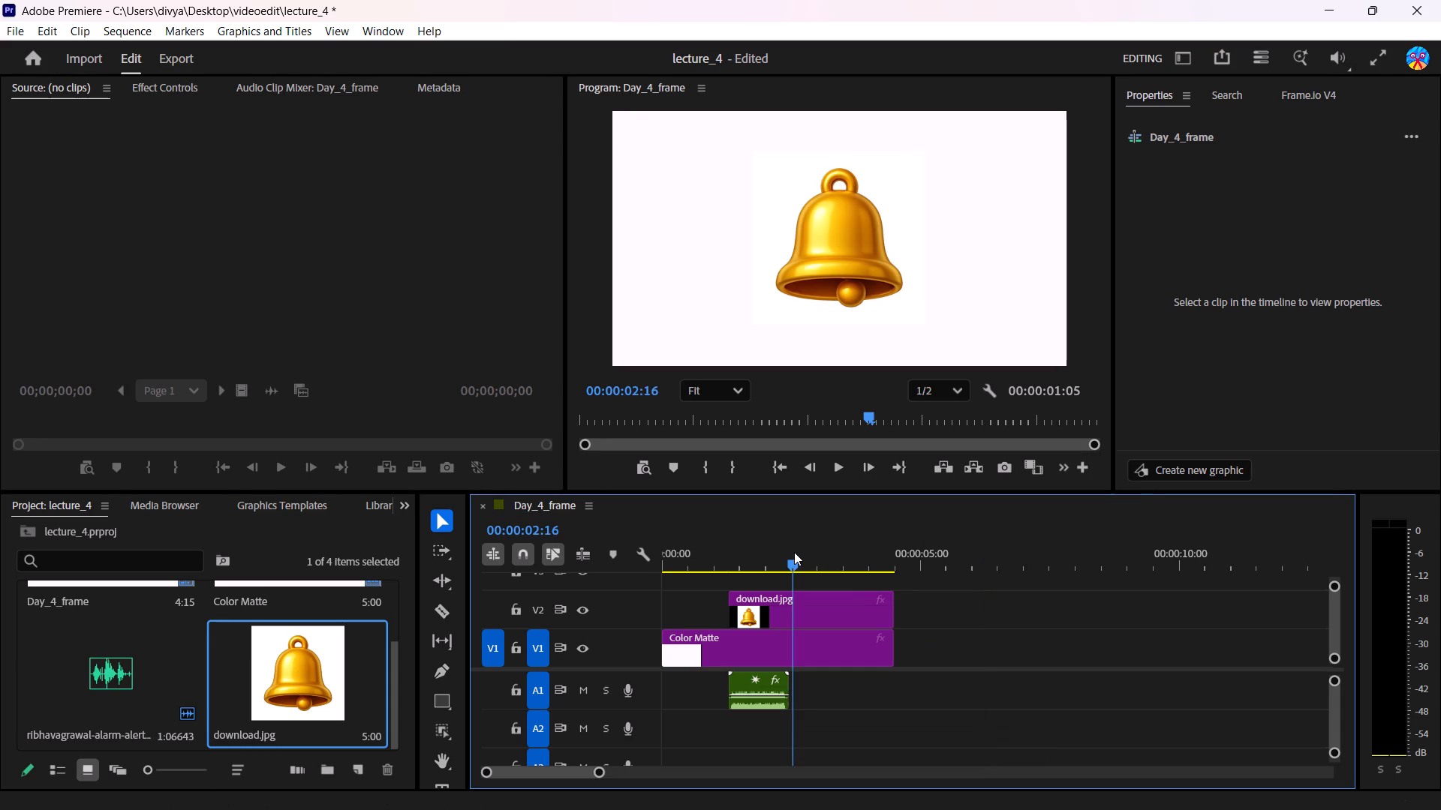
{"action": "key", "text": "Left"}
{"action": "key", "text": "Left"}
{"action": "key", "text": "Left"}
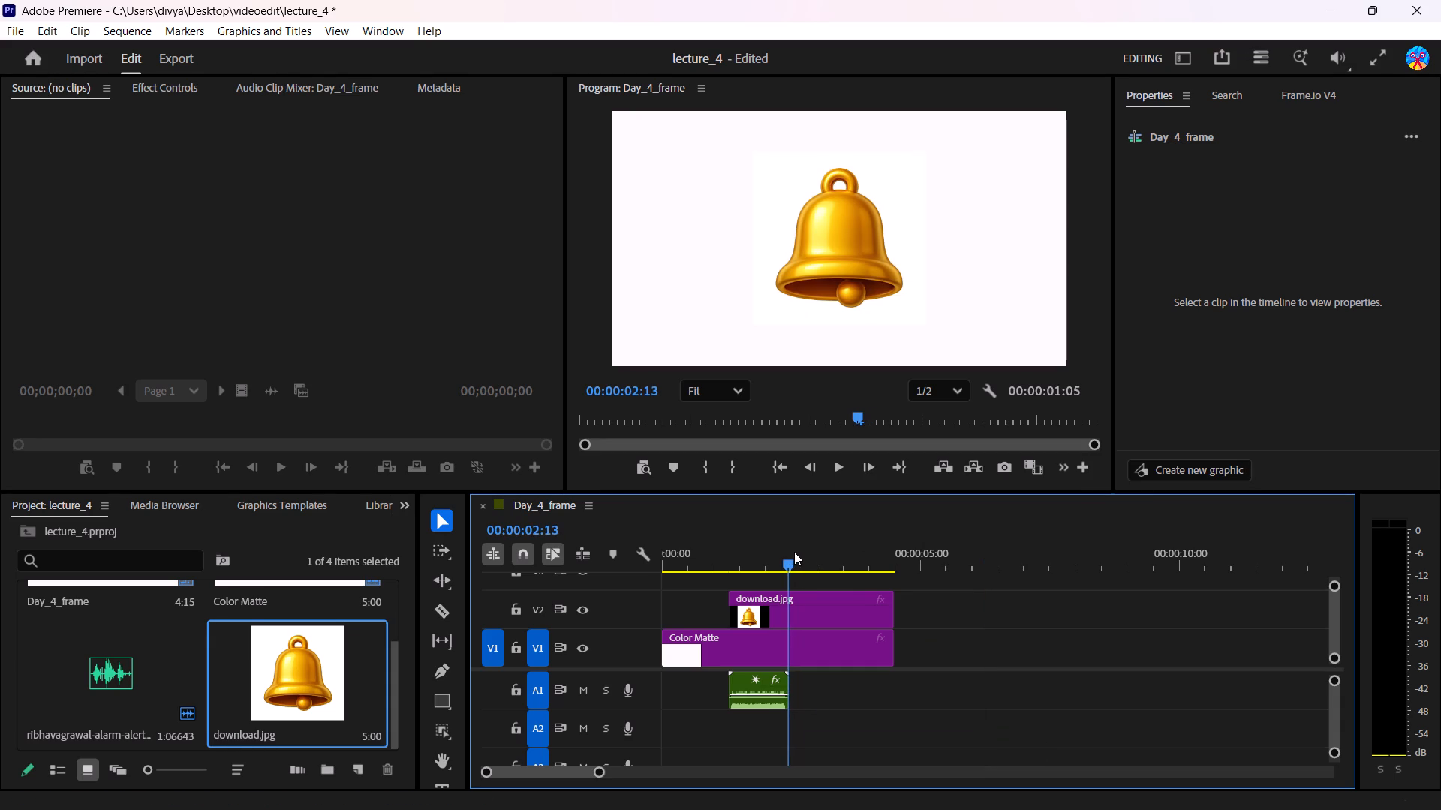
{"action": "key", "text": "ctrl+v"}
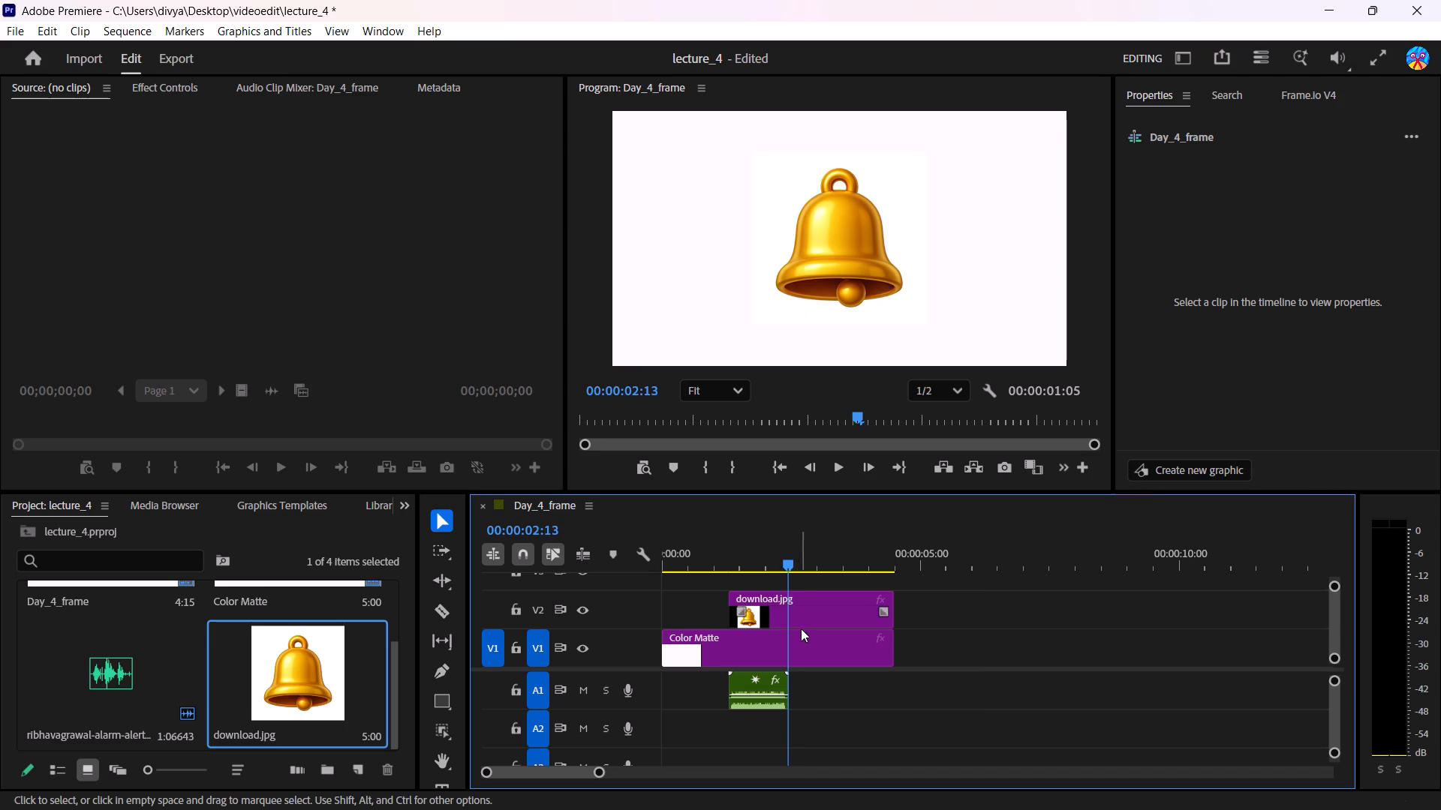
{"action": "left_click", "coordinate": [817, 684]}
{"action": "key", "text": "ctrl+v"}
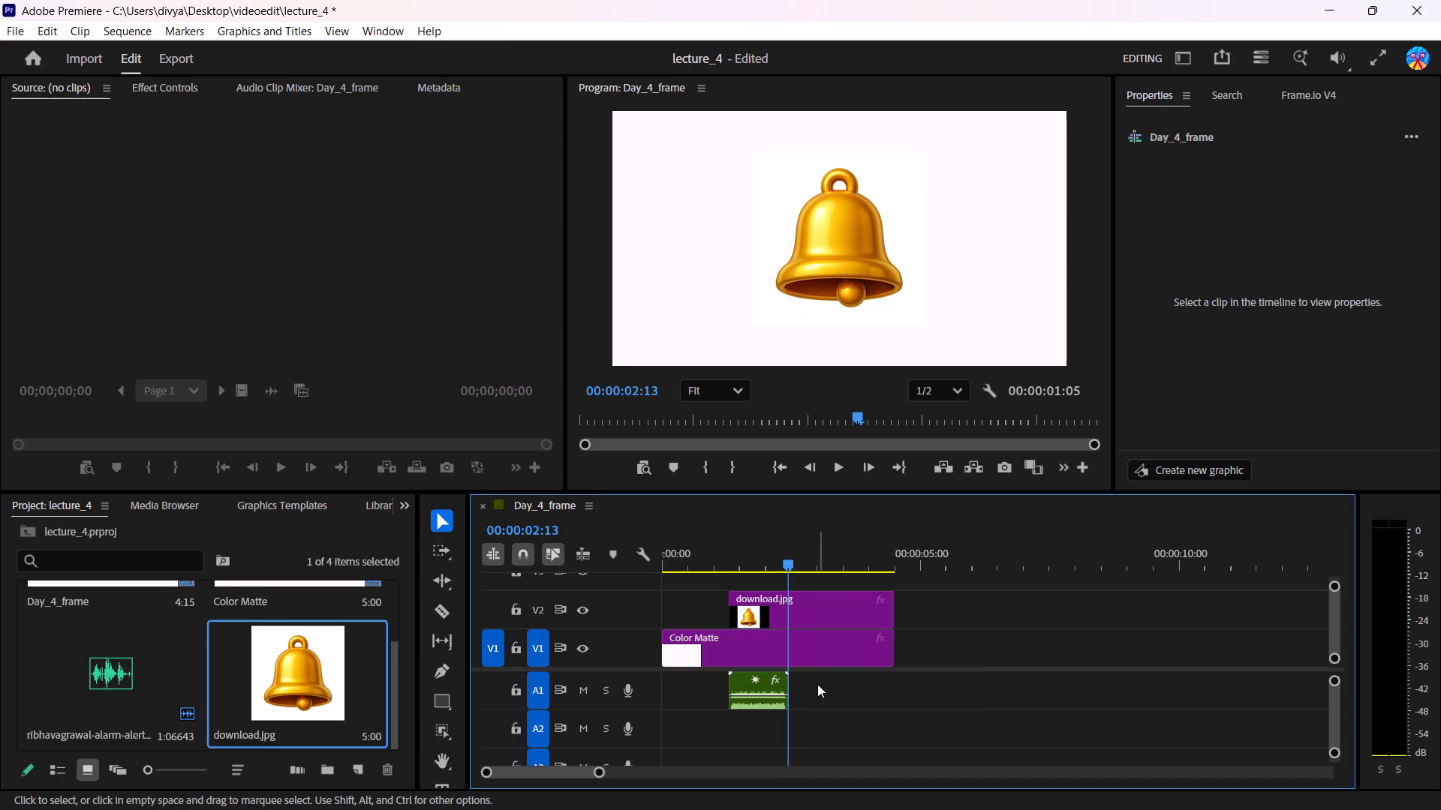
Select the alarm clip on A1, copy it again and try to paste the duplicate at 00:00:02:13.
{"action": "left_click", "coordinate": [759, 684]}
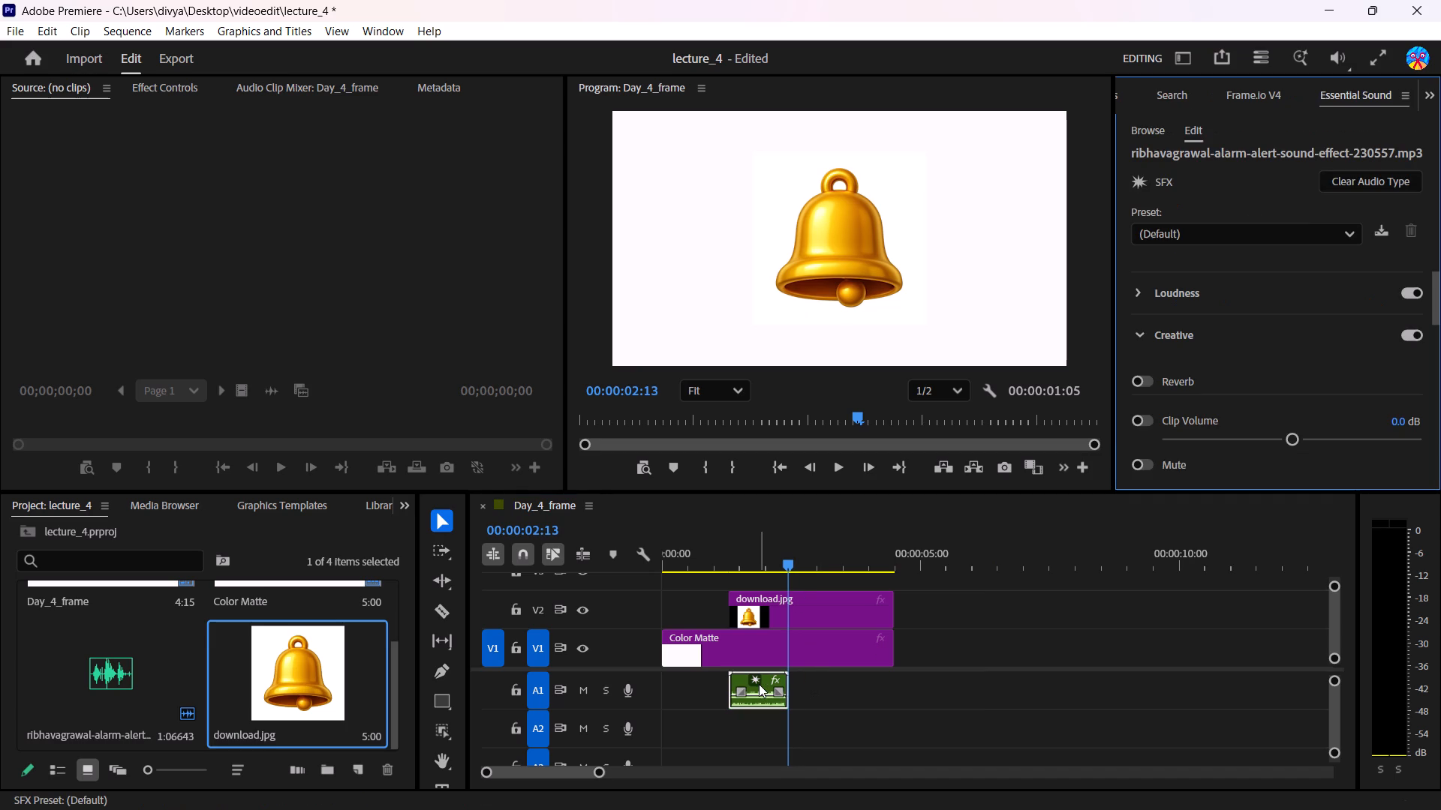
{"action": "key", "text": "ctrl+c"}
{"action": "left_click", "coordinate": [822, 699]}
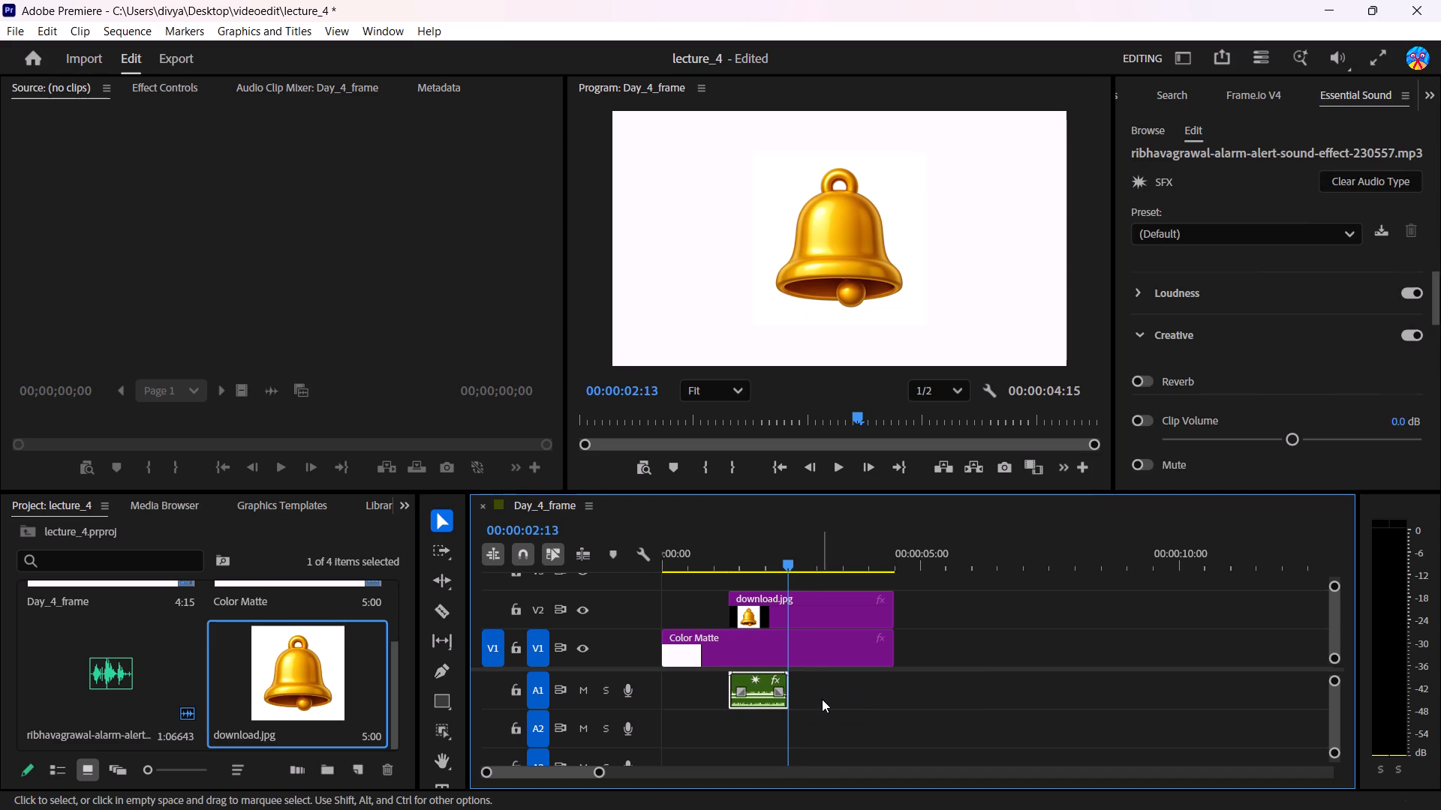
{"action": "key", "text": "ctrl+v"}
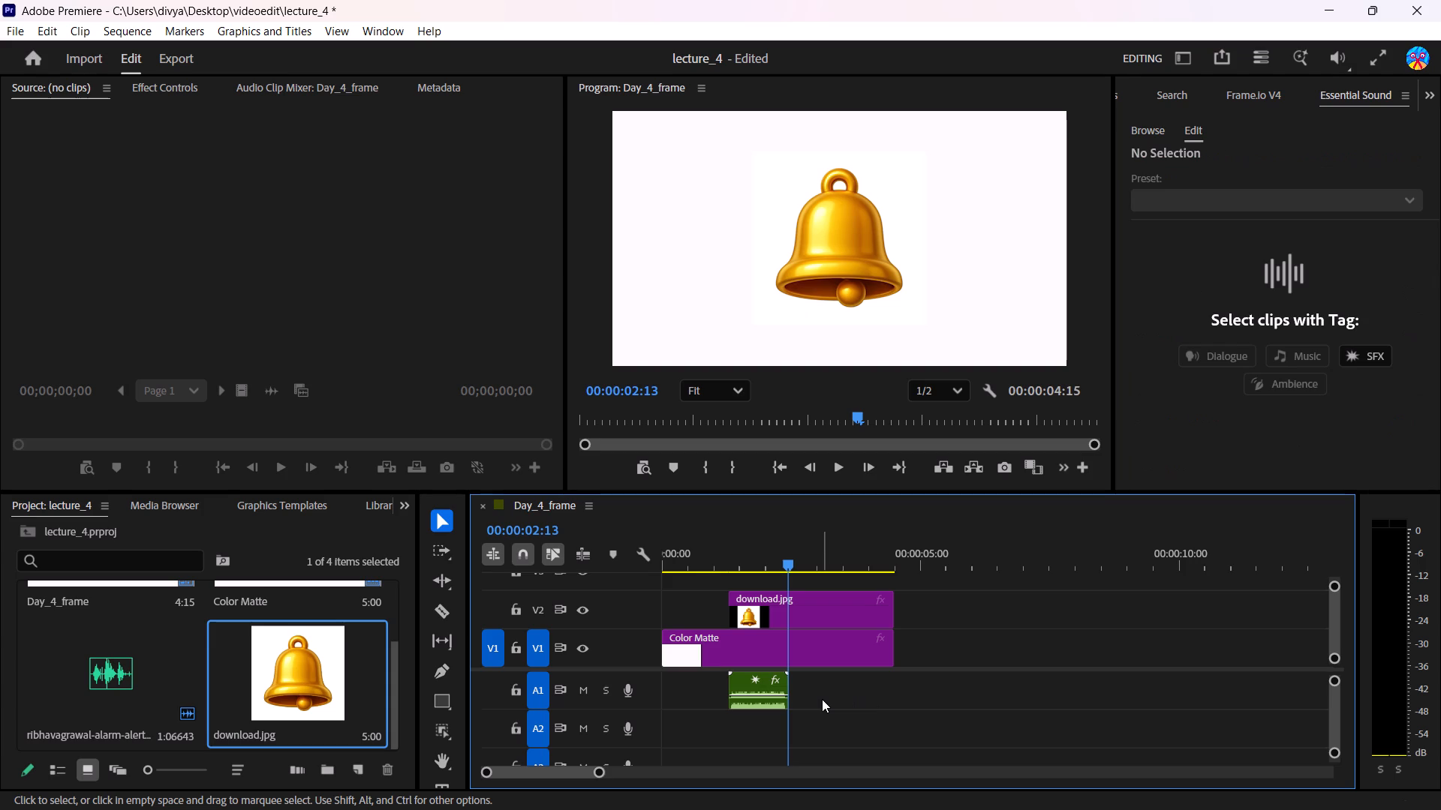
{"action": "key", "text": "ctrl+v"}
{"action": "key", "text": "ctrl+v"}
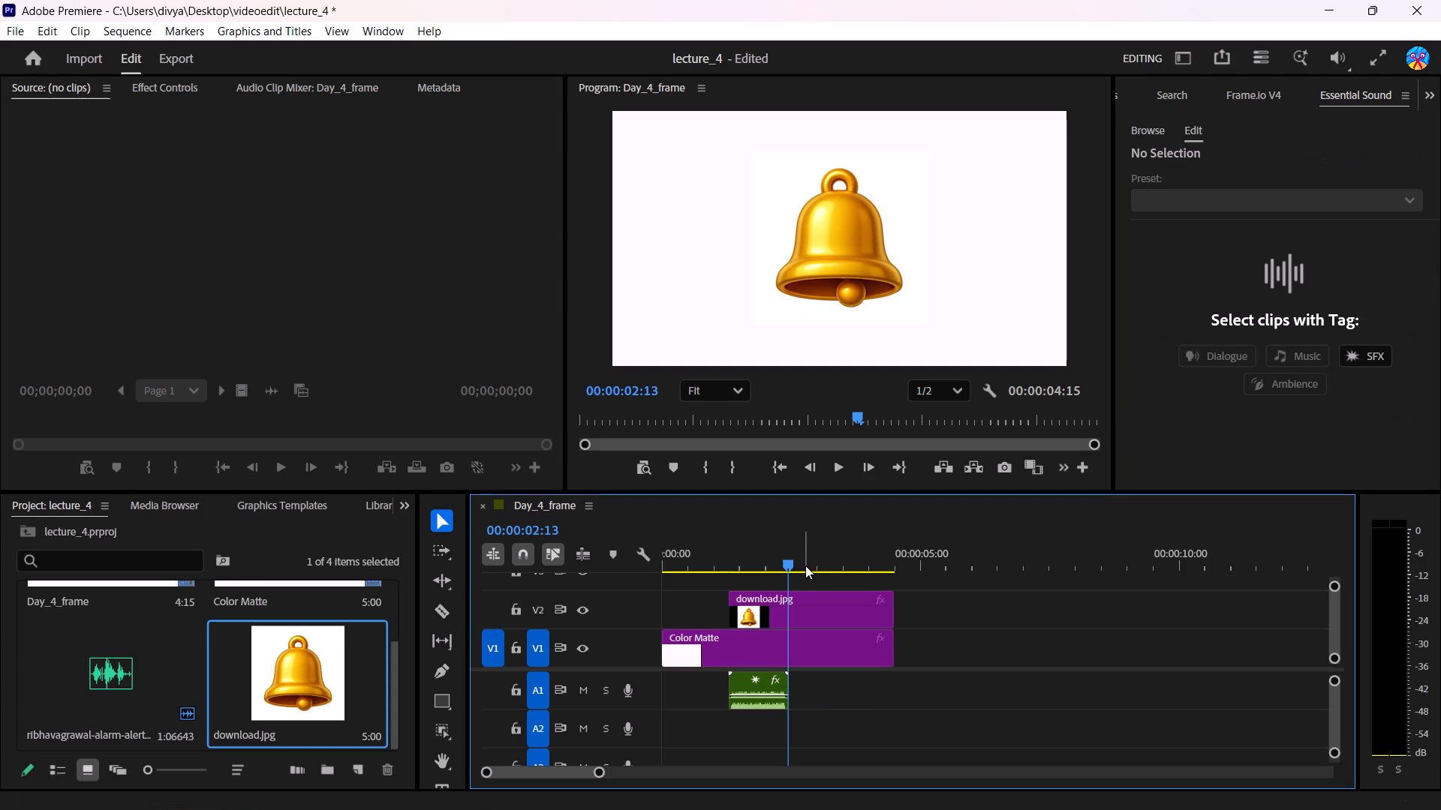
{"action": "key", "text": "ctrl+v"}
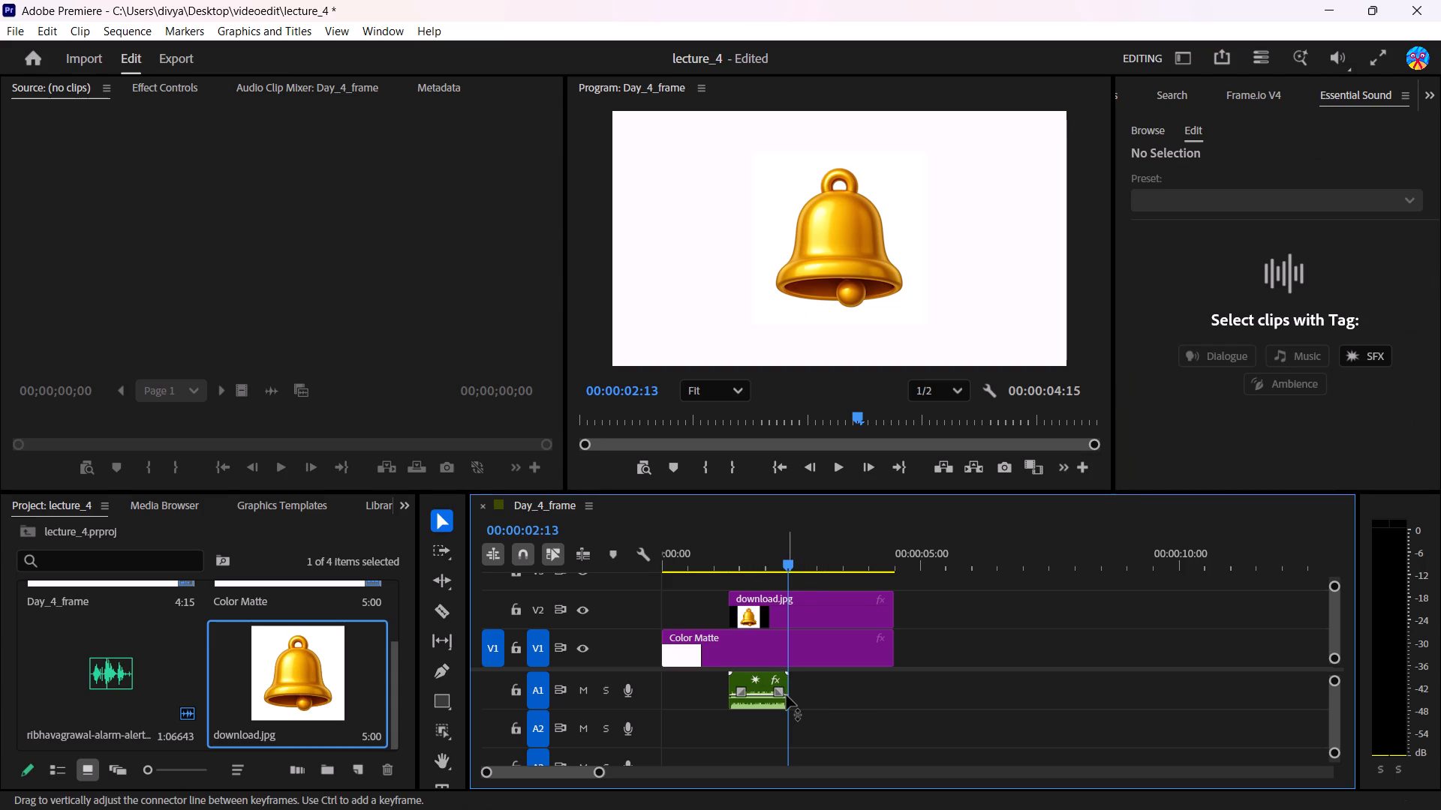
Try again to stretch the end of the alarm clip on A1 toward the end of the Color Matte.
{"action": "left_click_drag", "start_coordinate": [797, 694], "coordinate": [905, 709]}
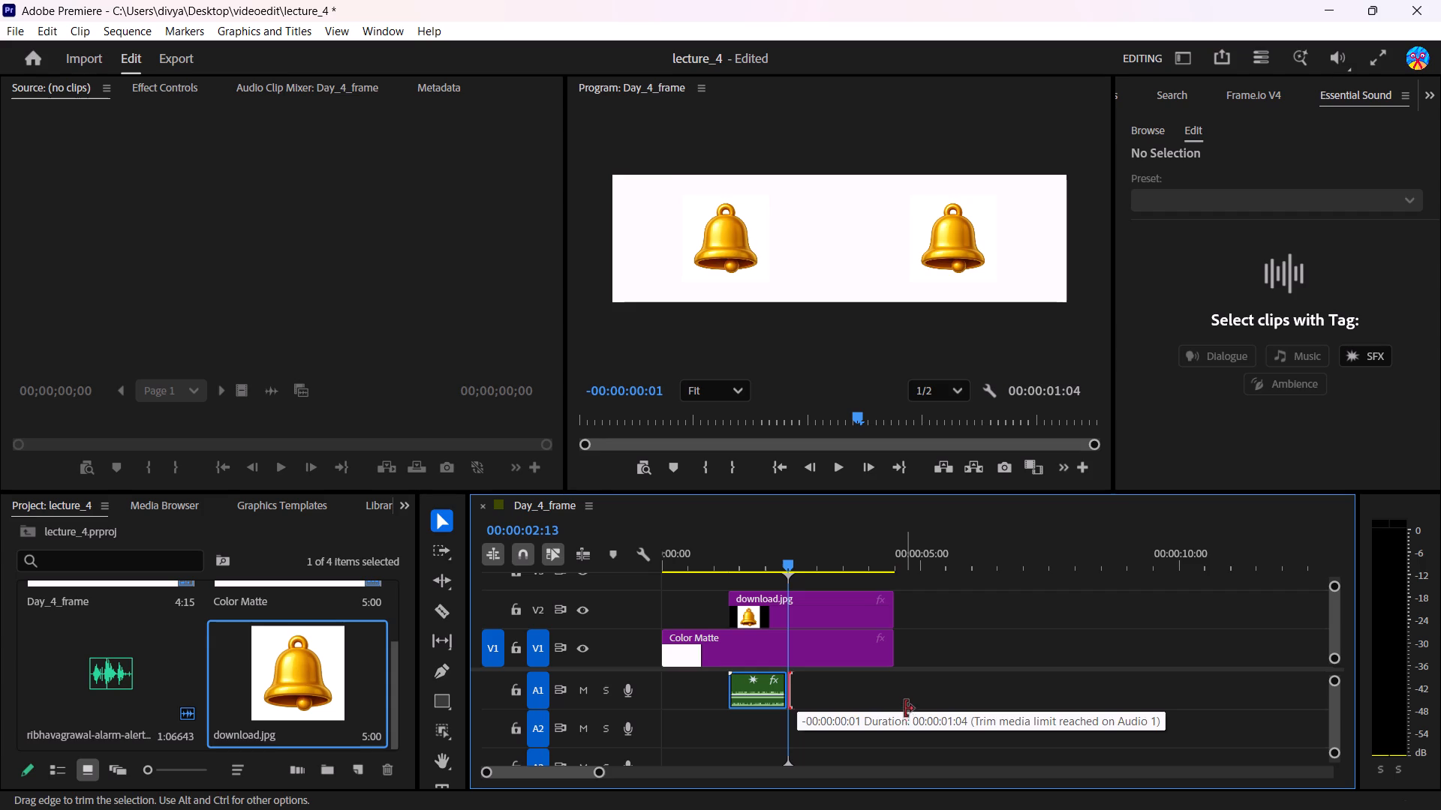
{"action": "left_click_drag", "start_coordinate": [905, 709], "coordinate": [905, 707]}
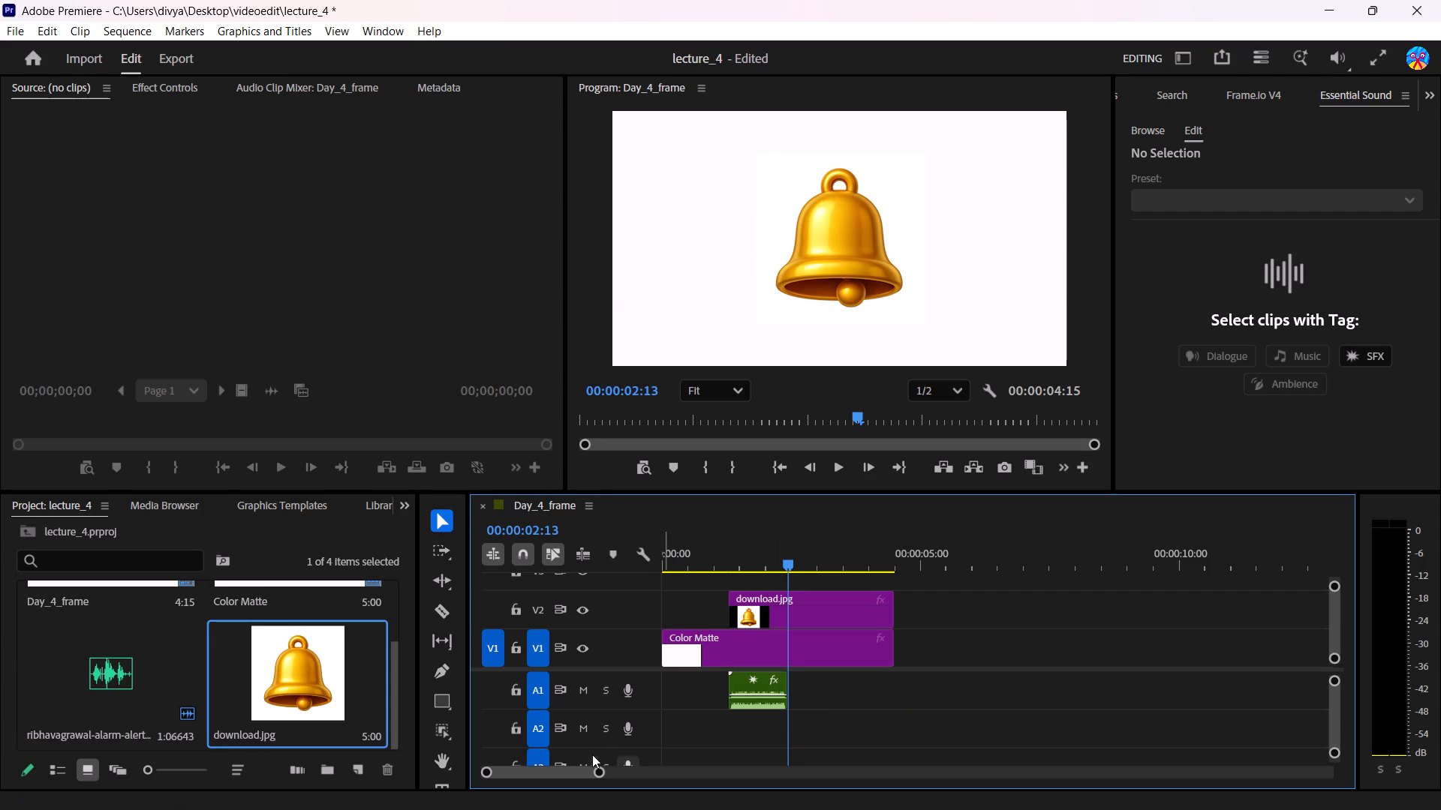
{"action": "left_click_drag", "start_coordinate": [600, 771], "coordinate": [562, 773]}
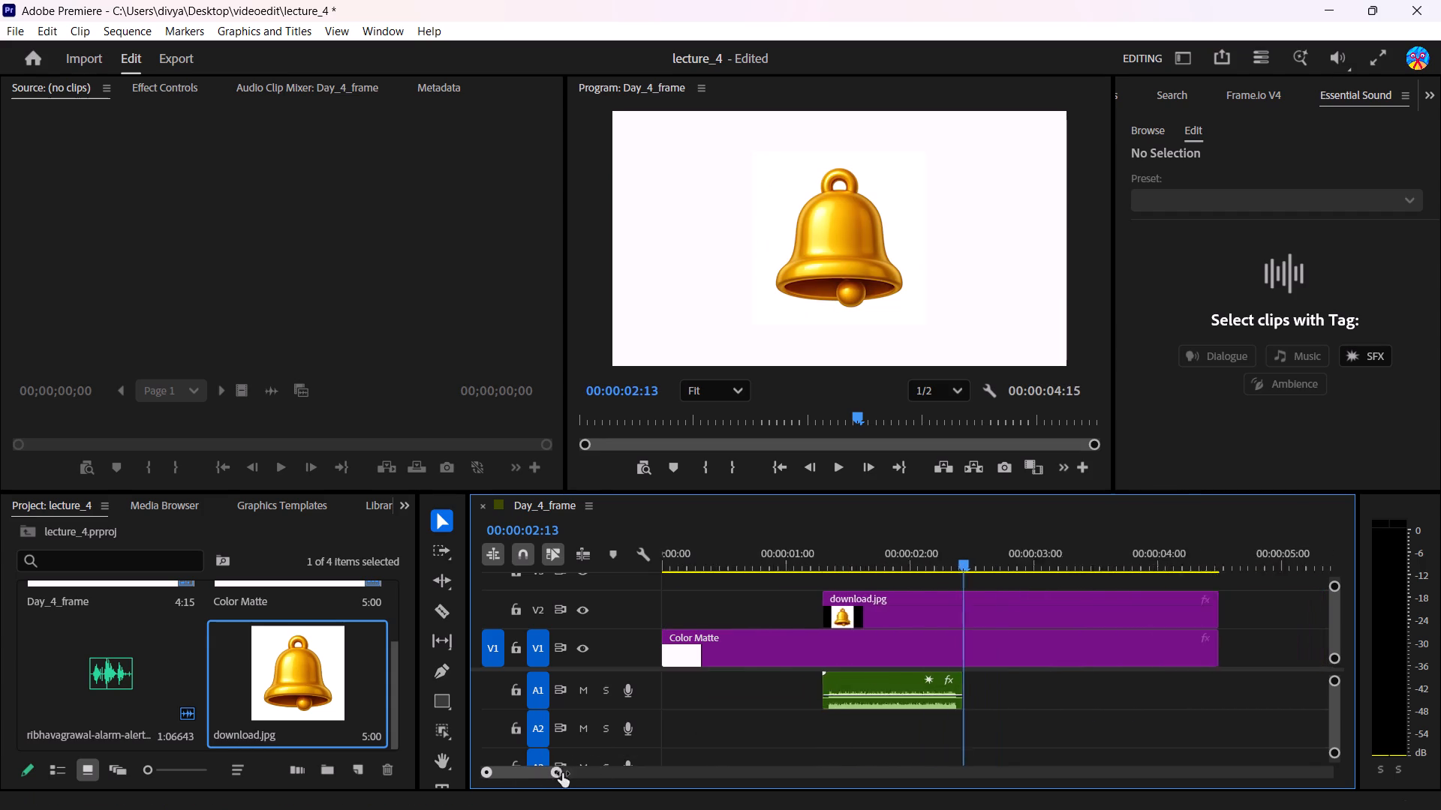
{"action": "left_click_drag", "start_coordinate": [562, 773], "coordinate": [577, 762]}
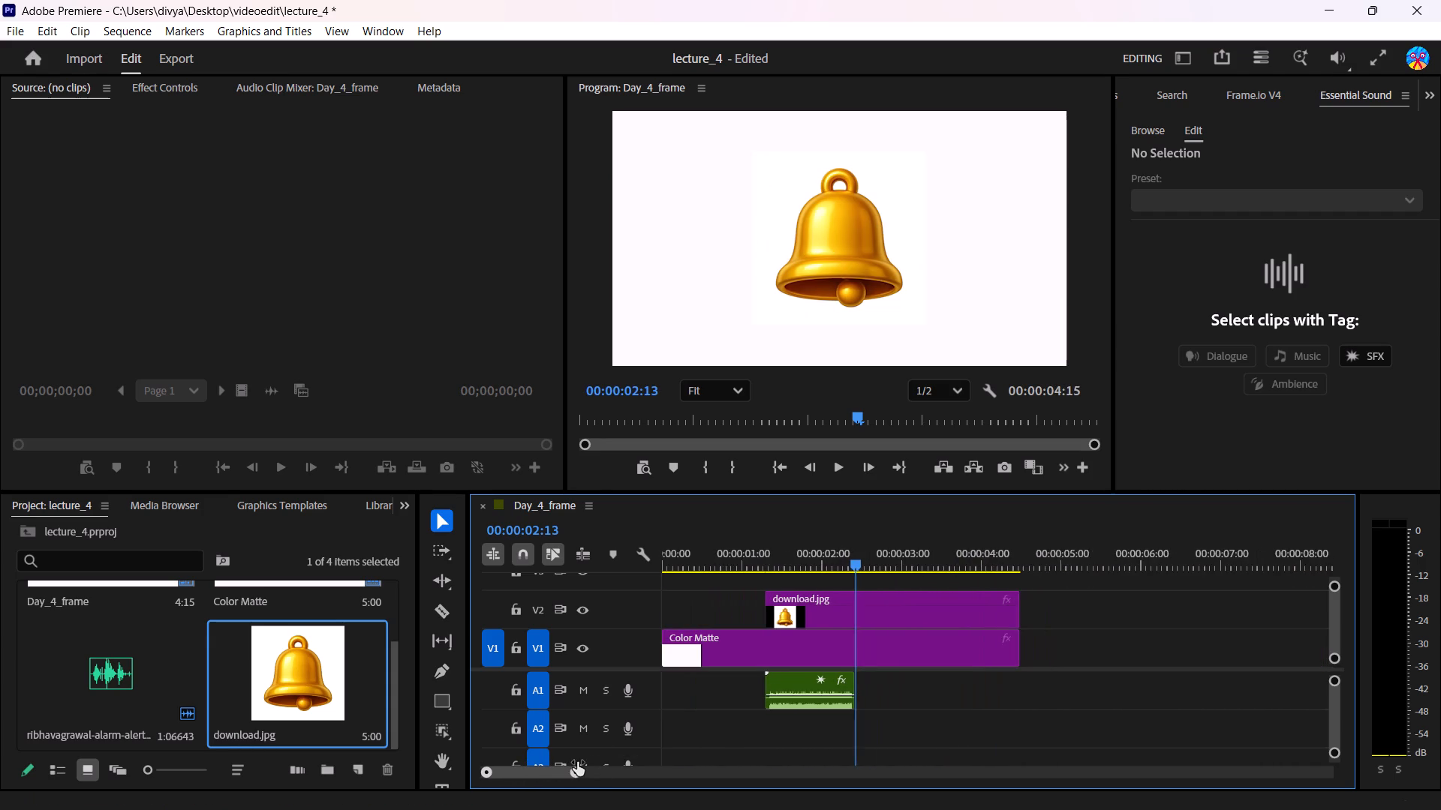
{"action": "left_click_drag", "start_coordinate": [577, 762], "coordinate": [579, 762]}
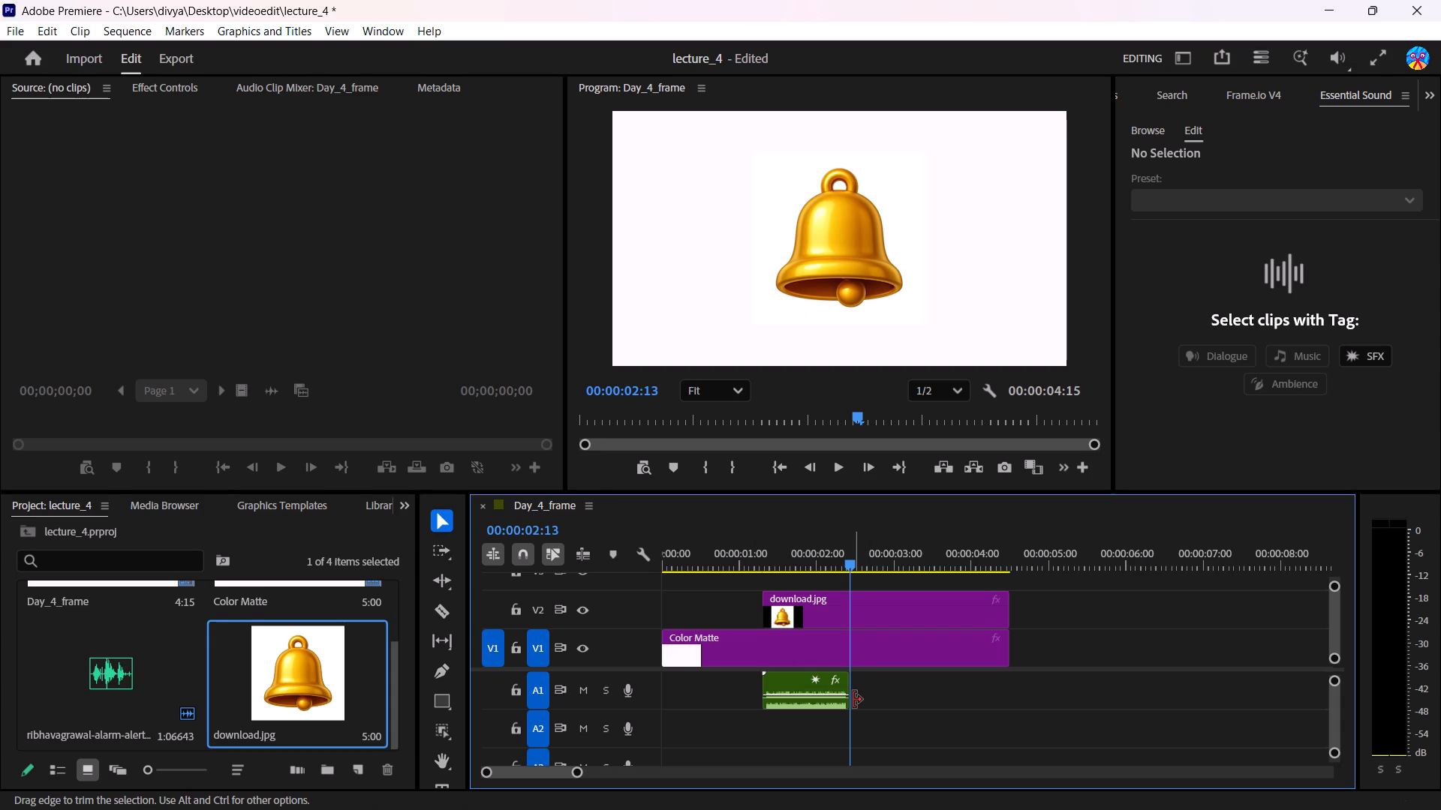
{"action": "left_click_drag", "start_coordinate": [853, 700], "coordinate": [907, 703]}
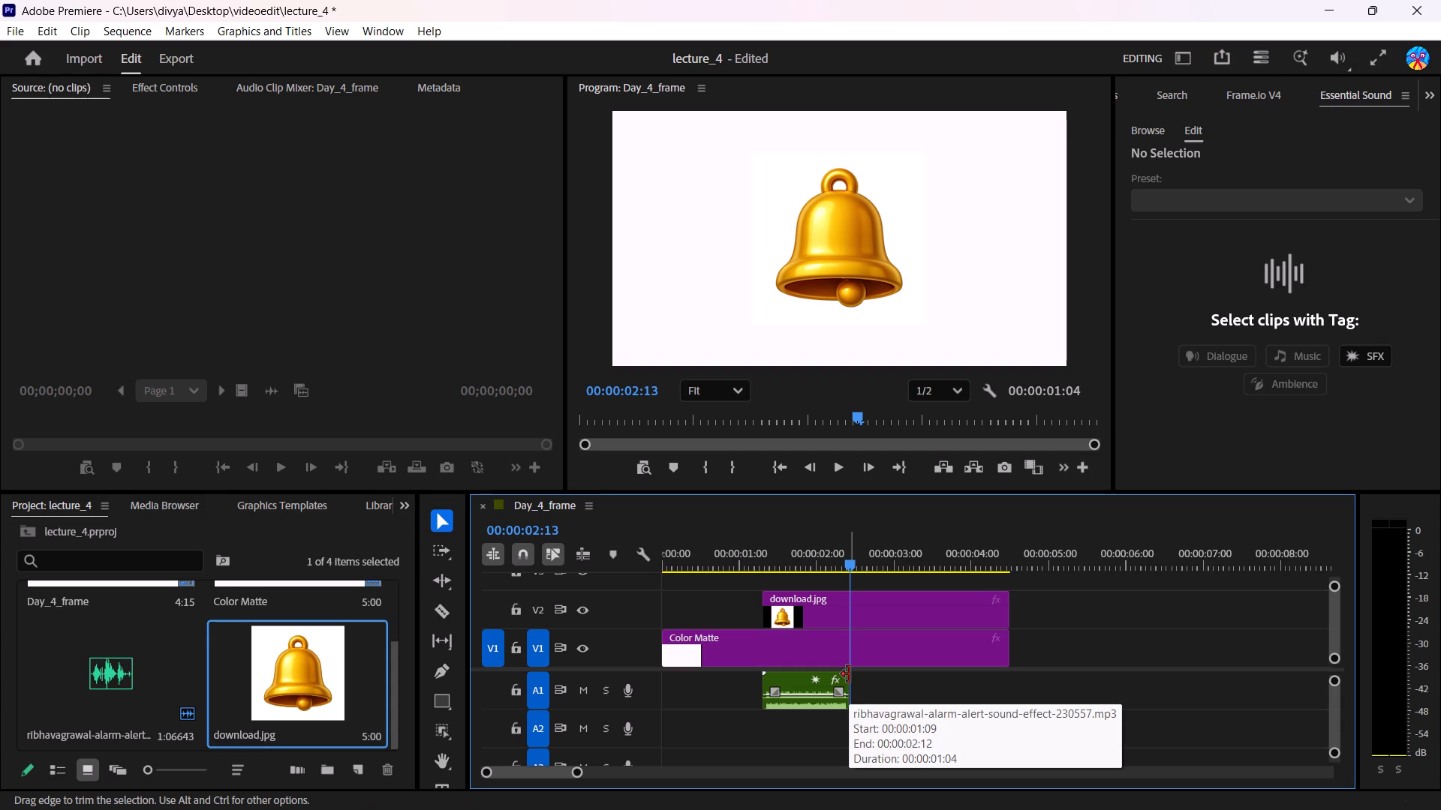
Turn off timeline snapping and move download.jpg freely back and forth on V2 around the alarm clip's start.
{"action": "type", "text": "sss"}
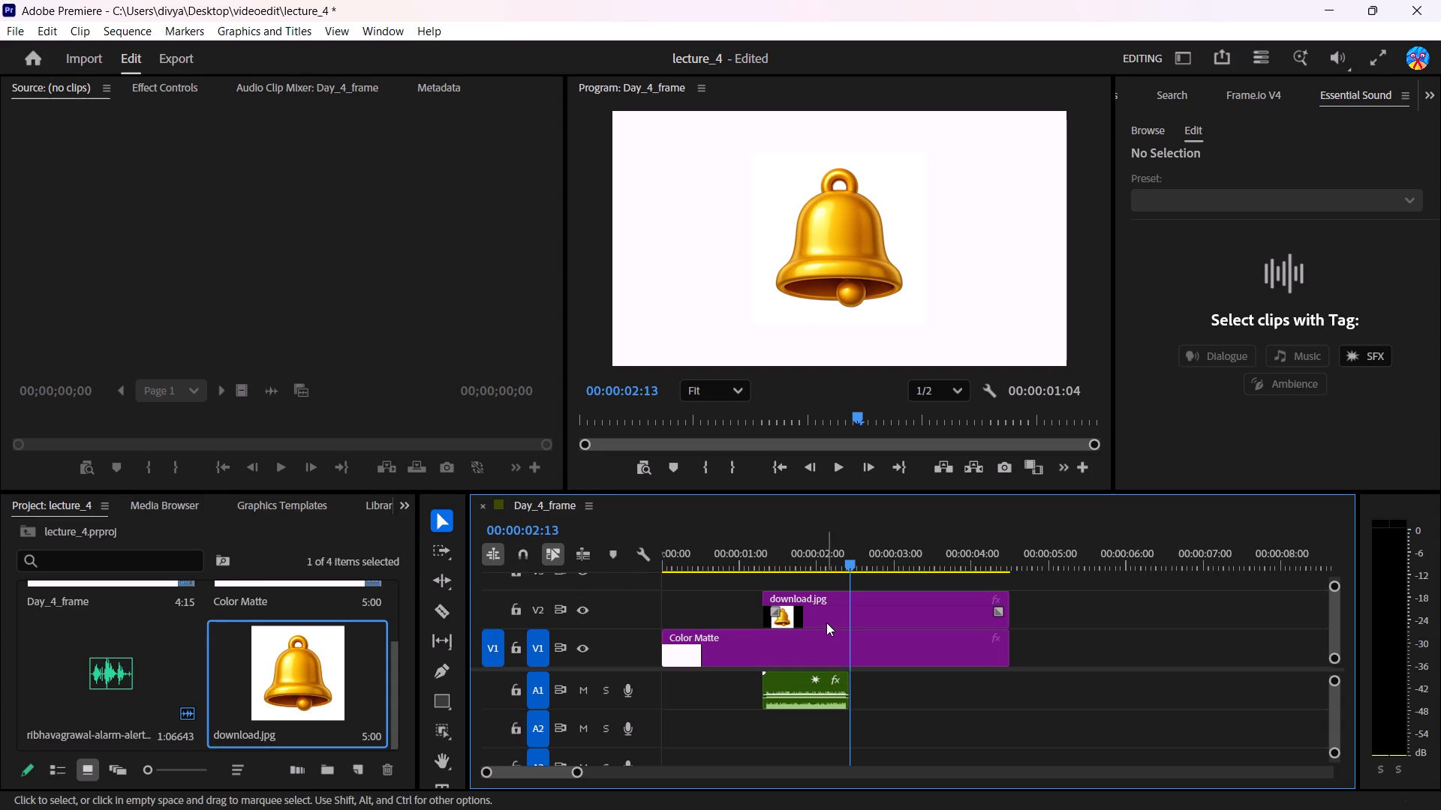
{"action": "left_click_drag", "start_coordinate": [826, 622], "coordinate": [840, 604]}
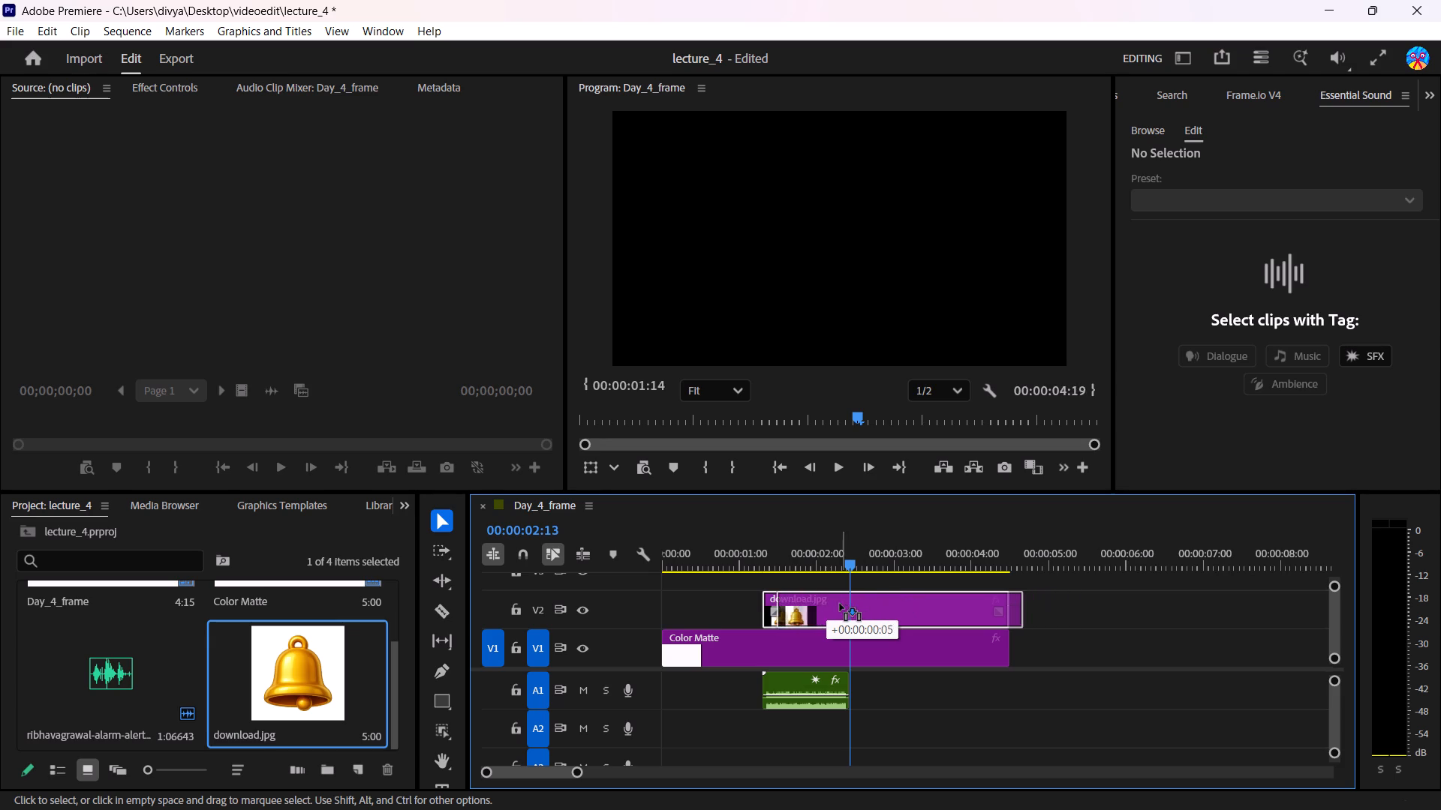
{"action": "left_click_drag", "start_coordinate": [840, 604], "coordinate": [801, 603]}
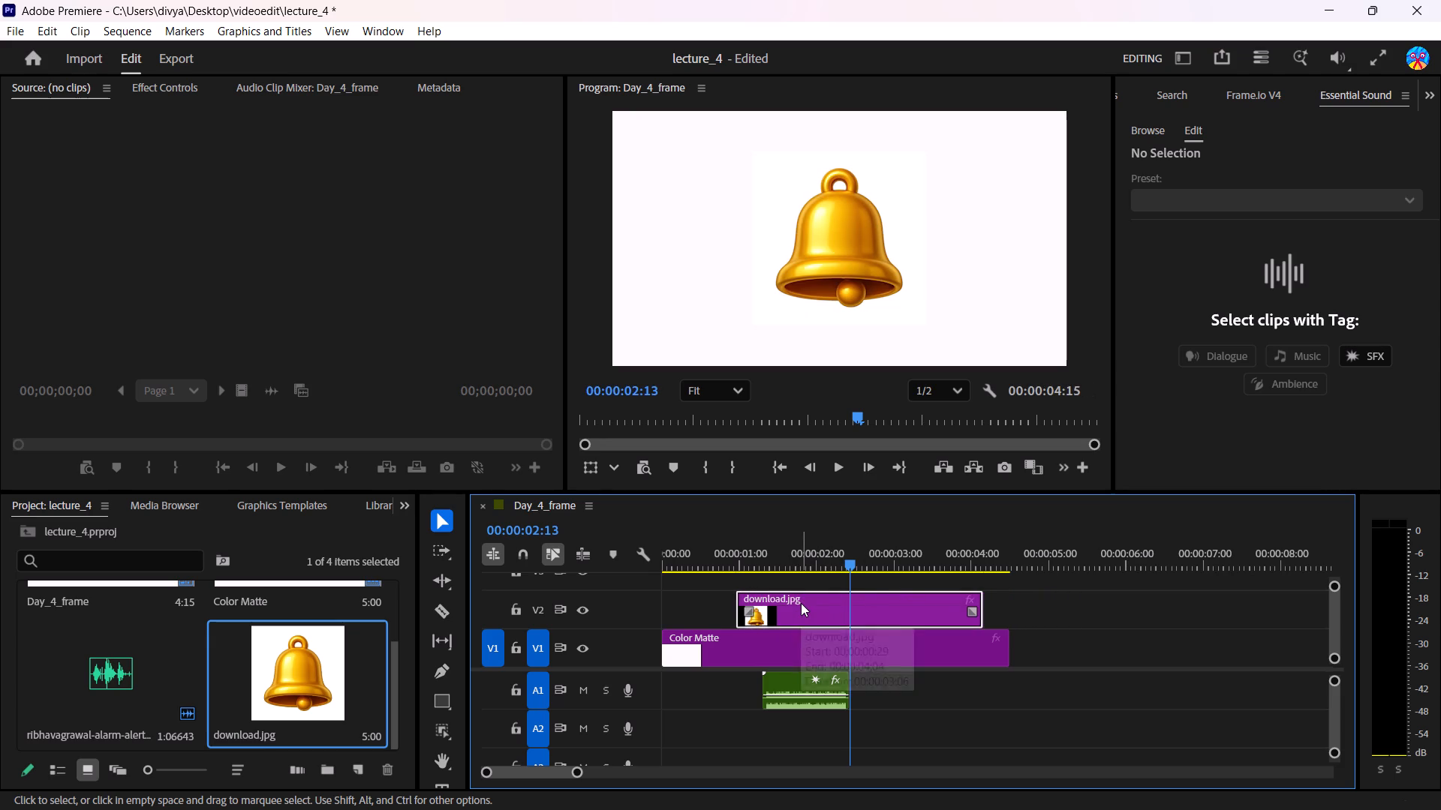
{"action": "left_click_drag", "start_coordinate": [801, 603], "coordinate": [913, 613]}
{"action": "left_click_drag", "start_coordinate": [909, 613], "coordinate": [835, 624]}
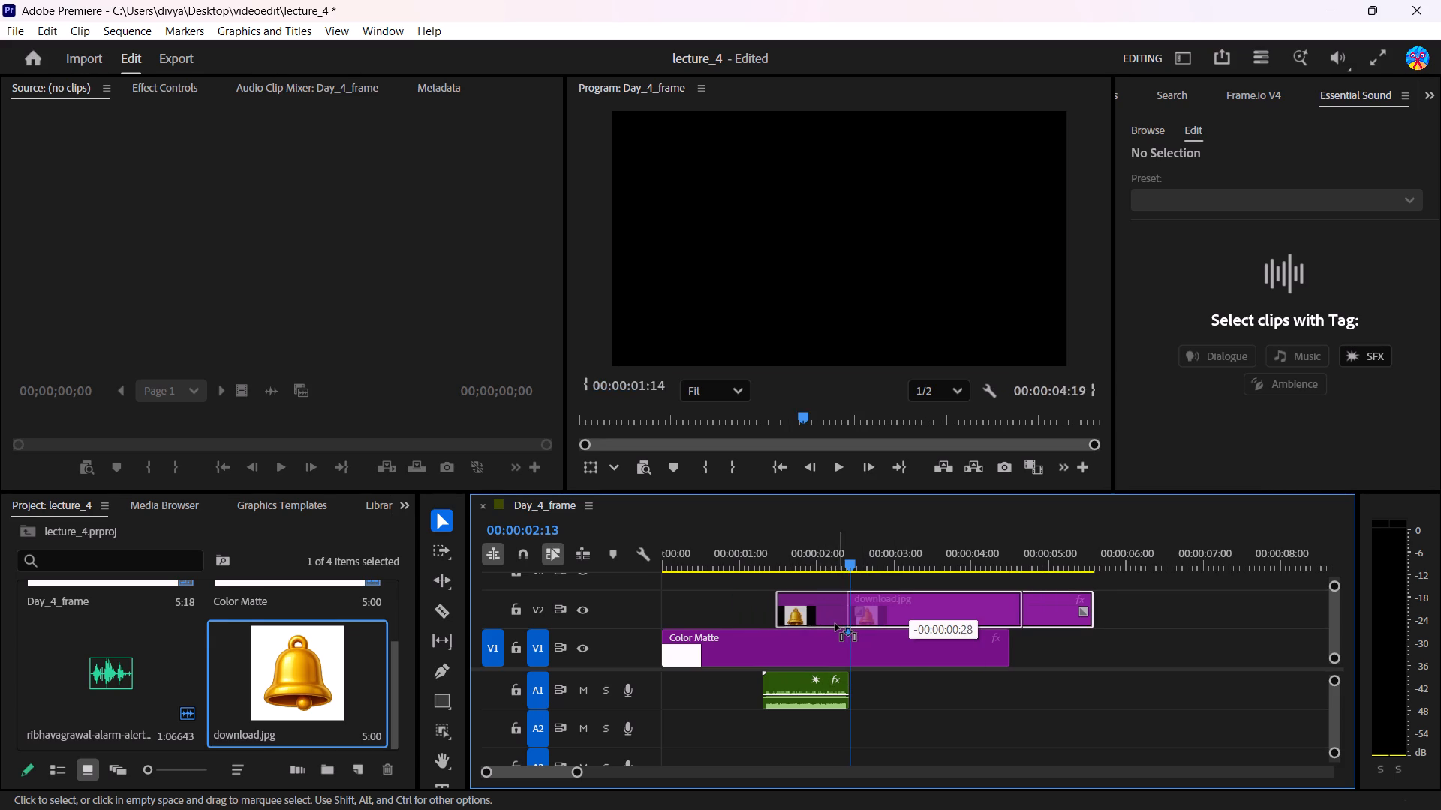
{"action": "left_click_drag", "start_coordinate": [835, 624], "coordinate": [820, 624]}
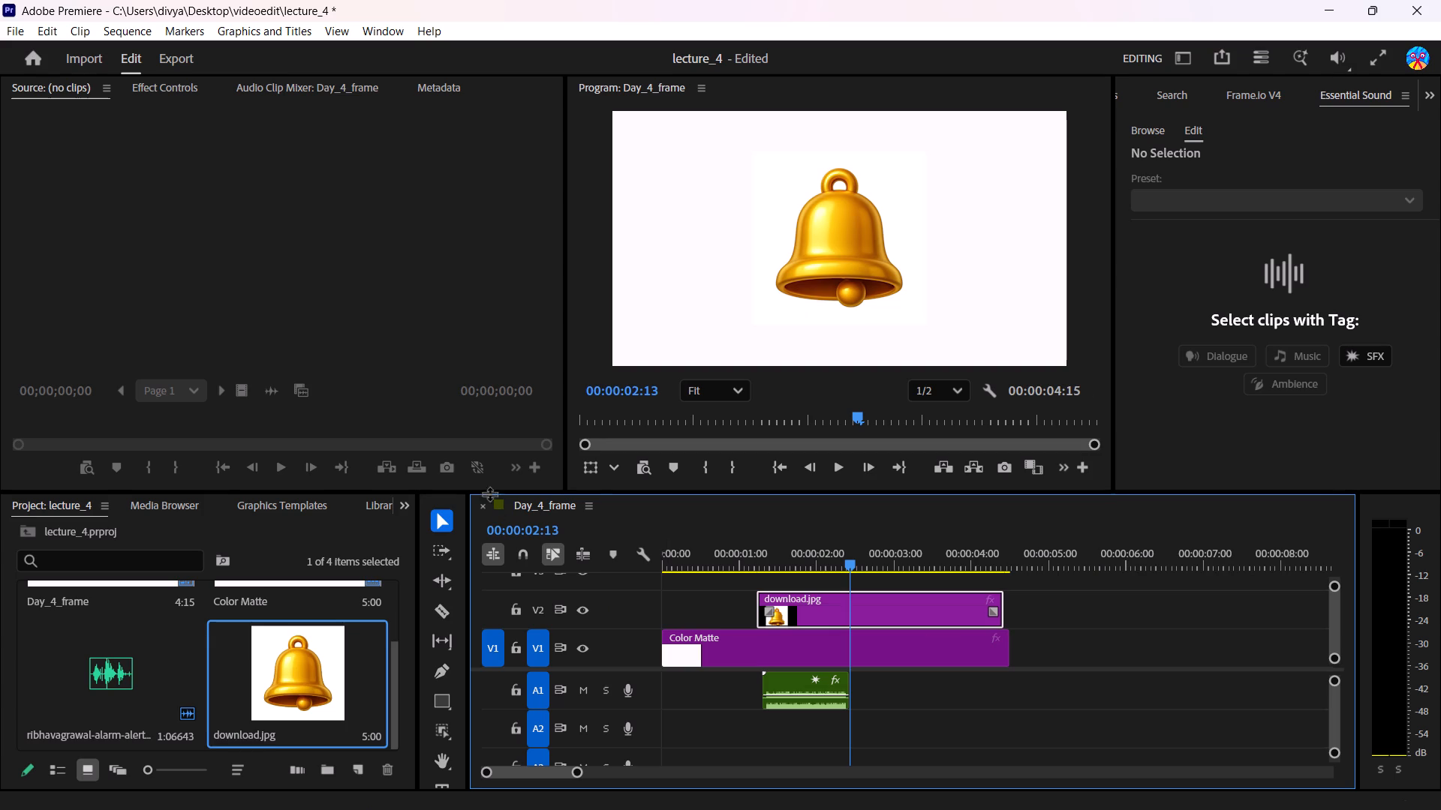
Turn timeline snapping back on and move download.jpg on V2 so it starts with the alarm clip at 00:00:01:09.
{"action": "left_click", "coordinate": [521, 563]}
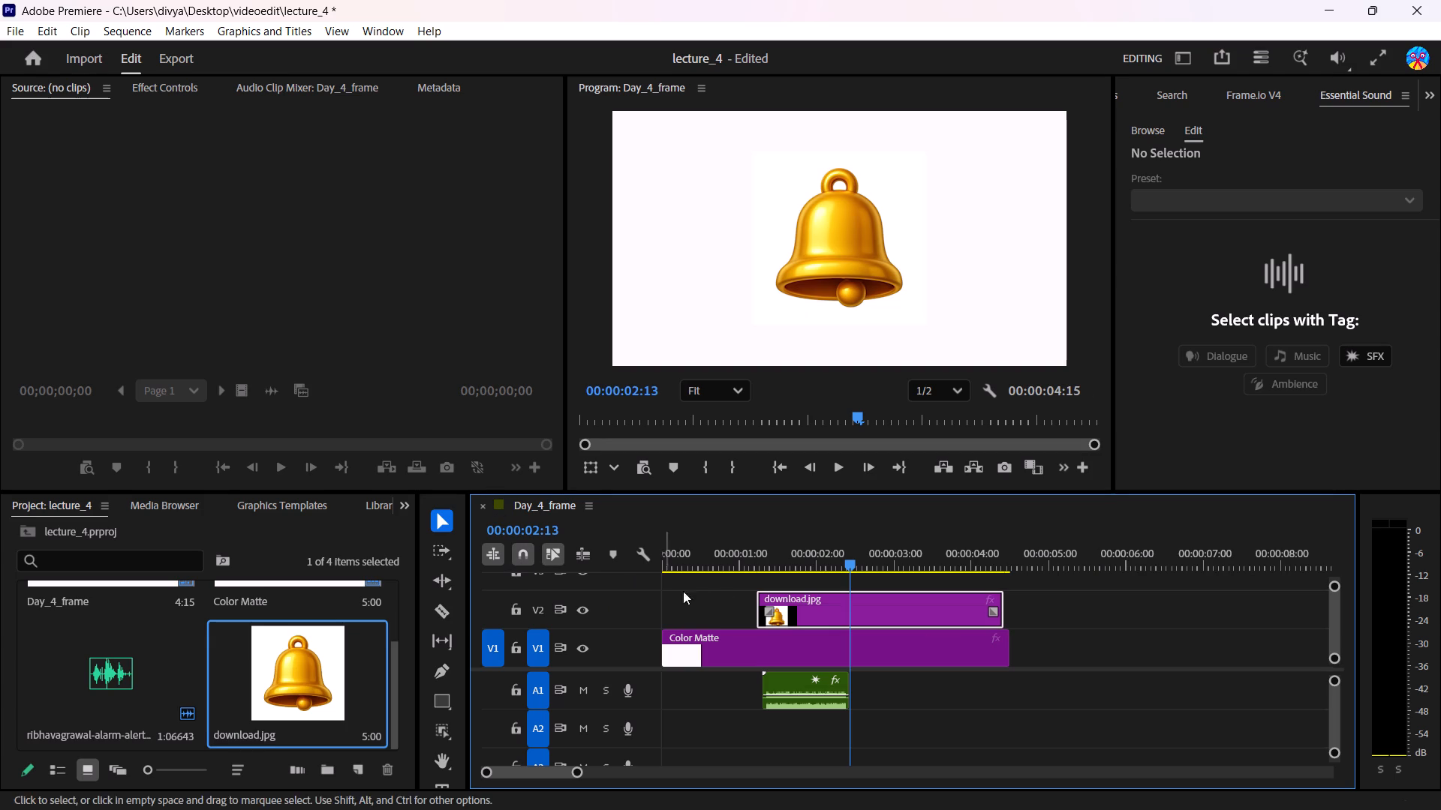
{"action": "left_click_drag", "start_coordinate": [787, 596], "coordinate": [866, 610]}
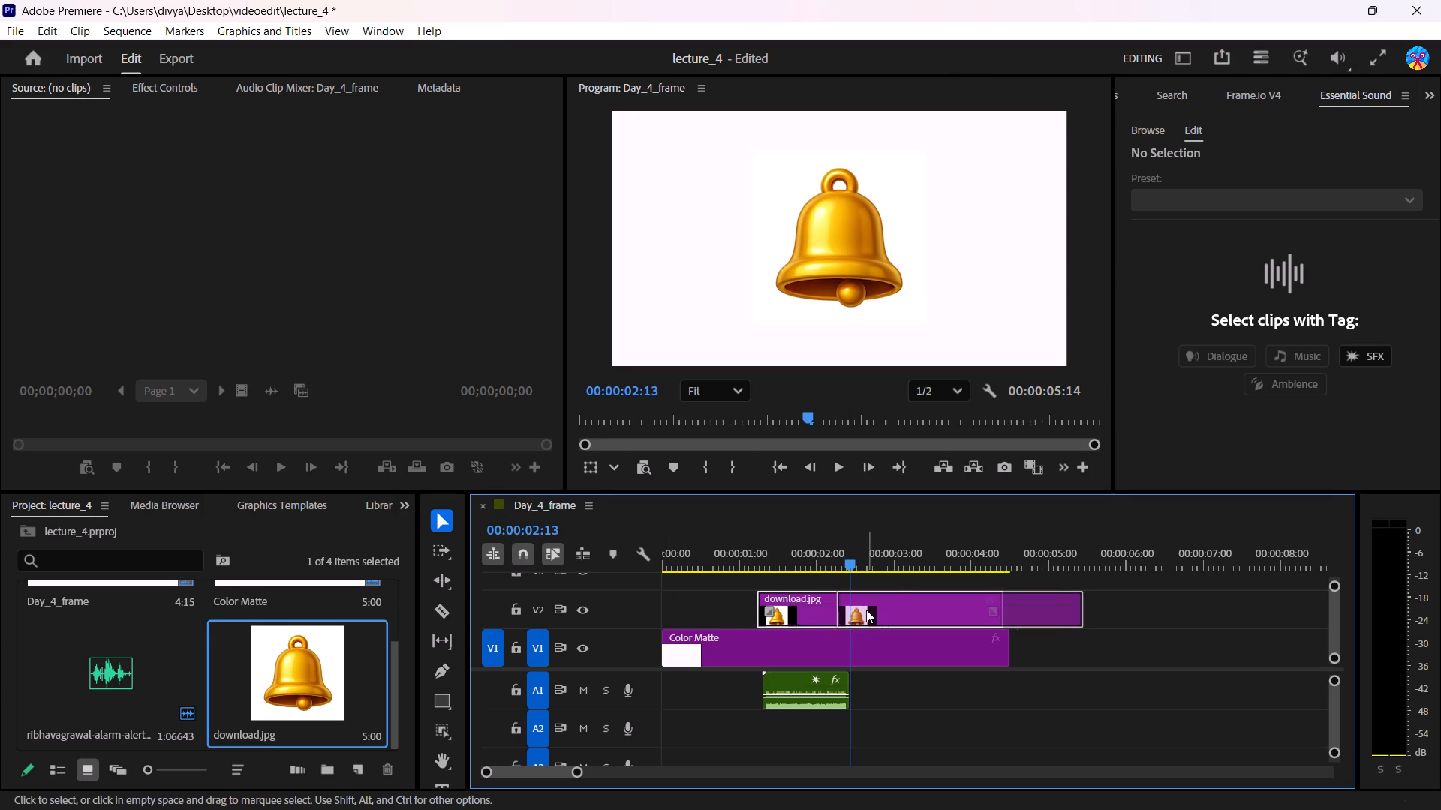
{"action": "left_click_drag", "start_coordinate": [874, 611], "coordinate": [790, 607]}
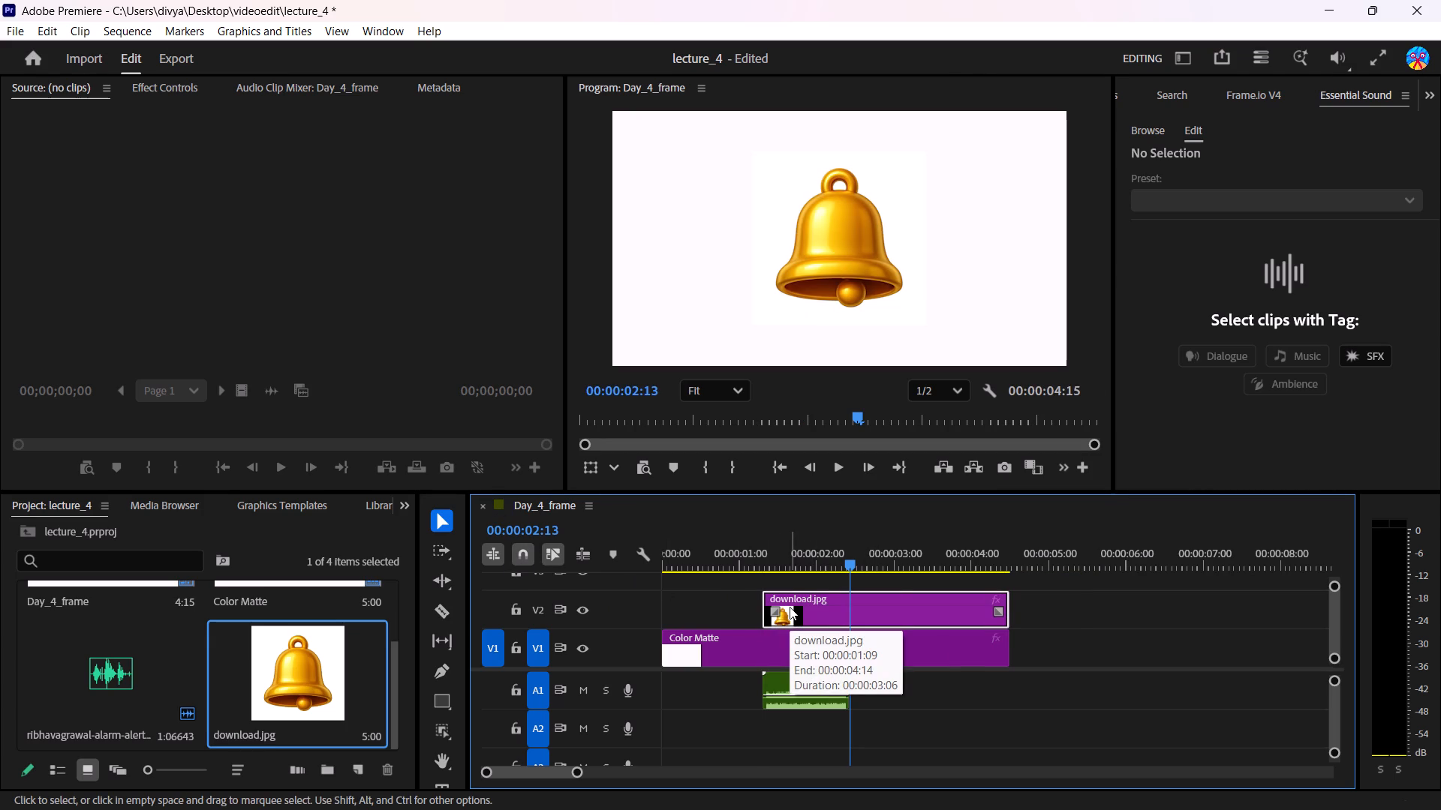
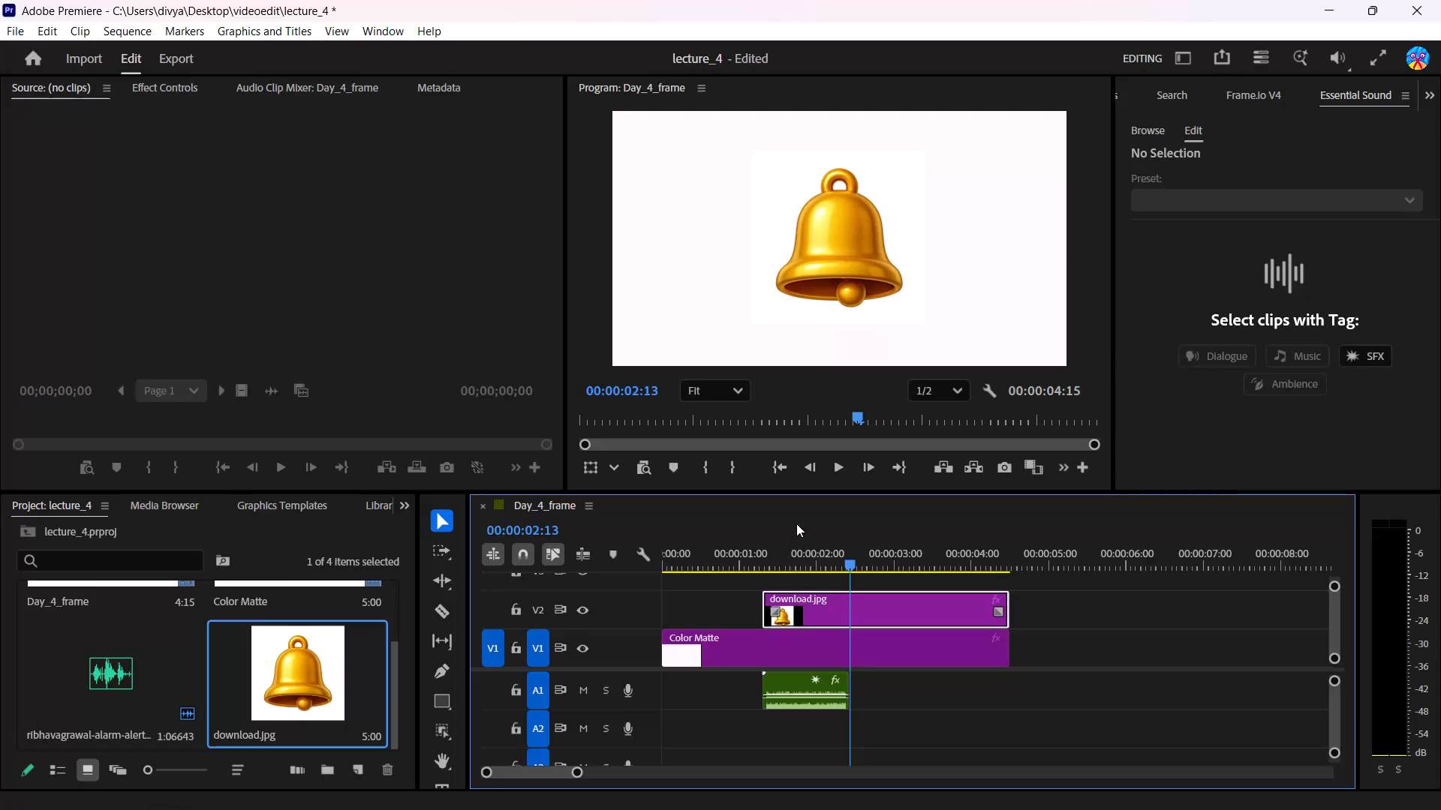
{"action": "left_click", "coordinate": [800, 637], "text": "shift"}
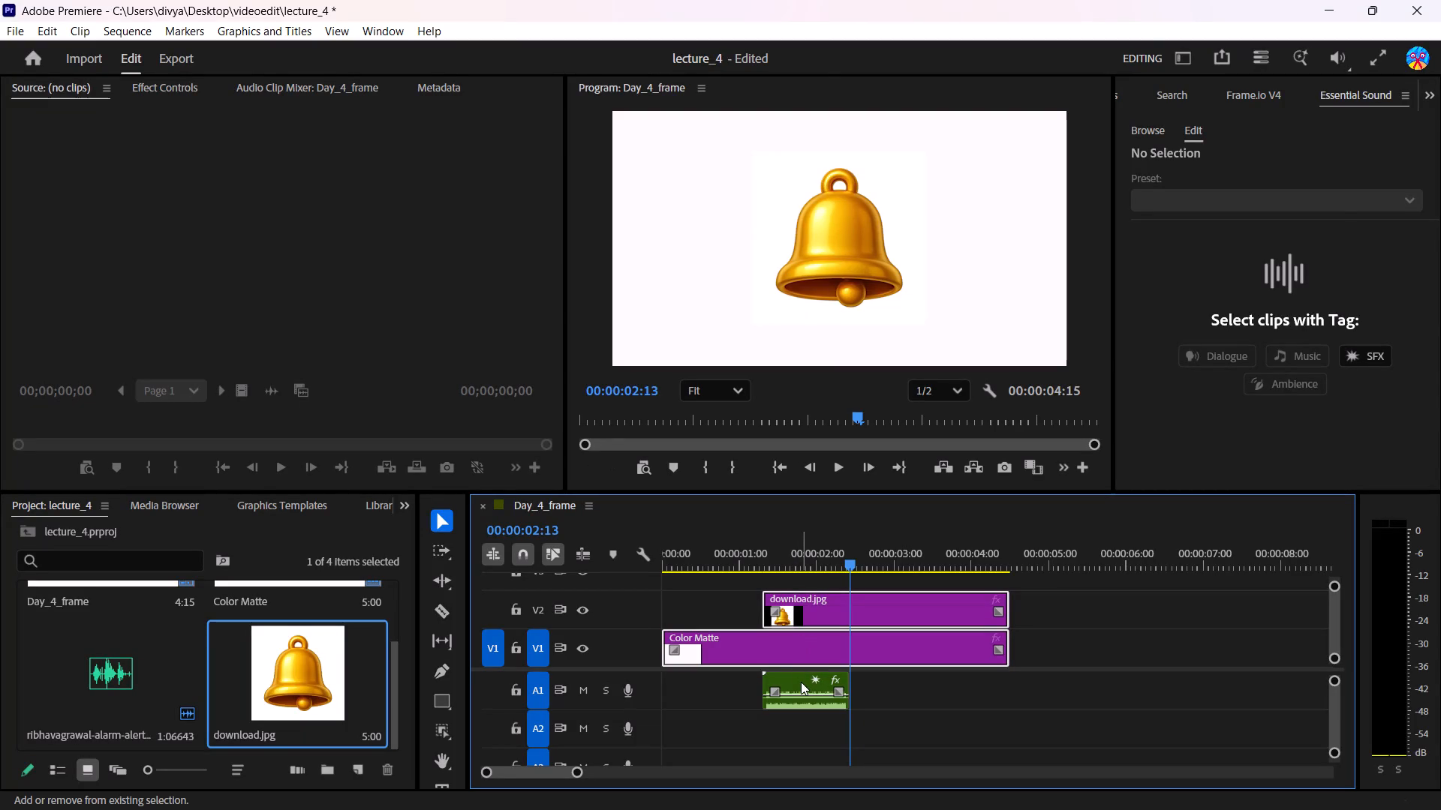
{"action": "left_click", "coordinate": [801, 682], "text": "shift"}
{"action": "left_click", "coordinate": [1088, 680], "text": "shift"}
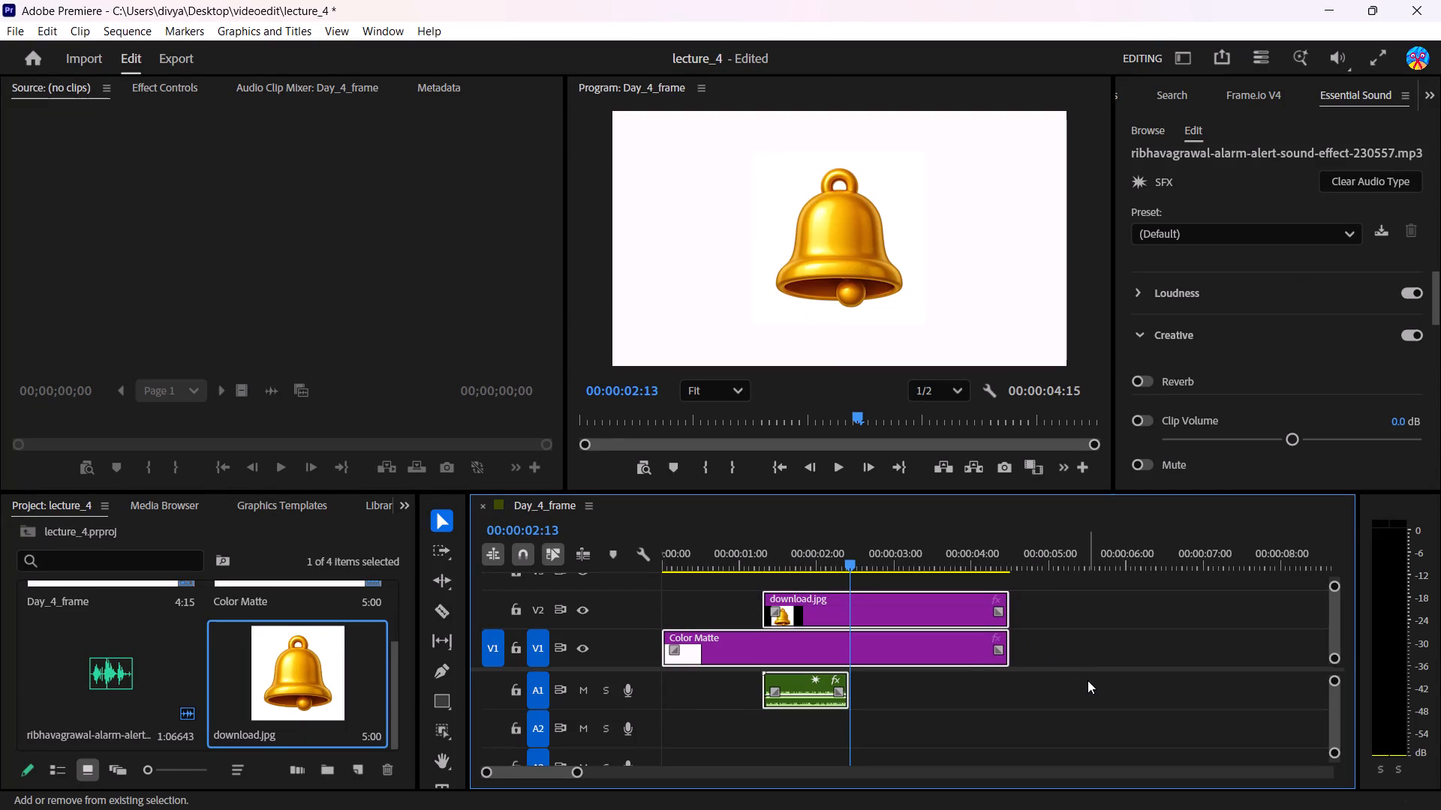
Select download.jpg, the Color Matte and the alarm clip together, advance the playhead to 00:00:03:18 and clear the selection.
{"action": "left_click", "coordinate": [874, 601], "text": "shift"}
{"action": "left_click", "coordinate": [885, 639], "text": "shift"}
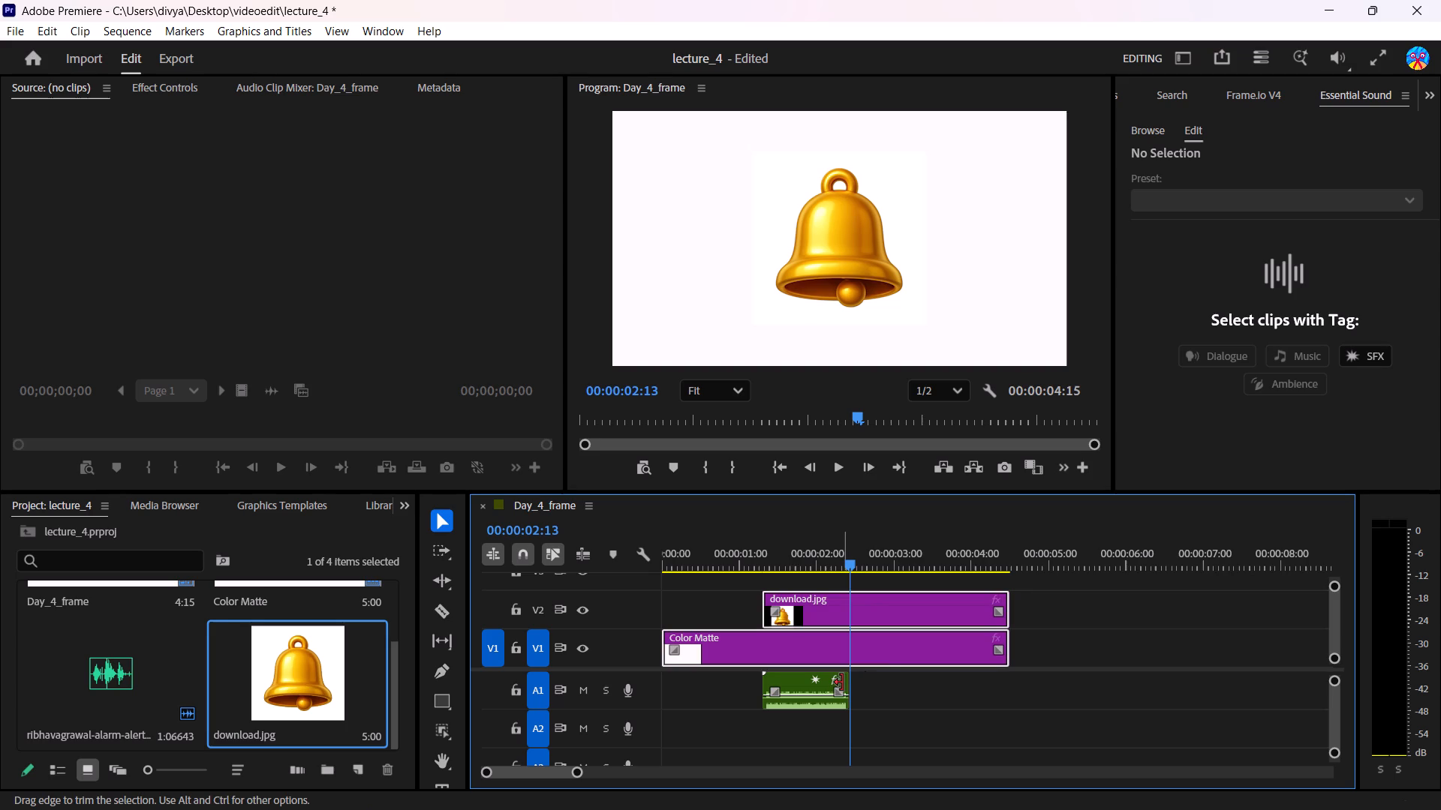
{"action": "left_click", "coordinate": [842, 682], "text": "shift"}
{"action": "left_click", "coordinate": [820, 685], "text": "shift"}
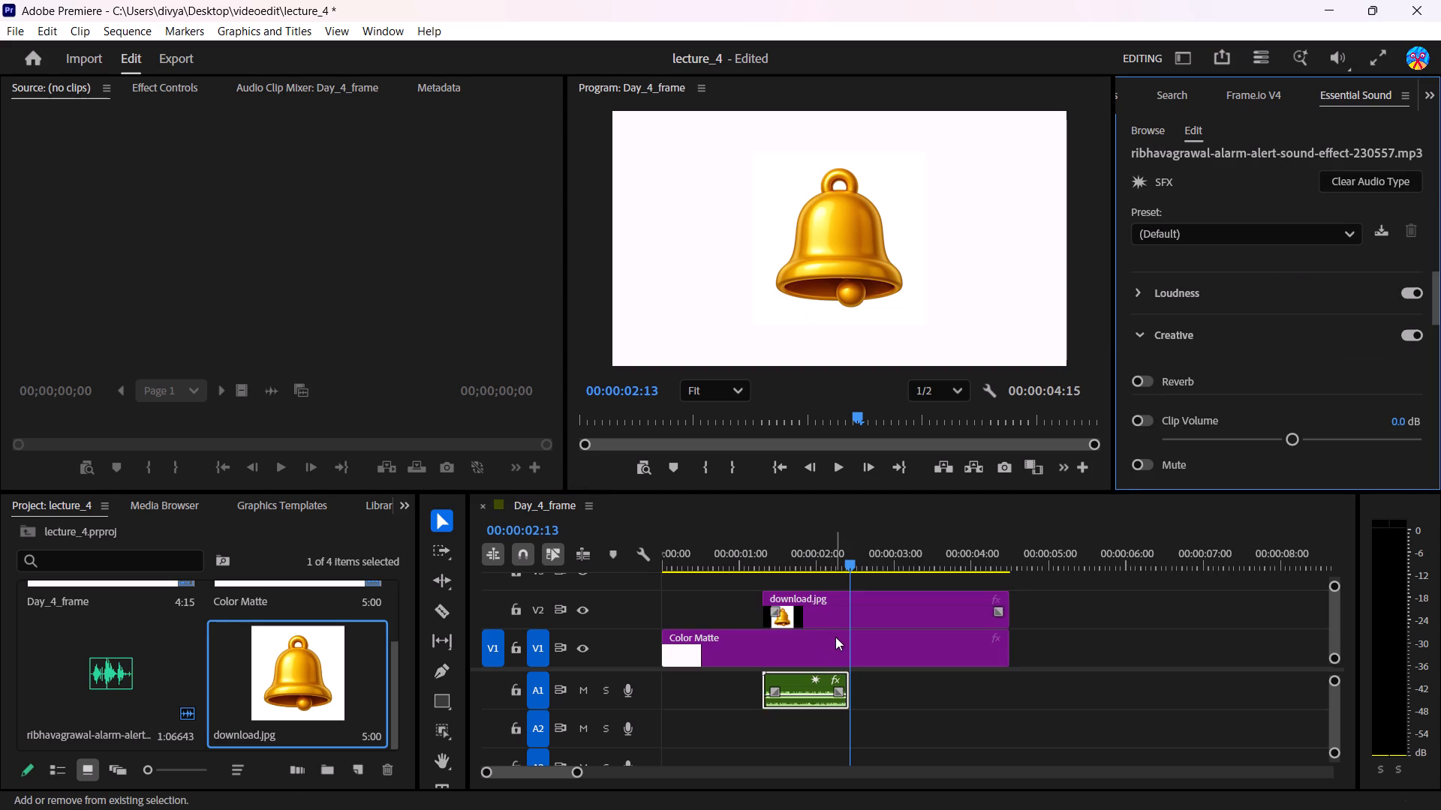
{"action": "left_click", "coordinate": [835, 647], "text": "shift"}
{"action": "left_click", "coordinate": [835, 602], "text": "shift"}
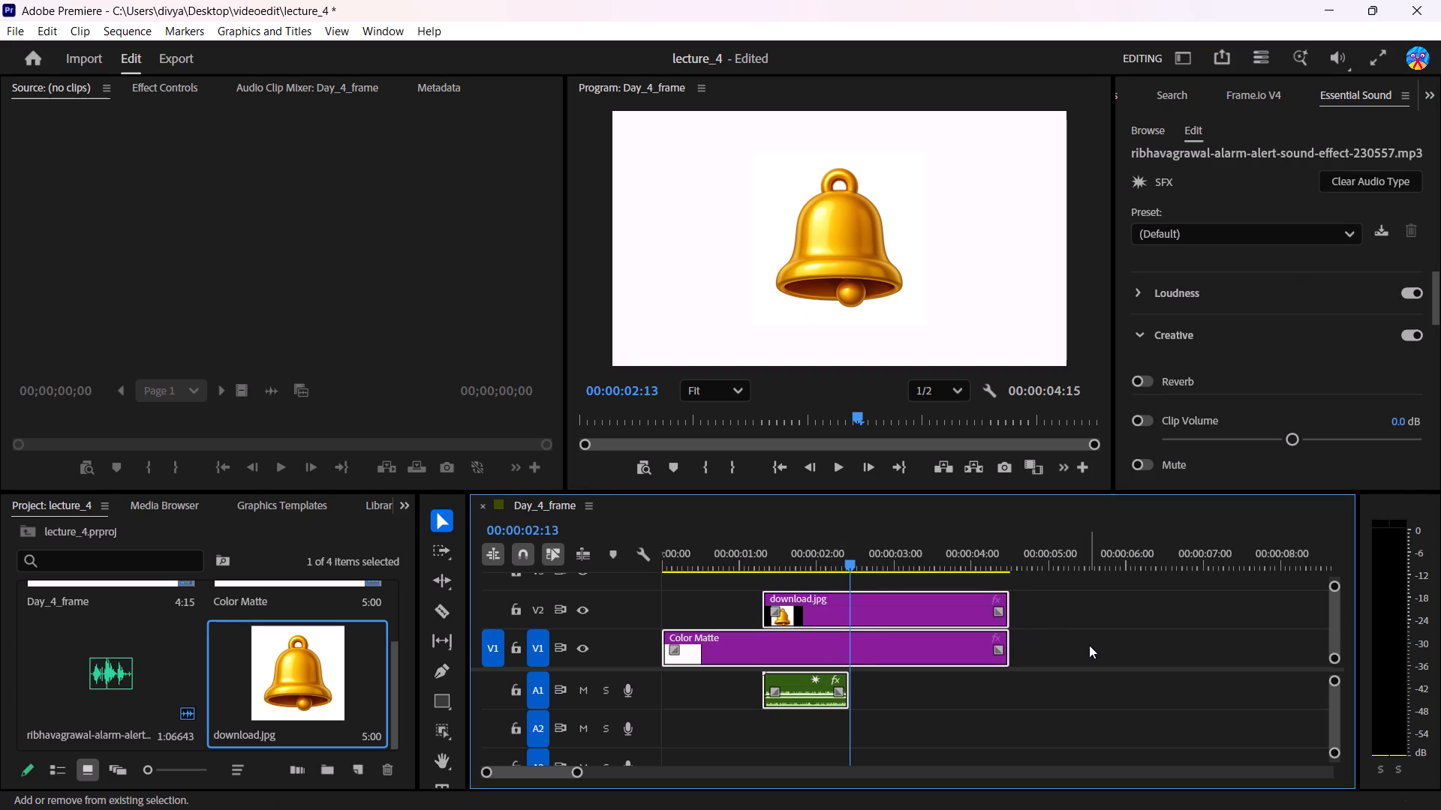
{"action": "key", "text": "shift+Right"}
{"action": "key", "text": "shift+Right"}
{"action": "key", "text": "shift+Right"}
{"action": "key", "text": "shift+Right"}
{"action": "key", "text": "shift+Right"}
{"action": "key", "text": "shift+Right"}
{"action": "key", "text": "shift+Right"}
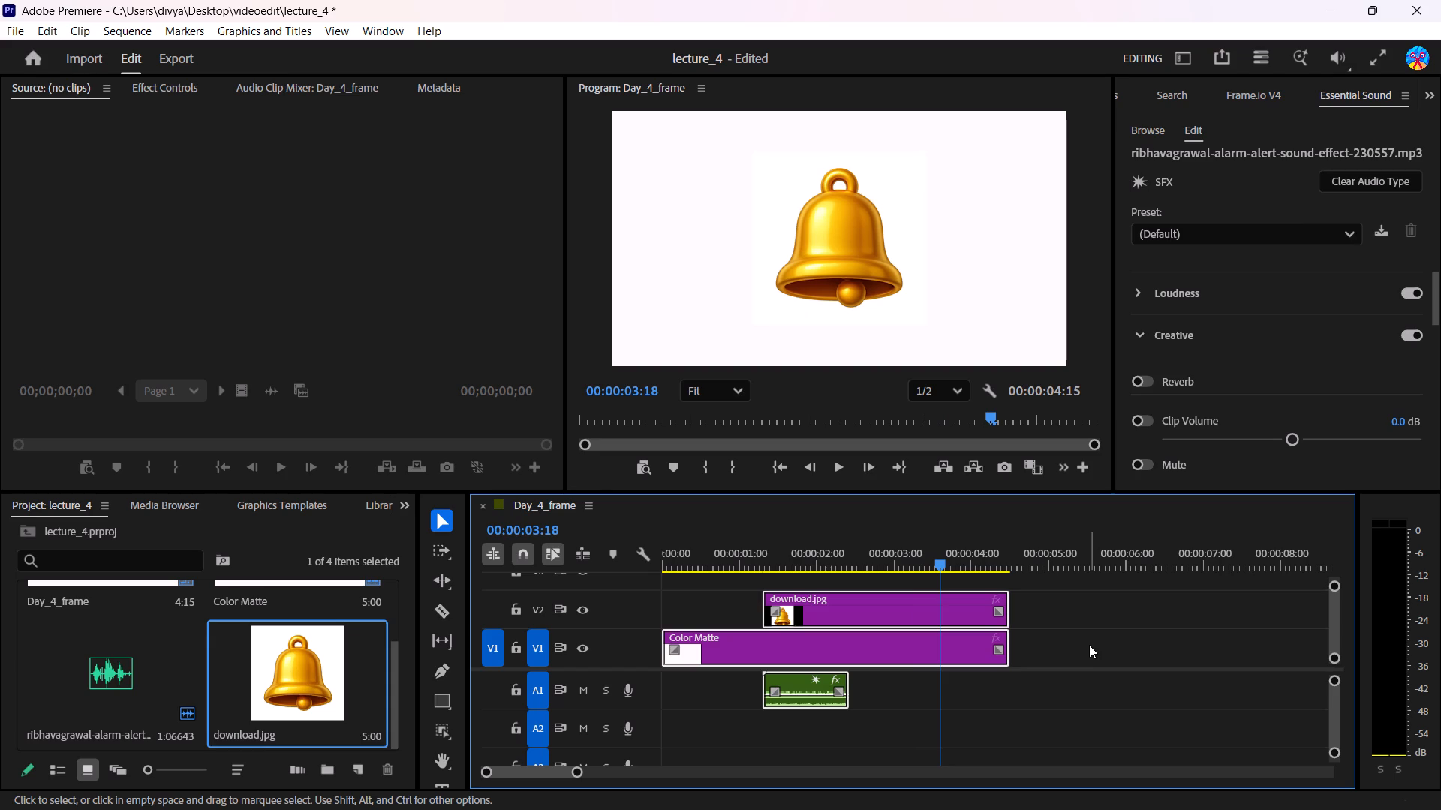
{"action": "left_click", "coordinate": [1089, 645]}
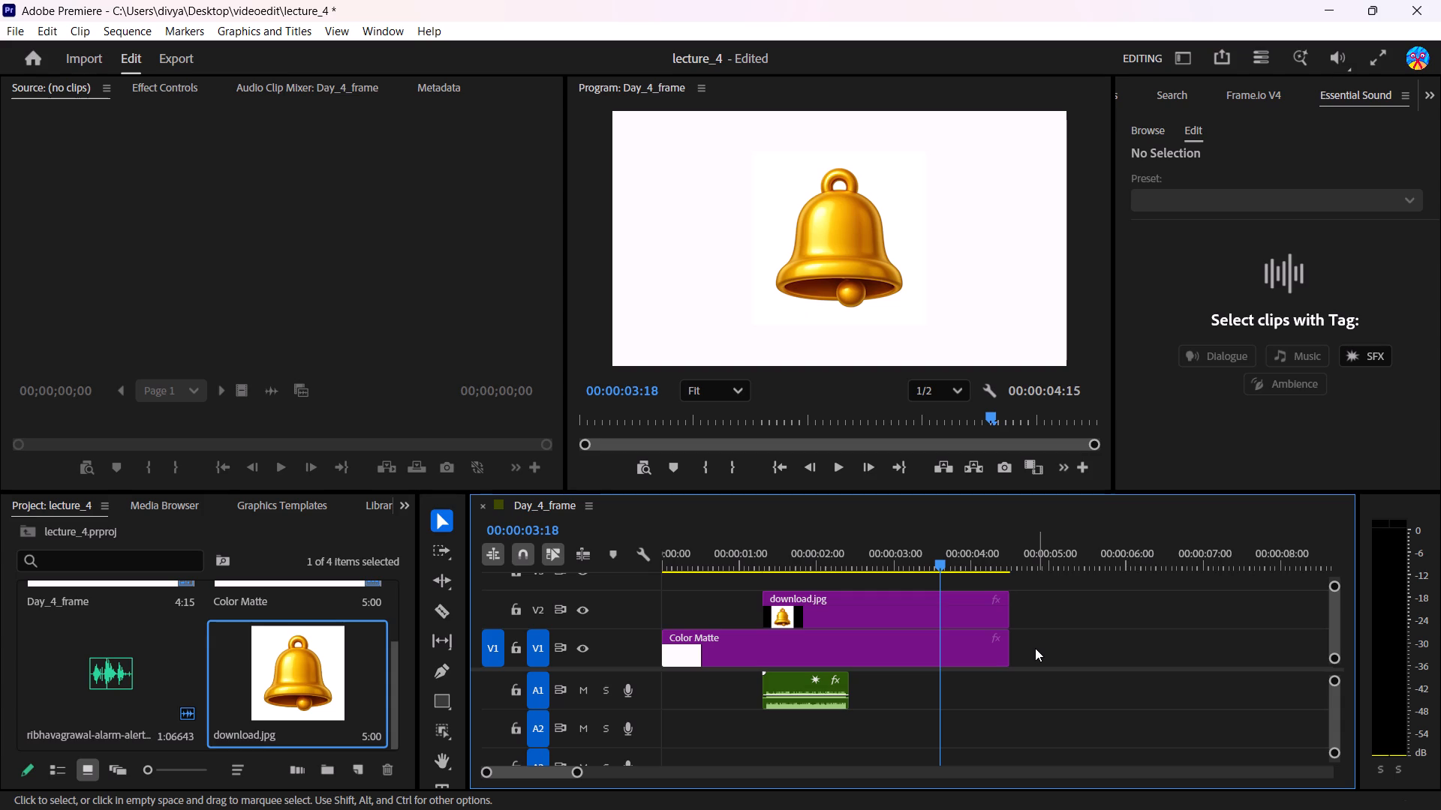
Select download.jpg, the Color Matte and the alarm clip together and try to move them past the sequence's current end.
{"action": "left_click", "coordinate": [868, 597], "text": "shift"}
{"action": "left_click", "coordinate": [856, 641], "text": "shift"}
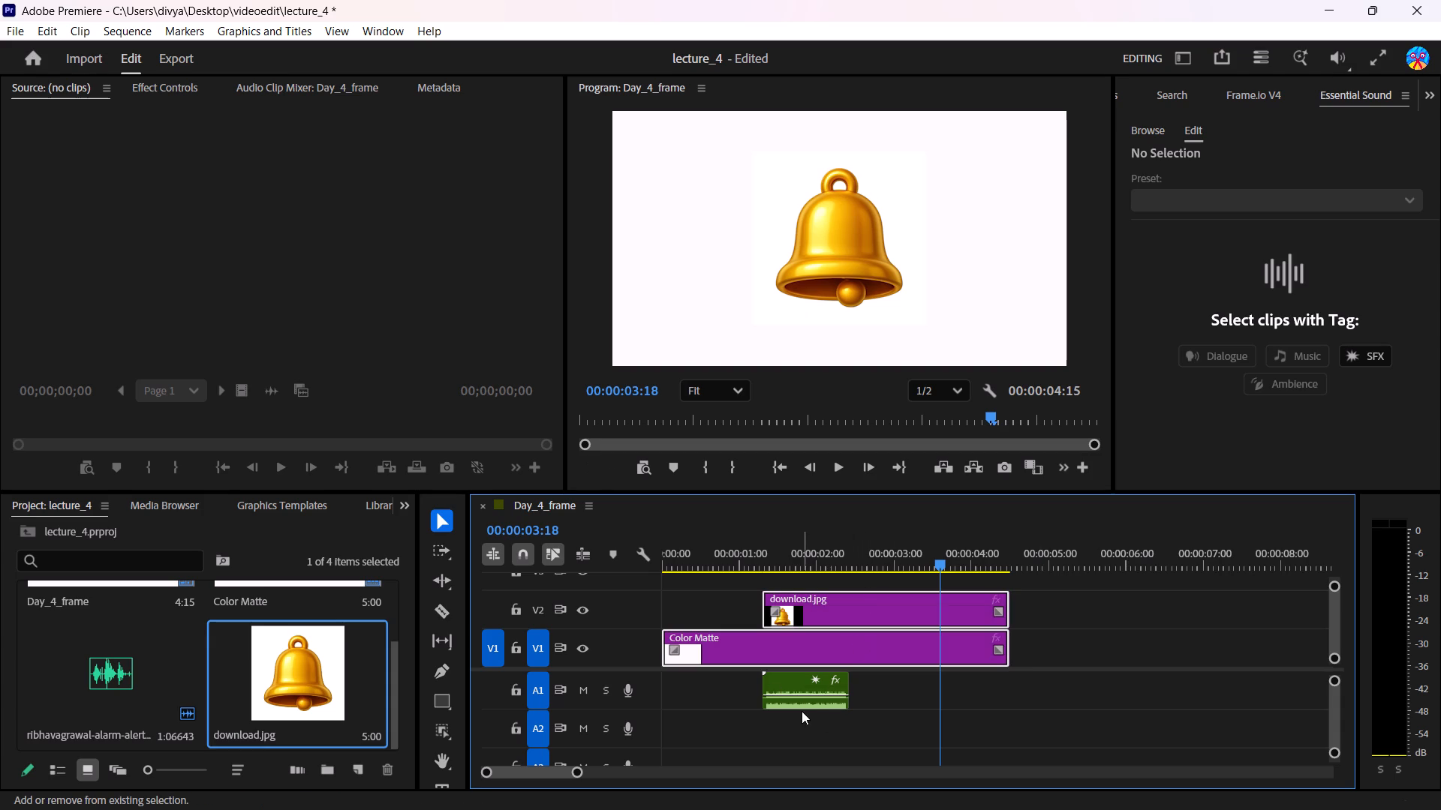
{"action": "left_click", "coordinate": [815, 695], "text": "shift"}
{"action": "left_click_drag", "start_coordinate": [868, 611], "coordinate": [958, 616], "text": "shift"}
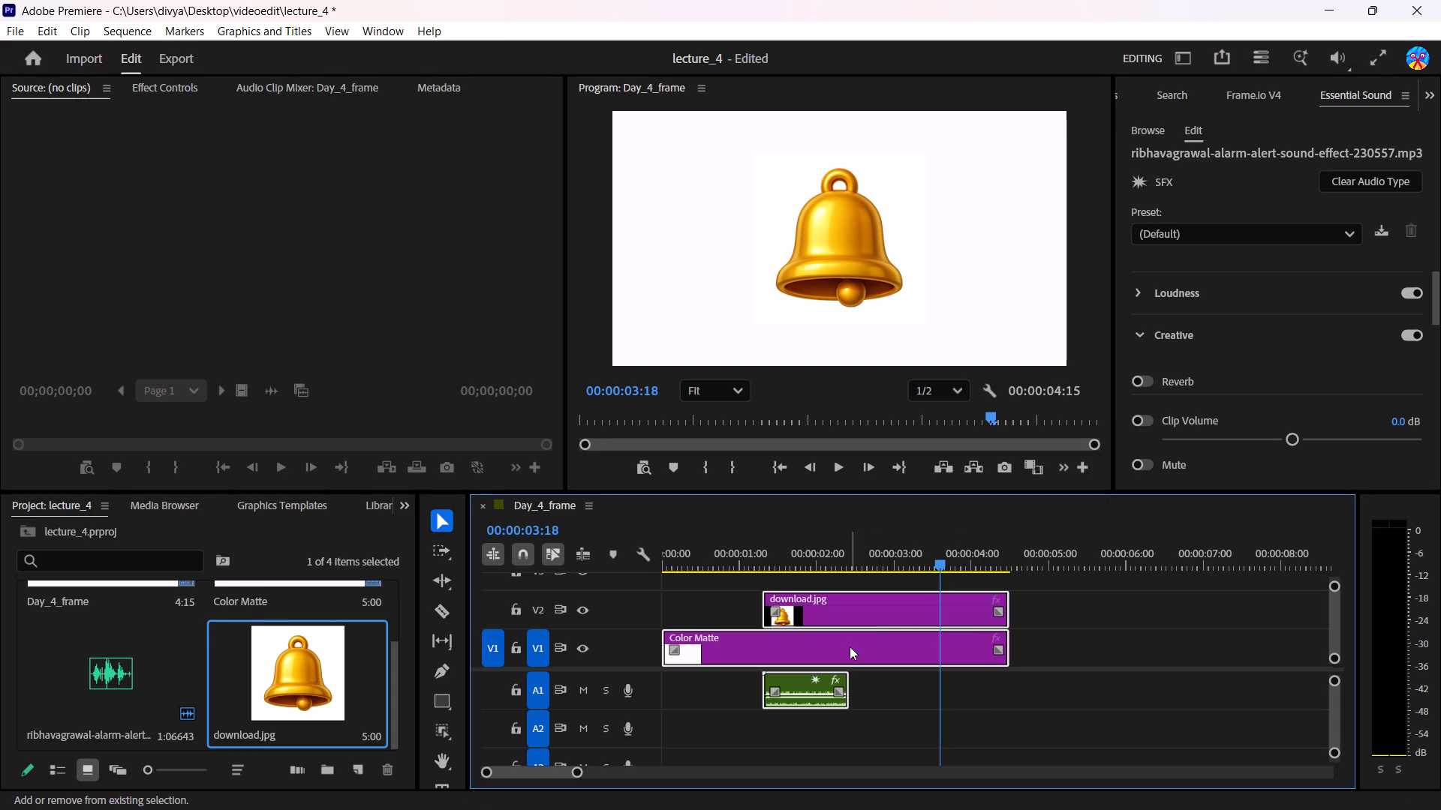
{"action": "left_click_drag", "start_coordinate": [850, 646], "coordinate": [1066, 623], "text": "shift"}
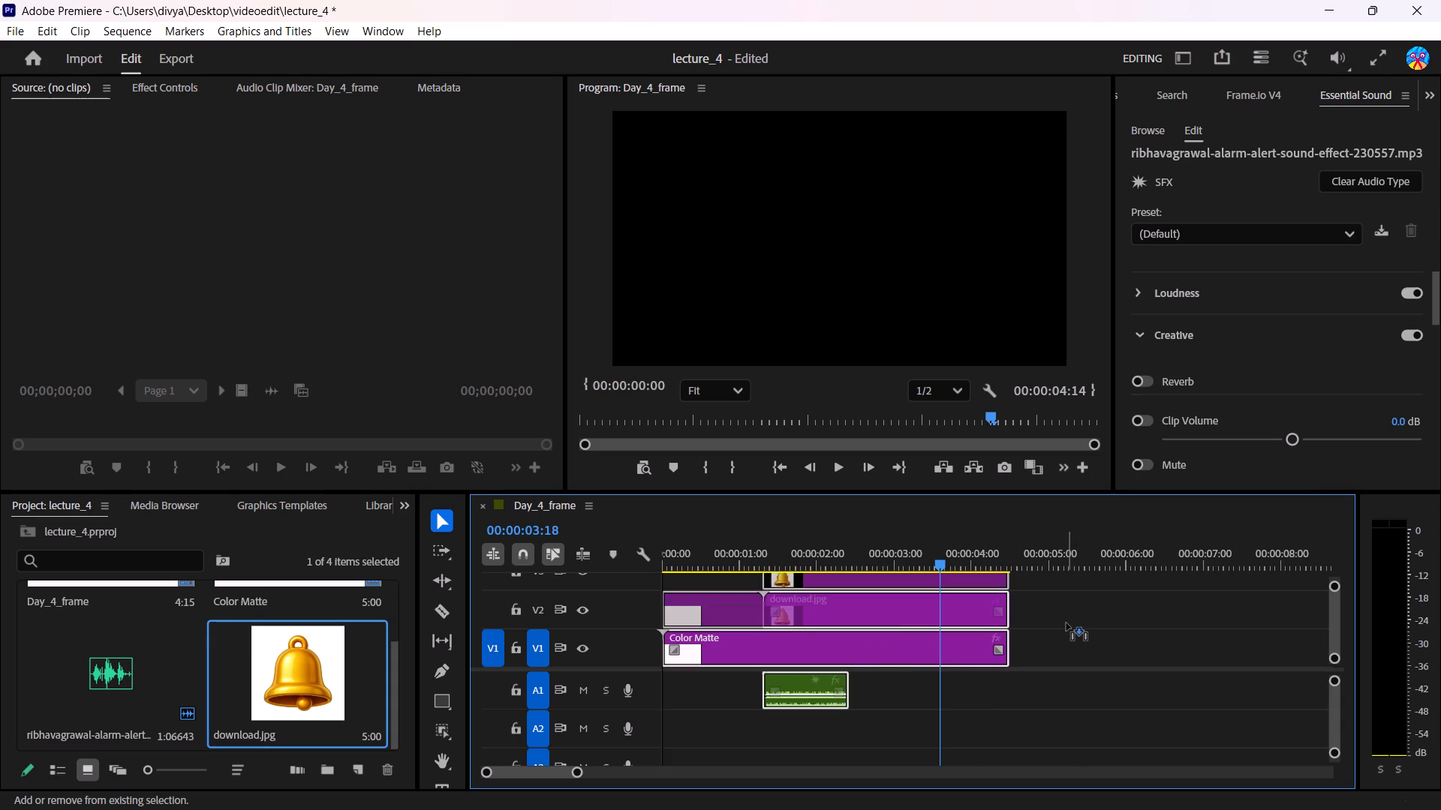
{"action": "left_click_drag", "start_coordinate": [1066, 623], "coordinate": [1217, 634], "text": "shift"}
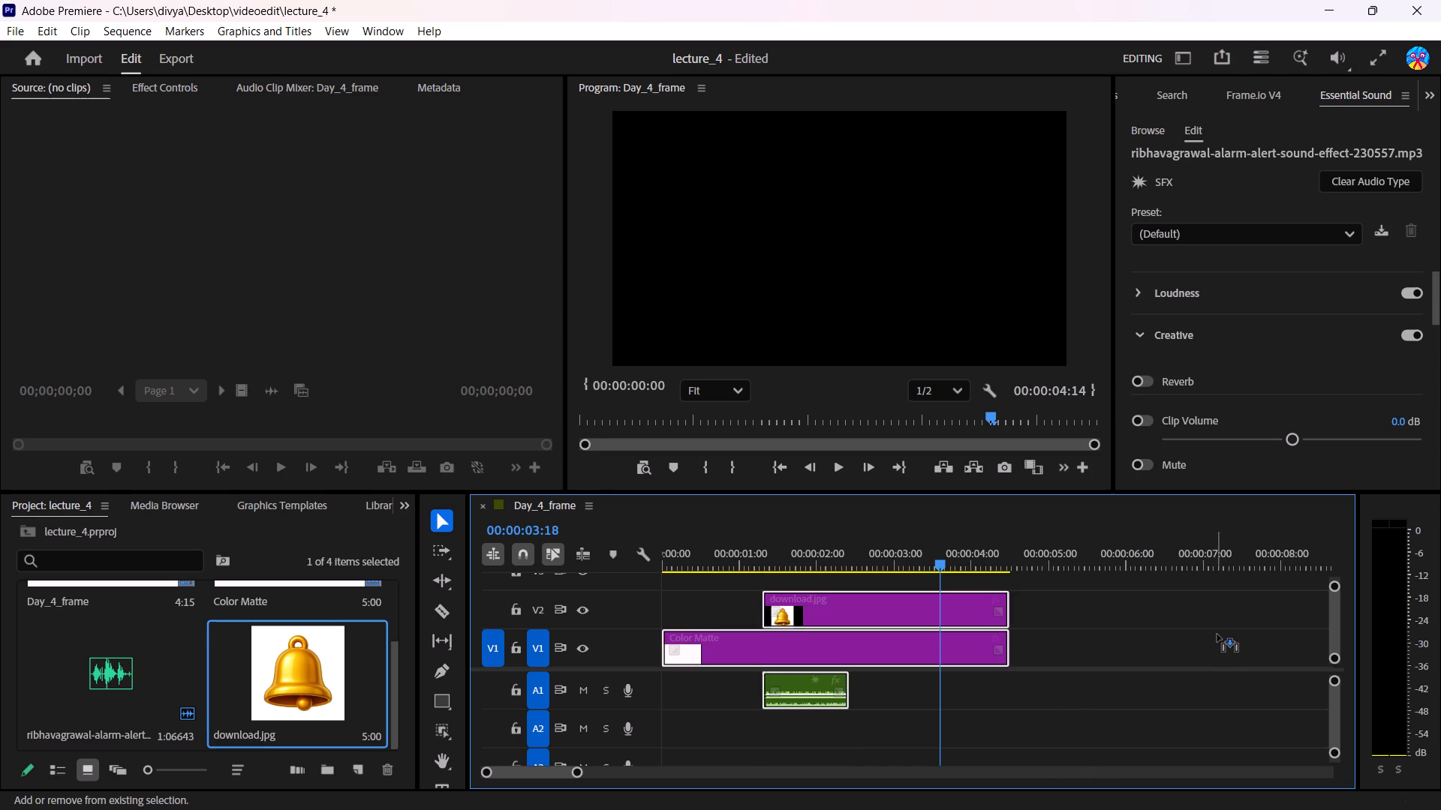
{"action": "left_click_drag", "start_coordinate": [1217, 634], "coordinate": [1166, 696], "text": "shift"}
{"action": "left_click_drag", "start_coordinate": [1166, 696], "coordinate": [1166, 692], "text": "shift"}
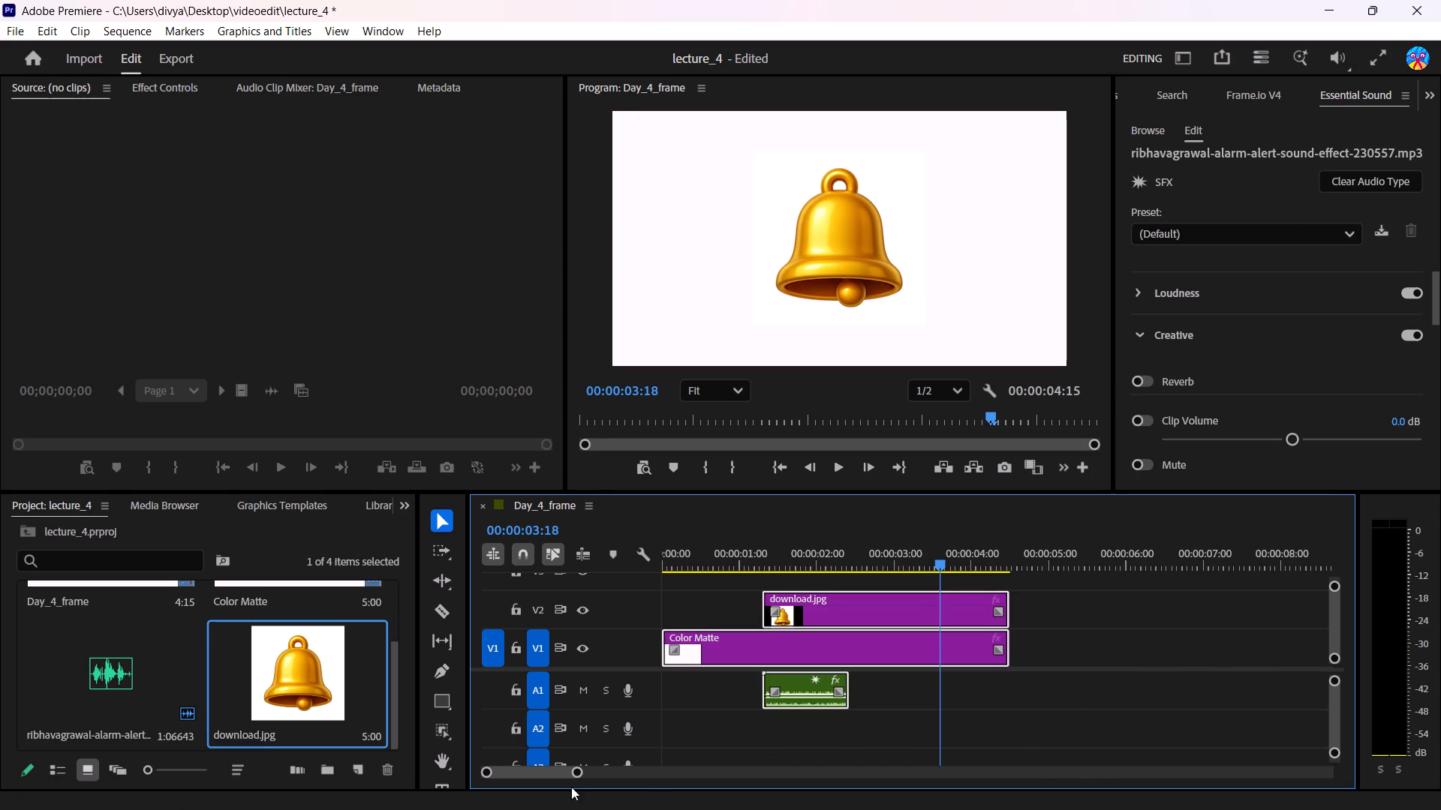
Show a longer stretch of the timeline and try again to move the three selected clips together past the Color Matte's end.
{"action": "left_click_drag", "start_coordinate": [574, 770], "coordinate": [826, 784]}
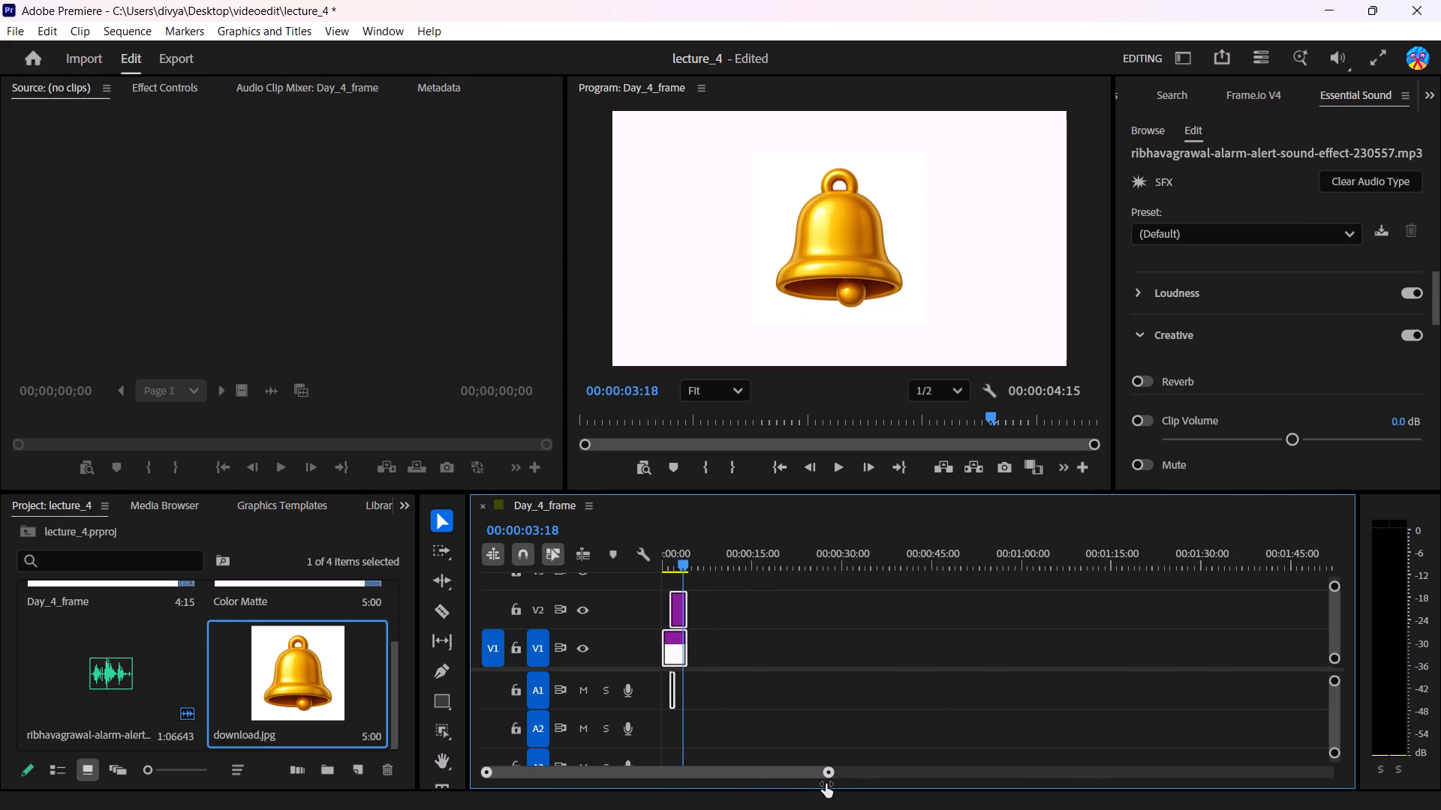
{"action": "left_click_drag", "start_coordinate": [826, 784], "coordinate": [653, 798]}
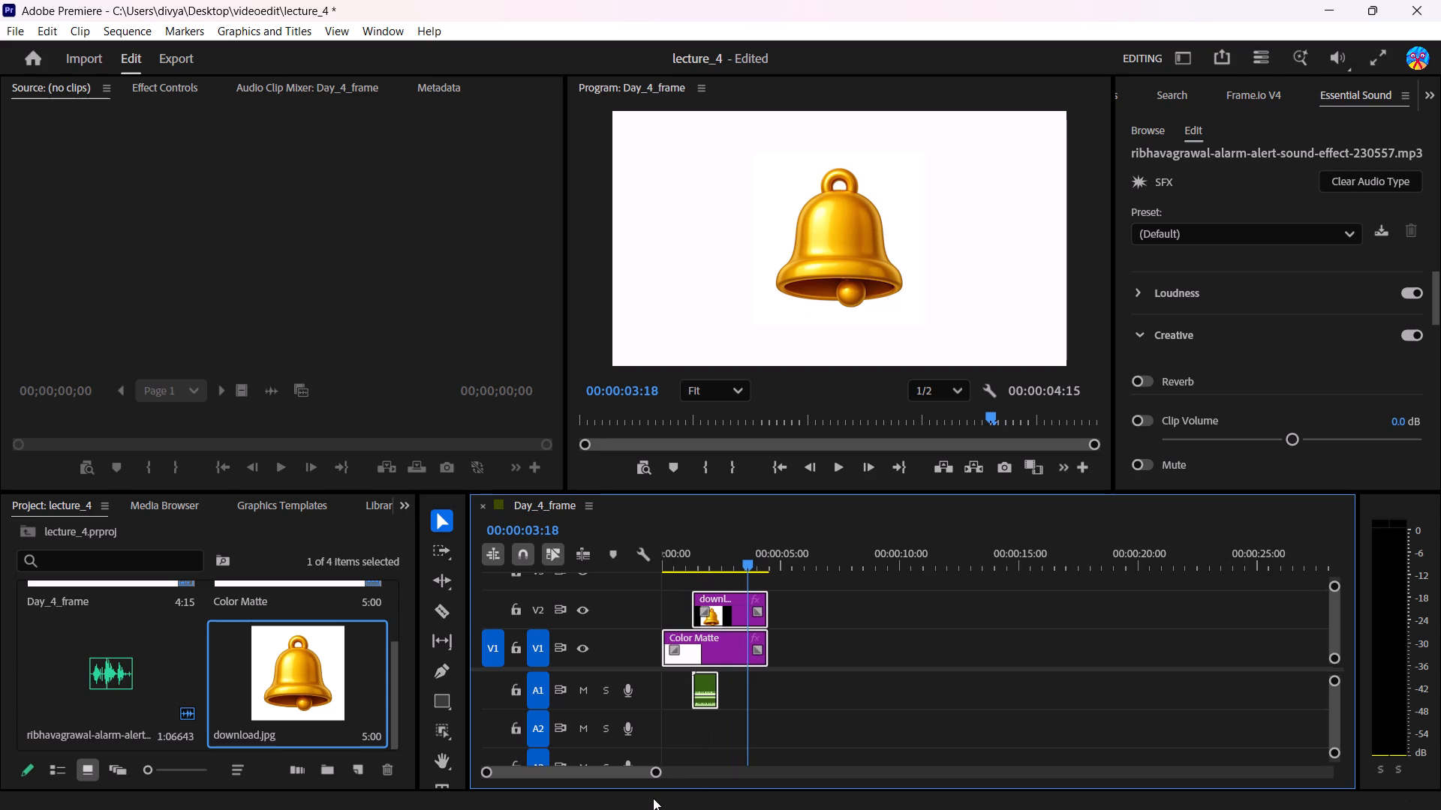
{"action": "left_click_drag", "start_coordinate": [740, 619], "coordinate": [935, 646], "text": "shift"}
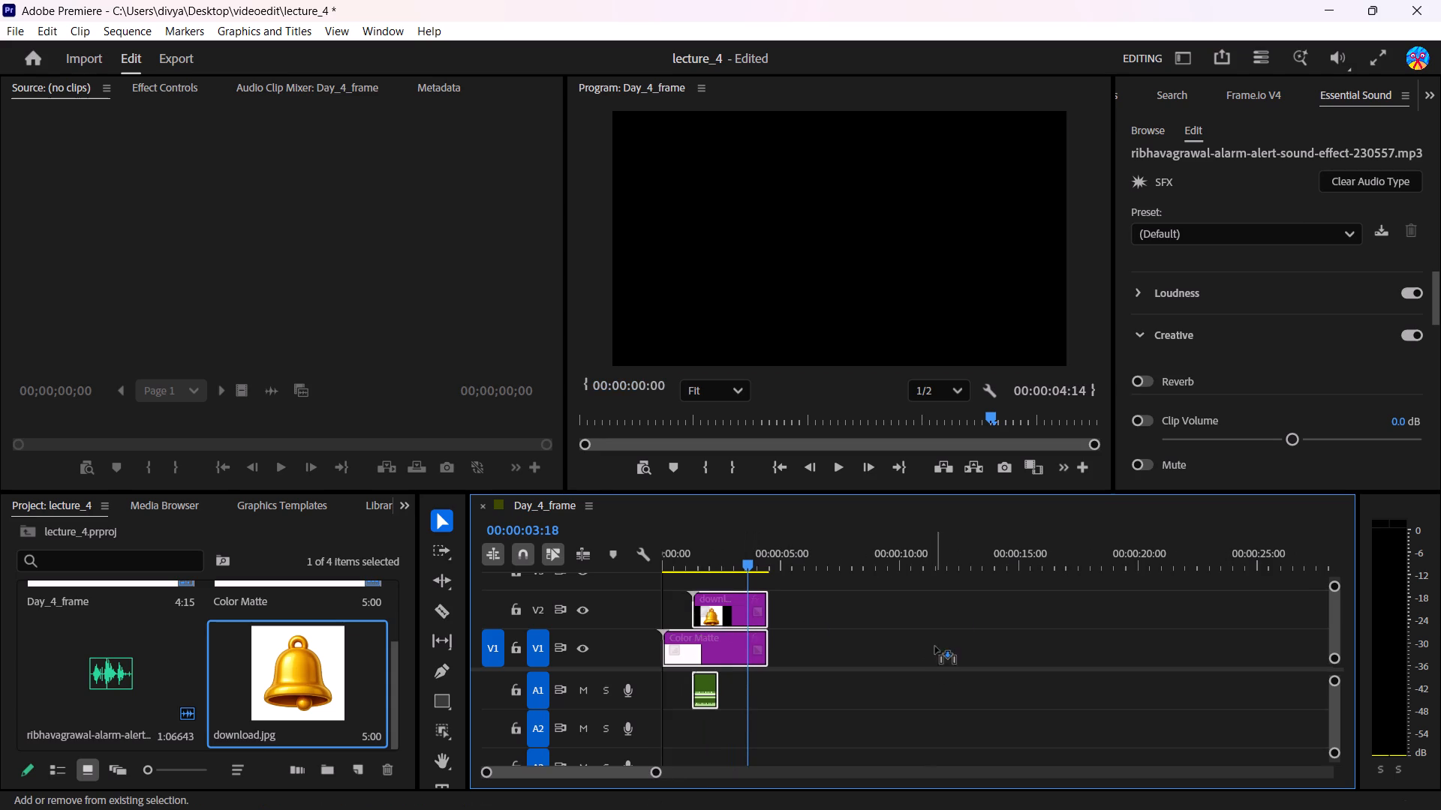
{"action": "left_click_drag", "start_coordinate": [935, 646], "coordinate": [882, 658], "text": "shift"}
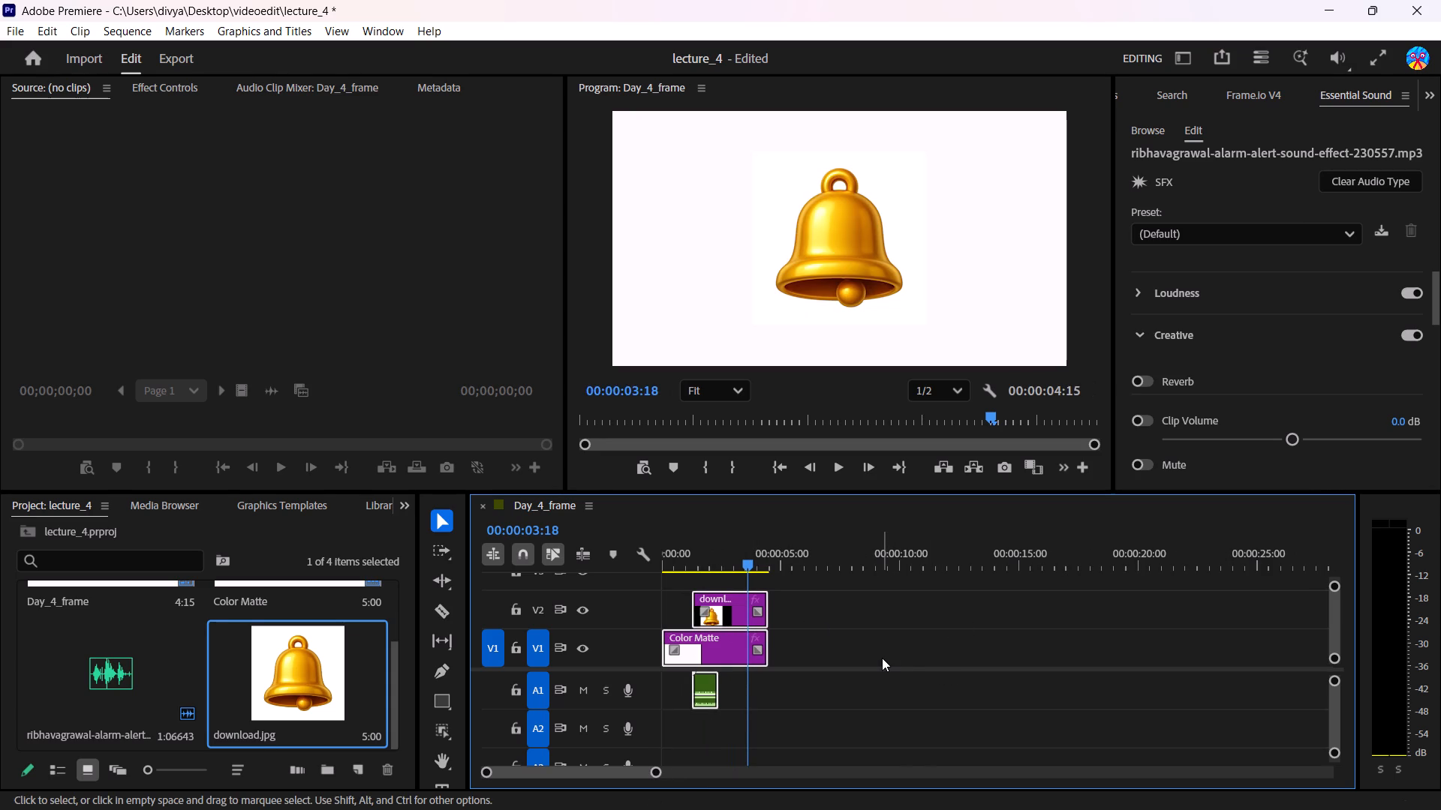
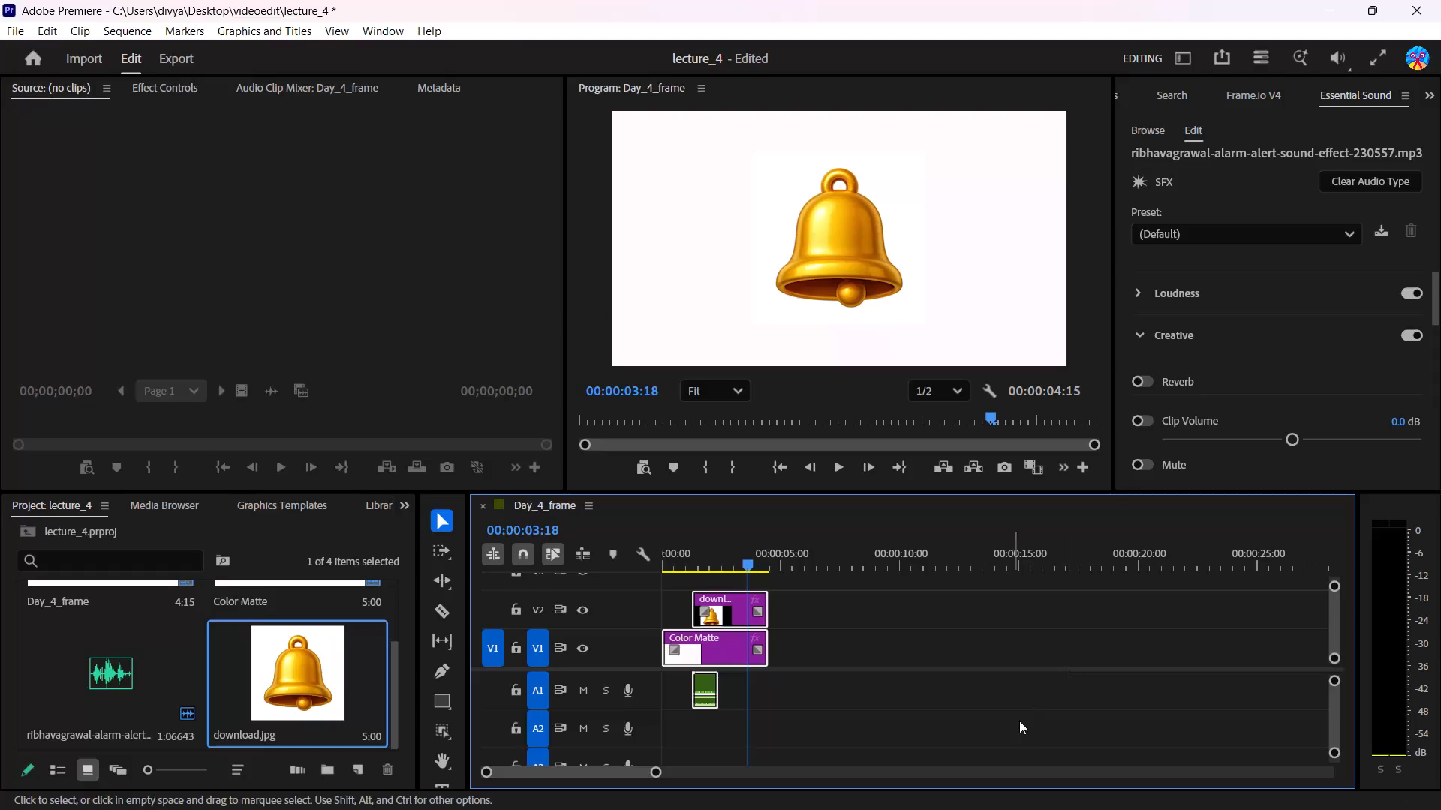
Select download.jpg, the Color Matte and the alarm clip together and link them.
{"action": "left_click", "coordinate": [728, 643]}
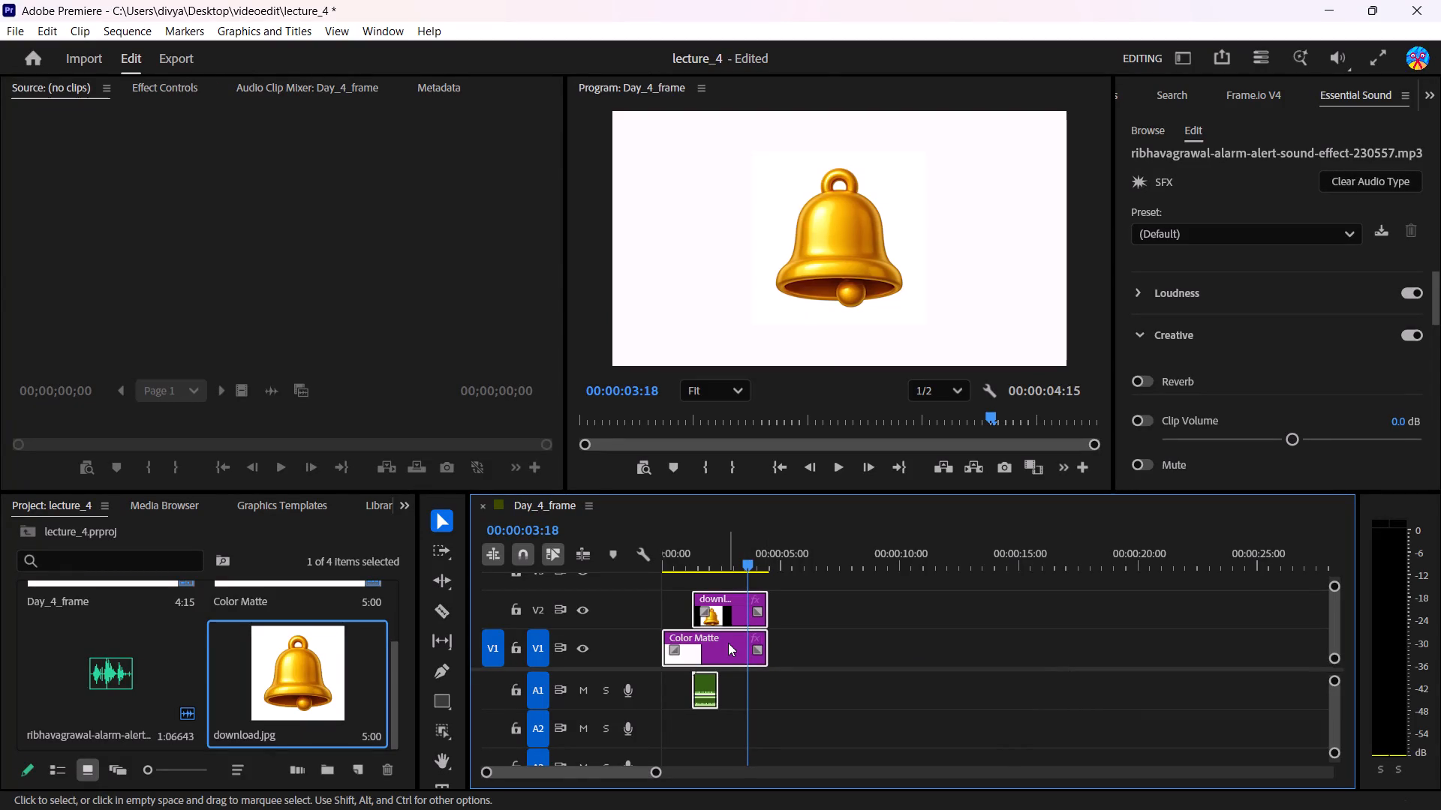
{"action": "left_click", "coordinate": [731, 636], "text": "shift"}
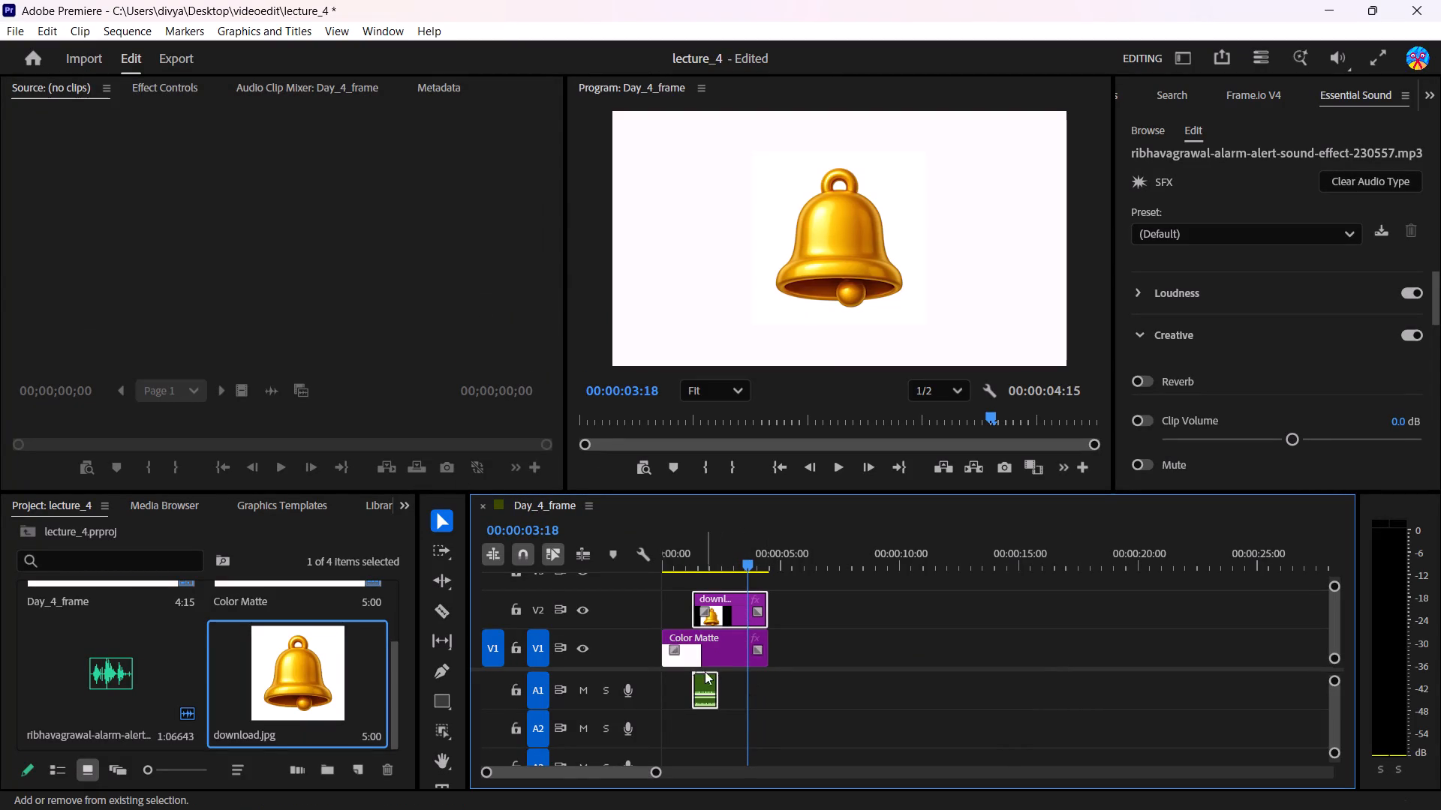
{"action": "left_click", "coordinate": [705, 678], "text": "shift"}
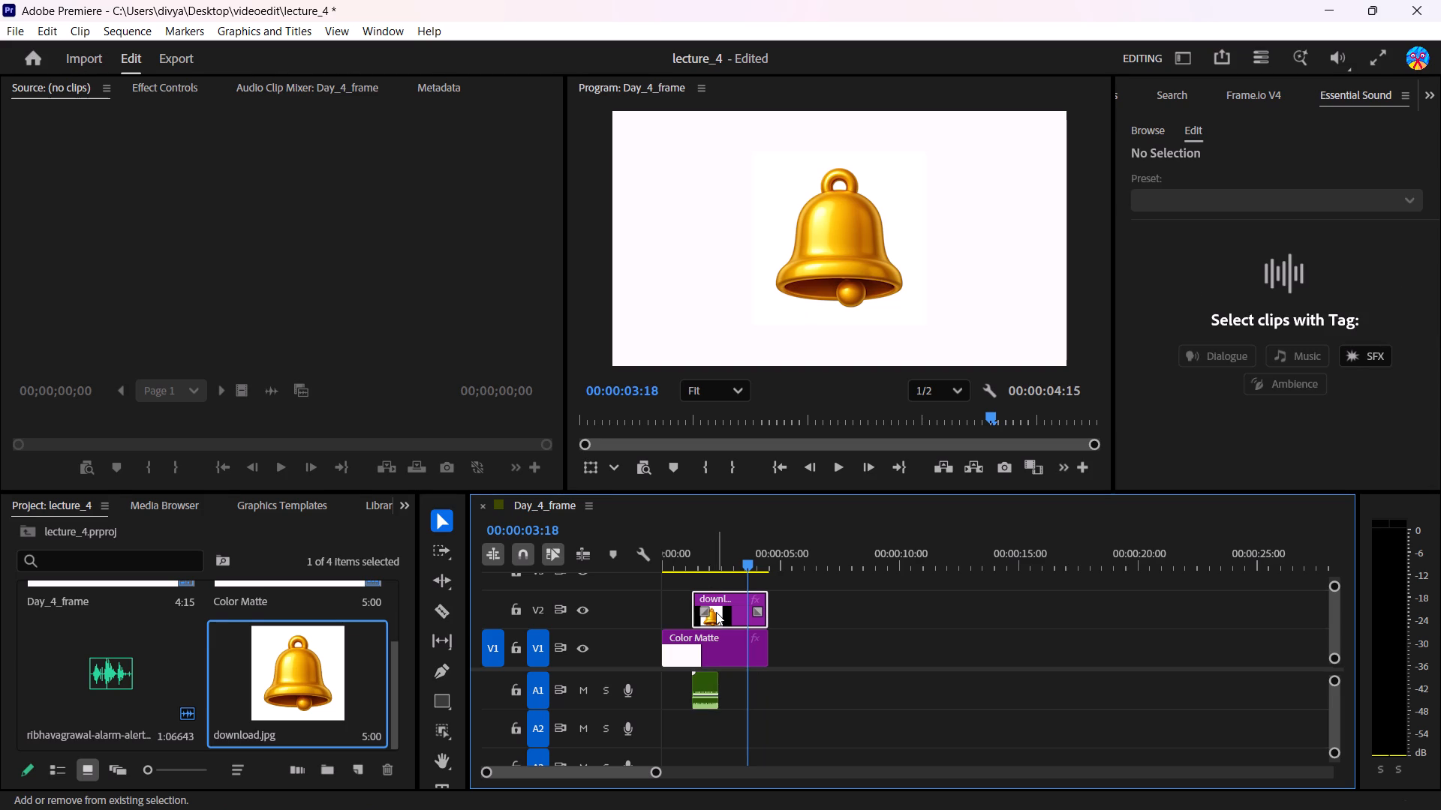
{"action": "left_click", "coordinate": [716, 612], "text": "shift"}
{"action": "left_click", "coordinate": [716, 612], "text": "shift"}
{"action": "left_click", "coordinate": [710, 688], "text": "shift"}
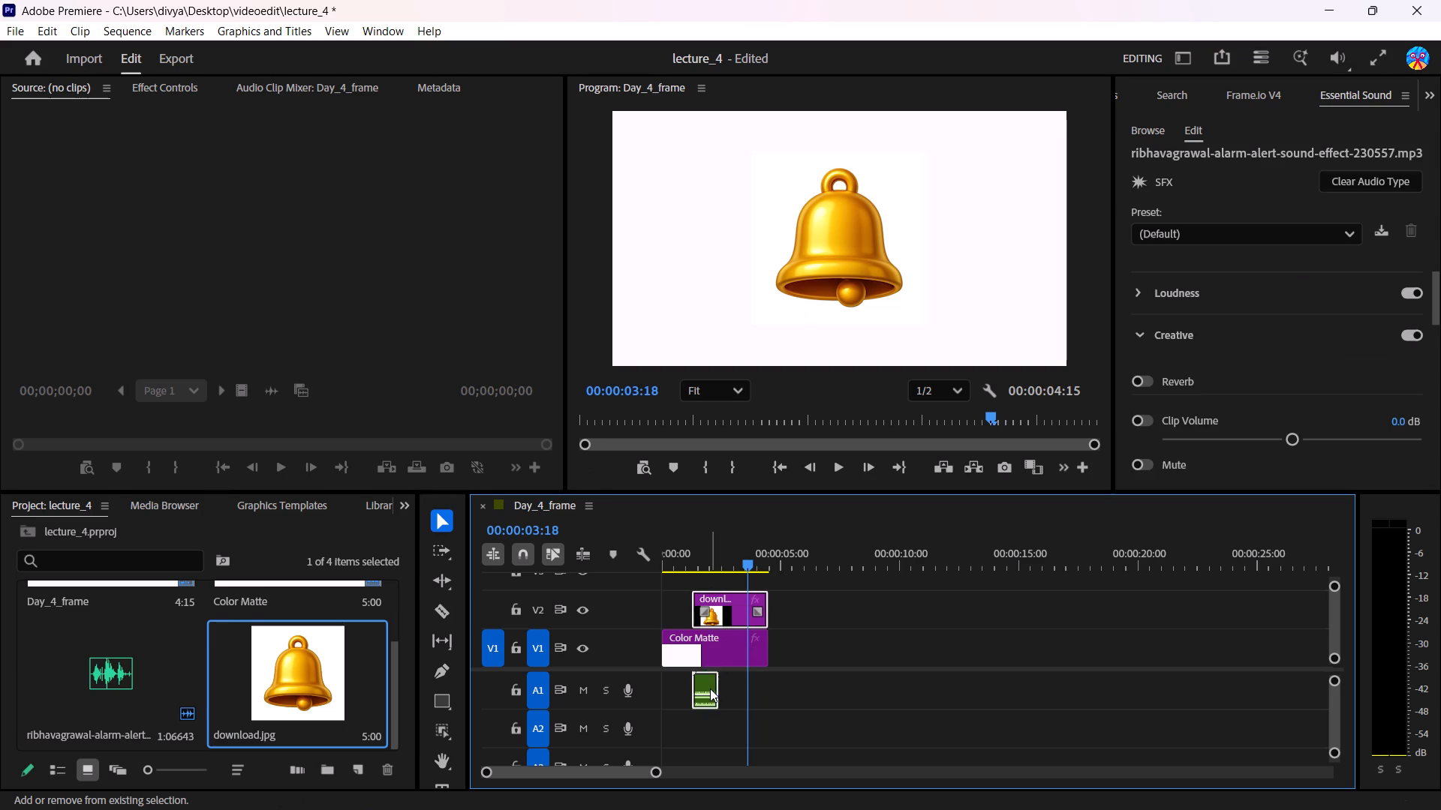
{"action": "right_click", "coordinate": [740, 639], "text": "shift"}
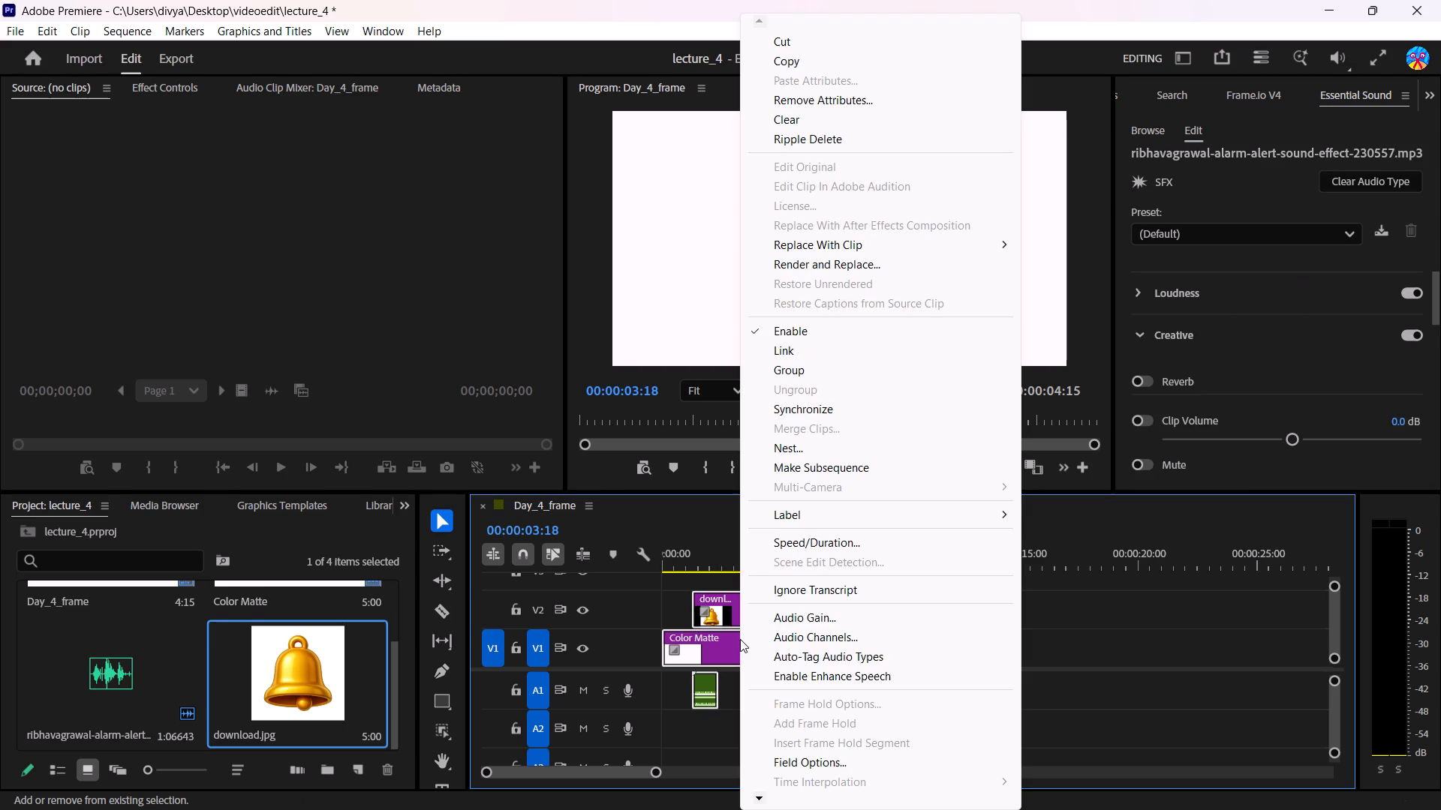
{"action": "left_click", "coordinate": [834, 358]}
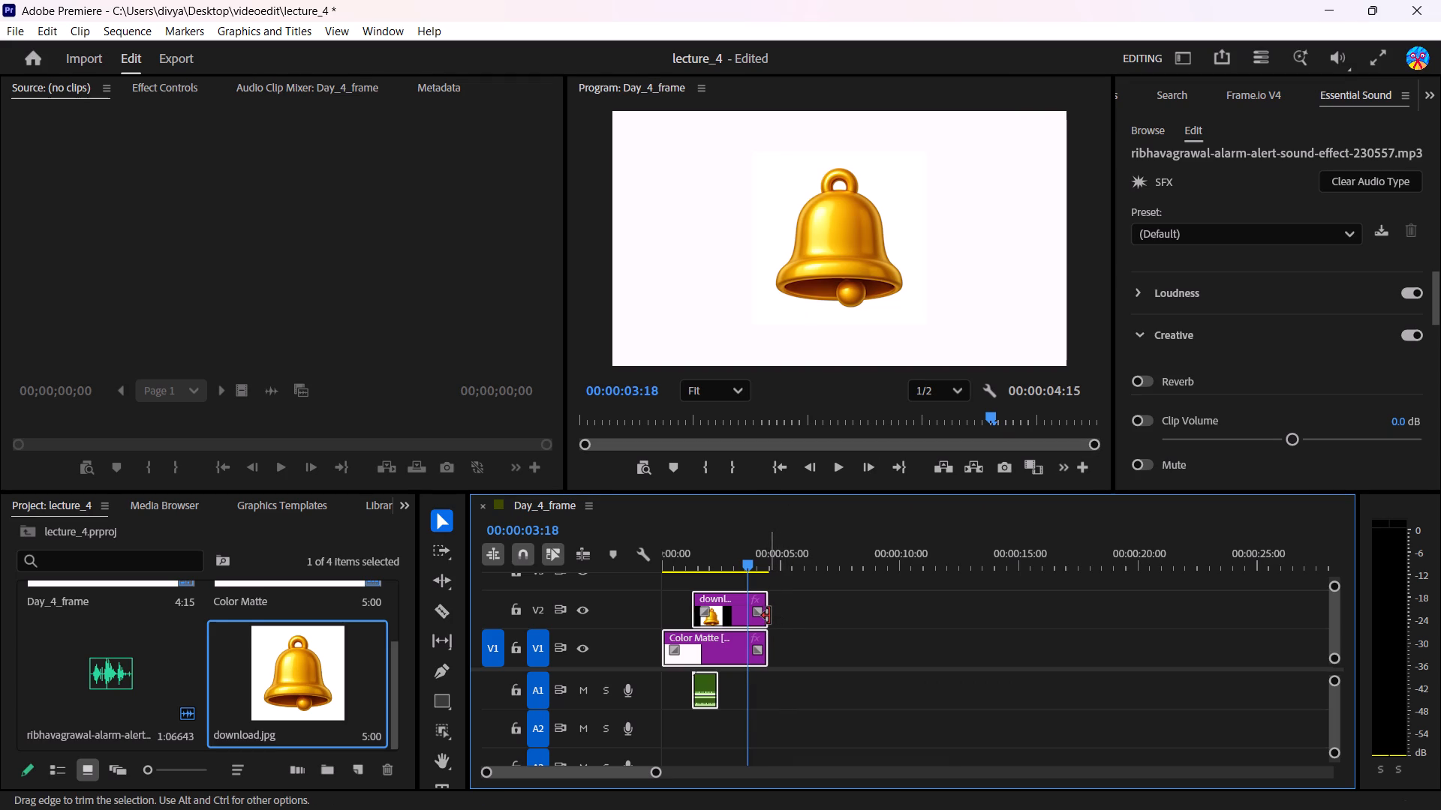
Extend the ends of the three linked clips together by 00:00:00:01 and clear the selection.
{"action": "left_click_drag", "start_coordinate": [772, 614], "coordinate": [883, 615]}
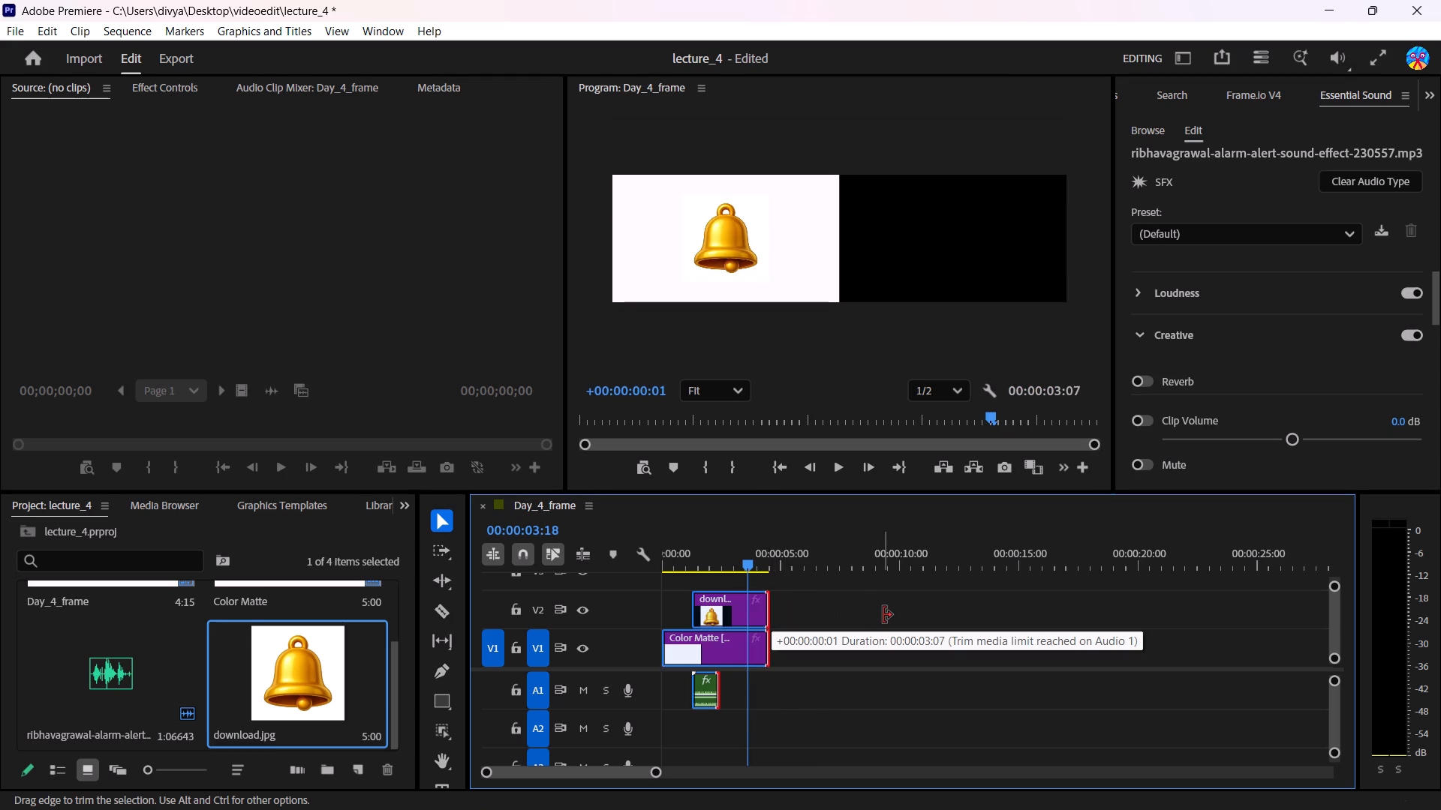
{"action": "left_click_drag", "start_coordinate": [883, 615], "coordinate": [794, 619]}
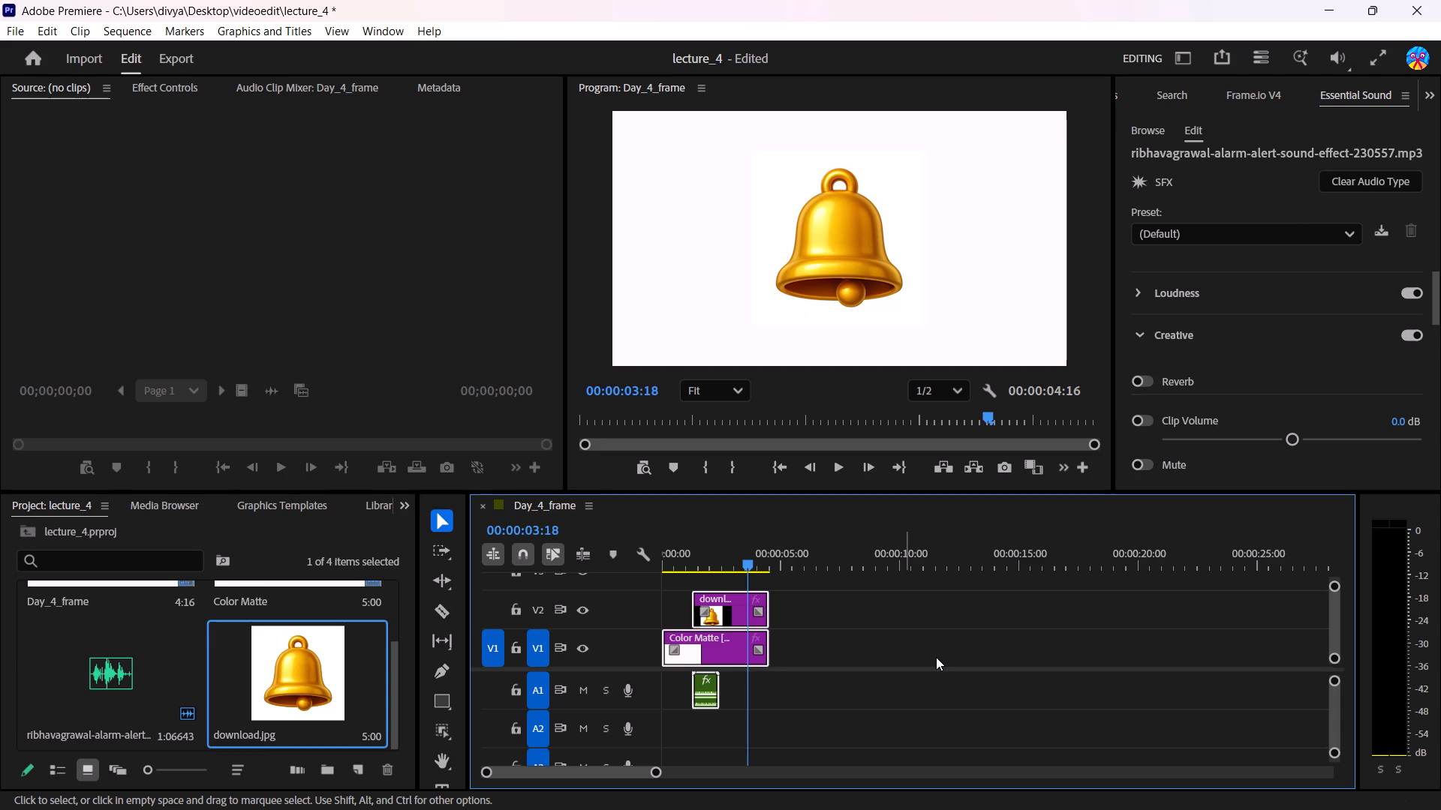
{"action": "left_click", "coordinate": [936, 657]}
Move the linked clips together so they end at about 00:00:09:27, placing the alarm clip on A2.
{"action": "left_click", "coordinate": [740, 598]}
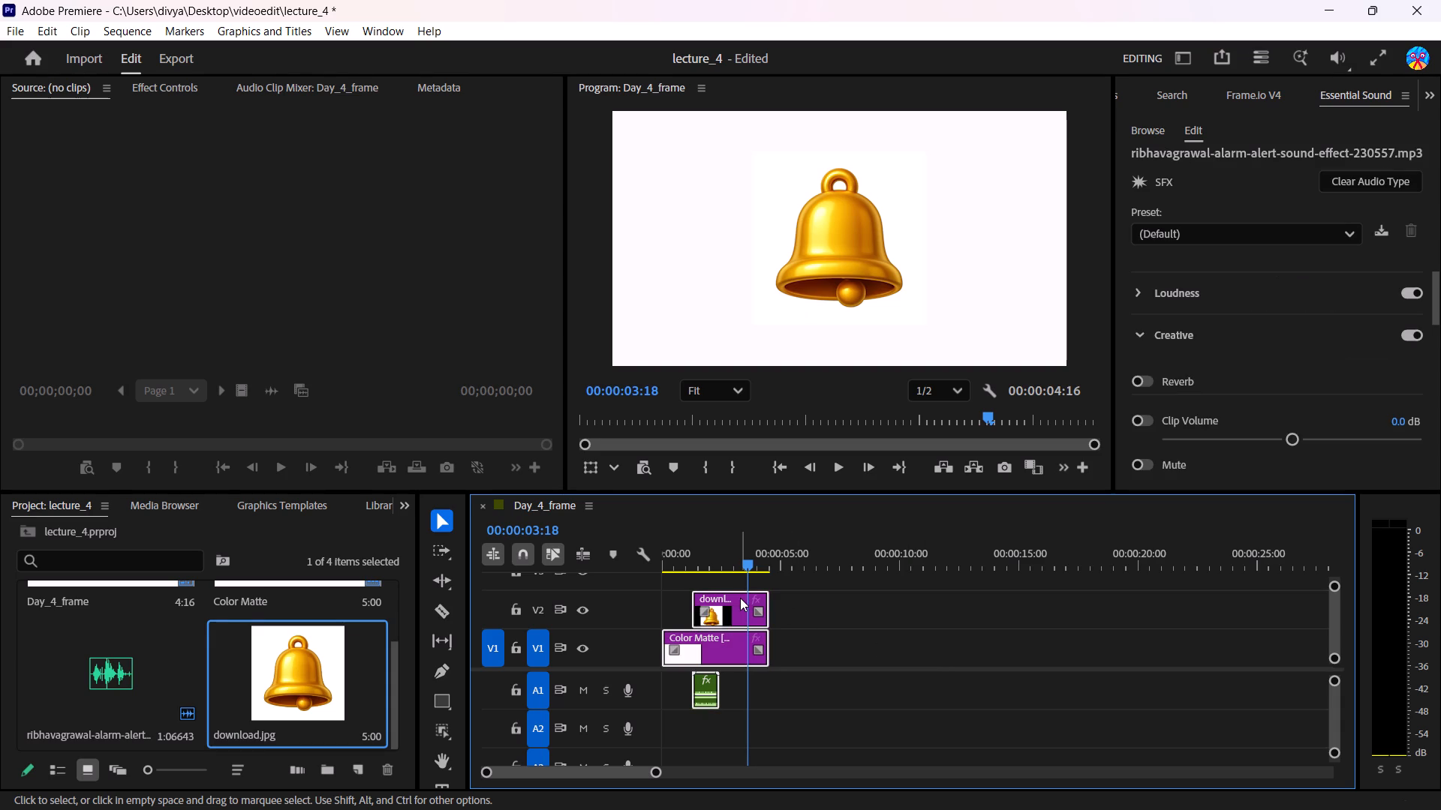
{"action": "left_click", "coordinate": [958, 649]}
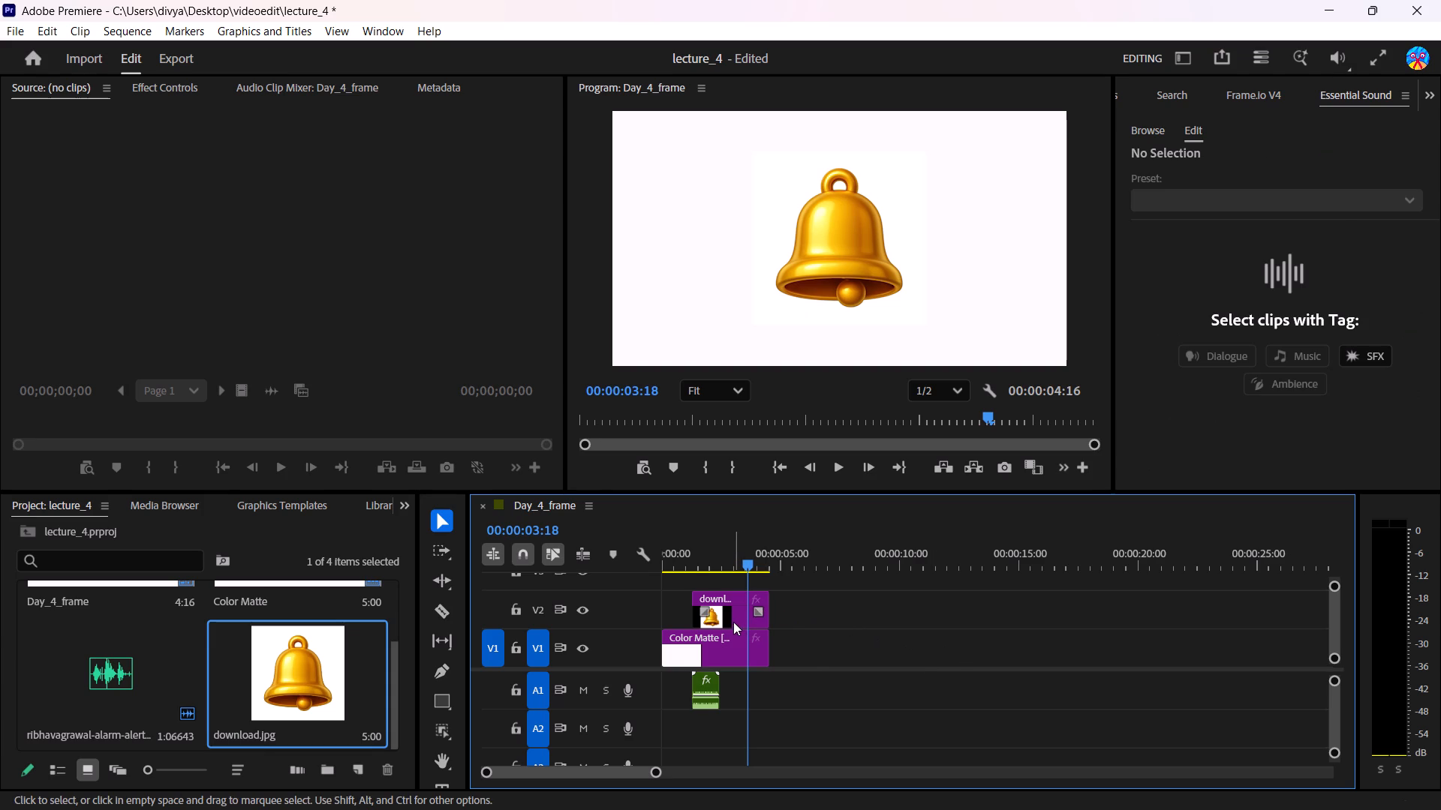
{"action": "left_click_drag", "start_coordinate": [733, 622], "coordinate": [1010, 651]}
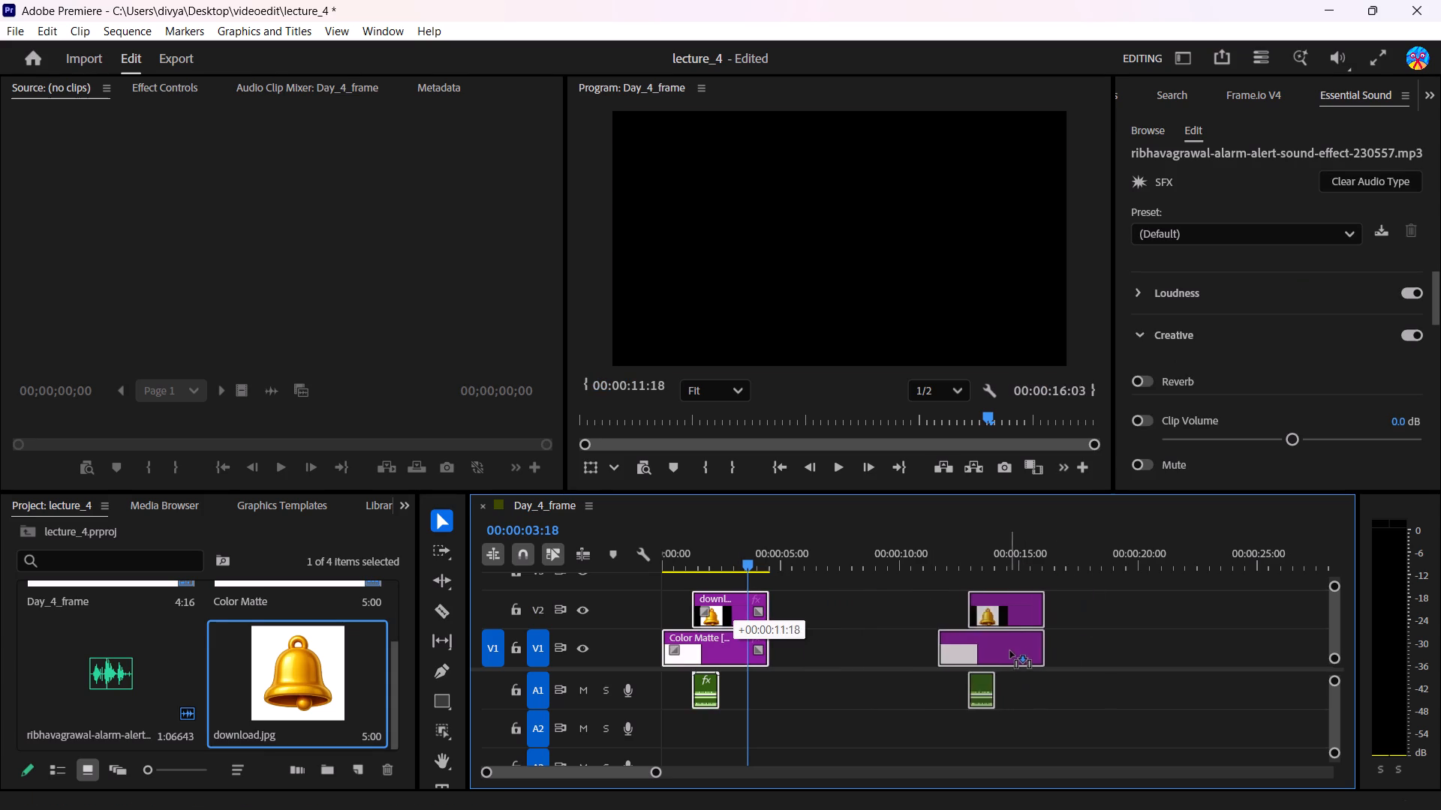
{"action": "left_click_drag", "start_coordinate": [1010, 651], "coordinate": [1091, 573]}
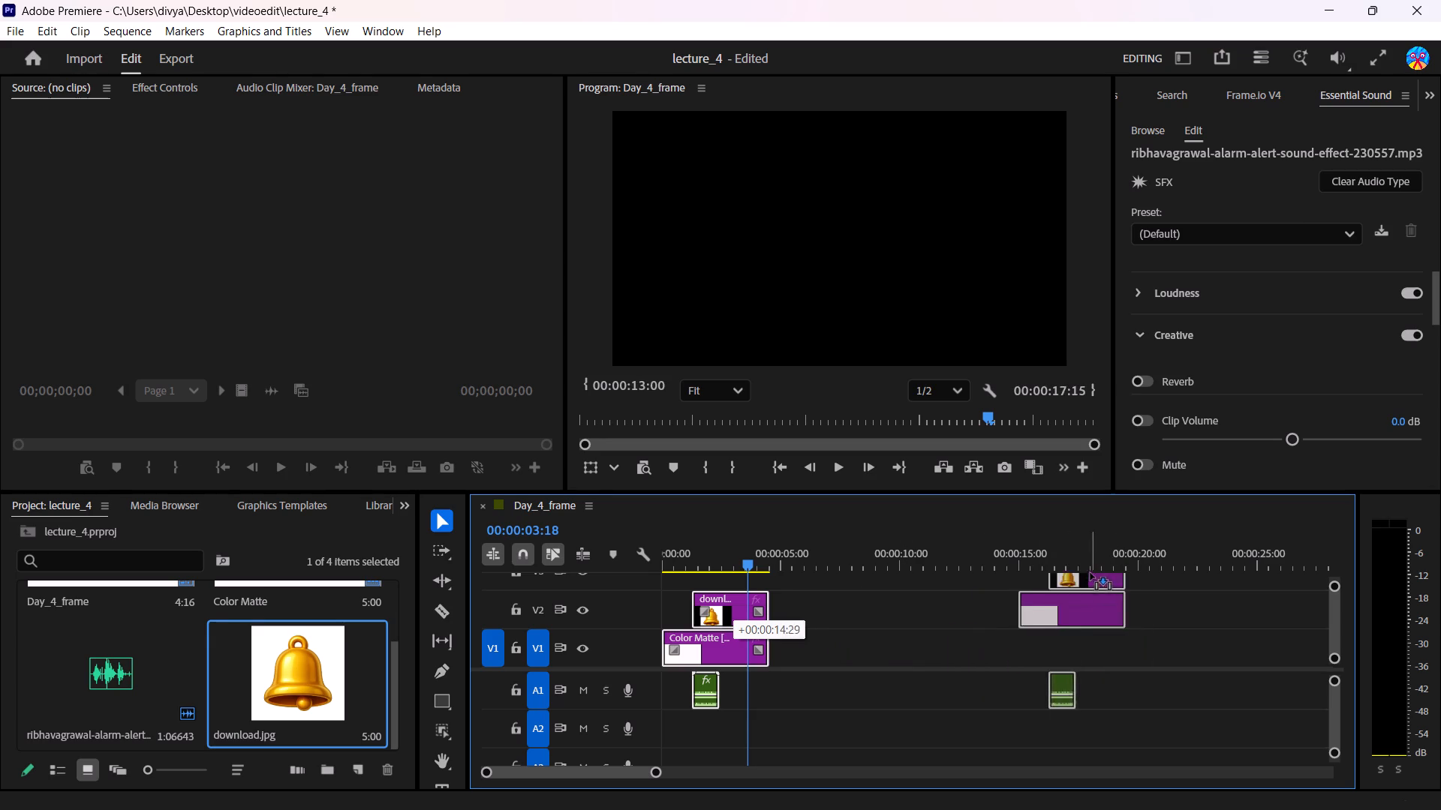
{"action": "left_click_drag", "start_coordinate": [1091, 573], "coordinate": [761, 734]}
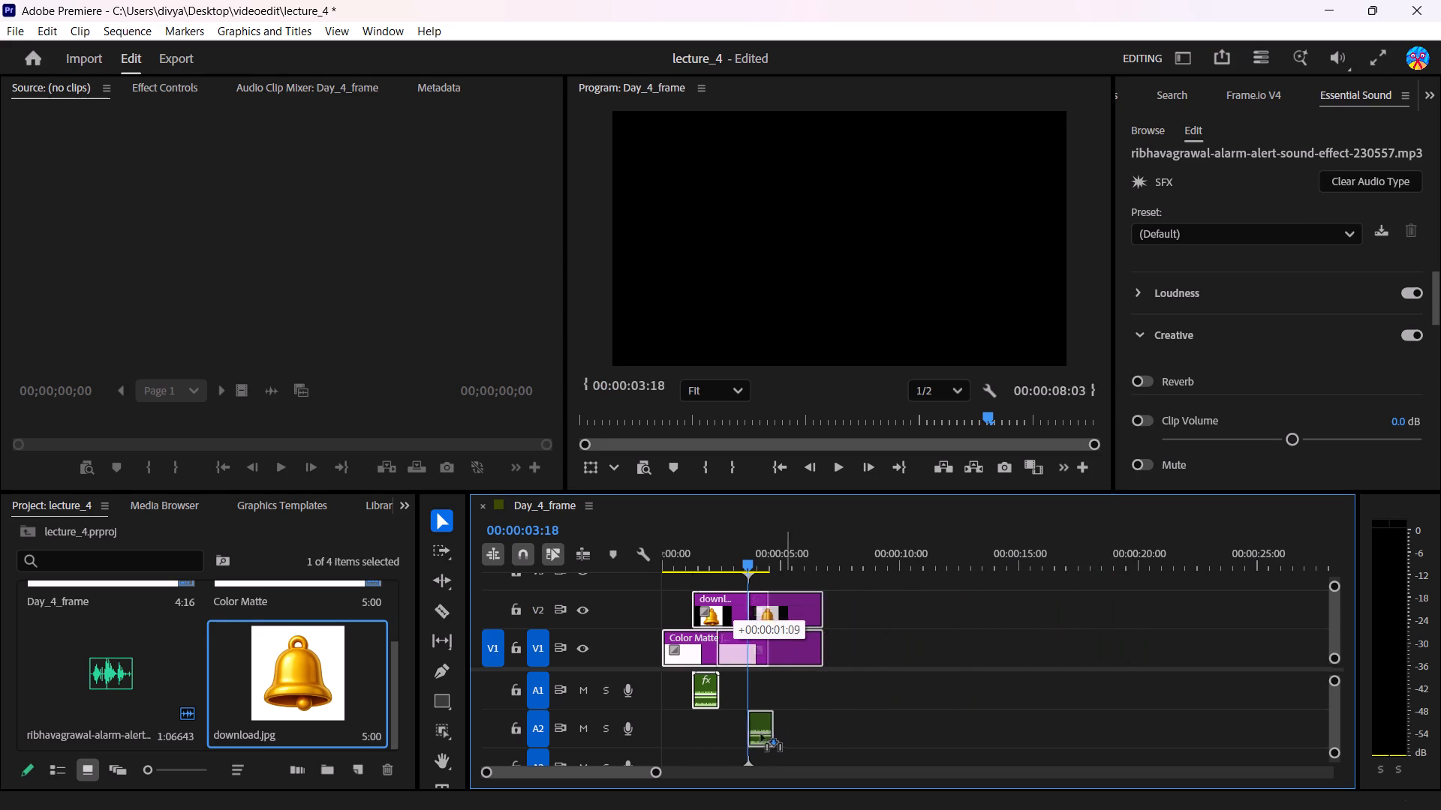
{"action": "left_click_drag", "start_coordinate": [761, 734], "coordinate": [861, 731]}
{"action": "left_click_drag", "start_coordinate": [861, 731], "coordinate": [892, 722]}
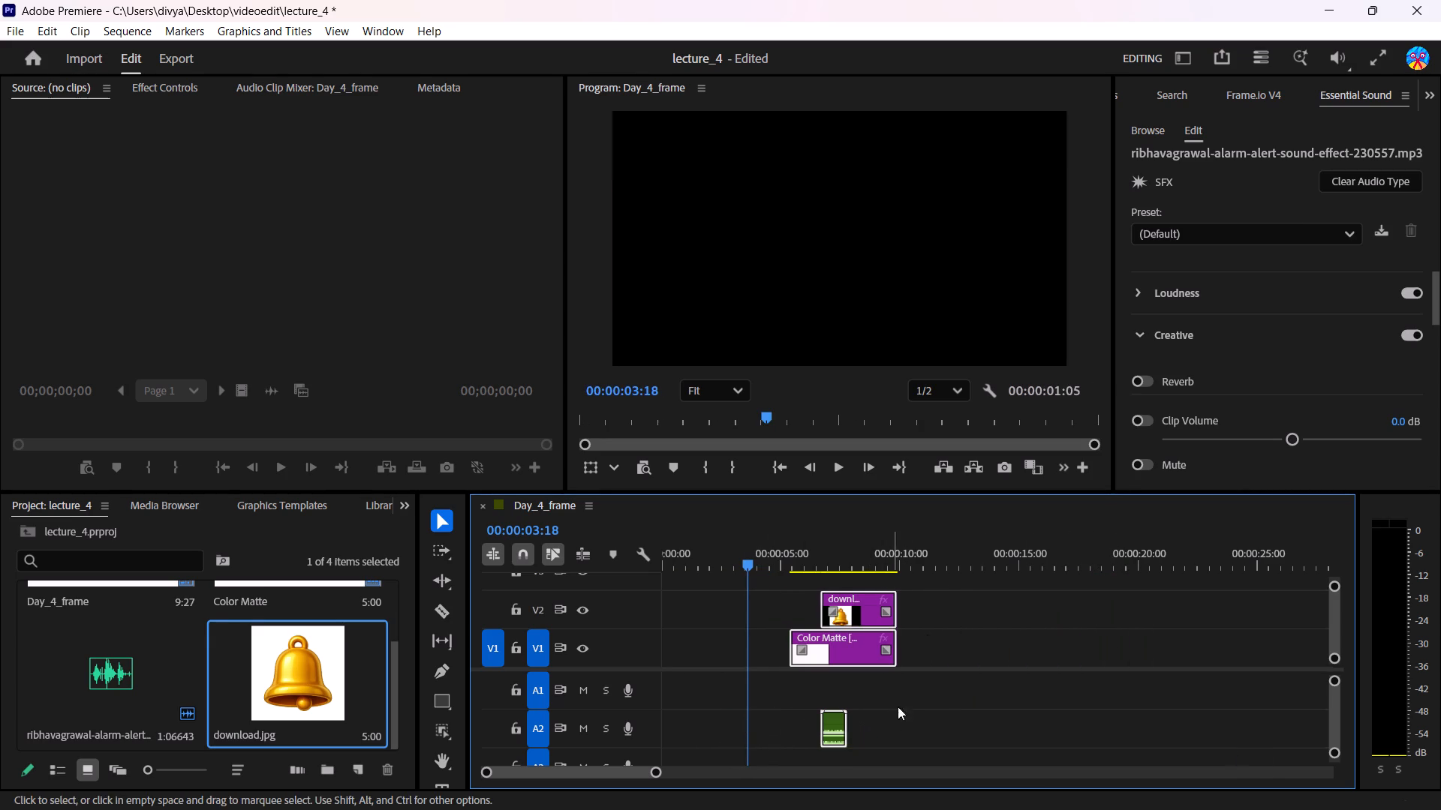
Move the linked clips back so the Color Matte starts at the beginning of the sequence, keeping the alarm on A2.
{"action": "left_click_drag", "start_coordinate": [850, 630], "coordinate": [700, 632]}
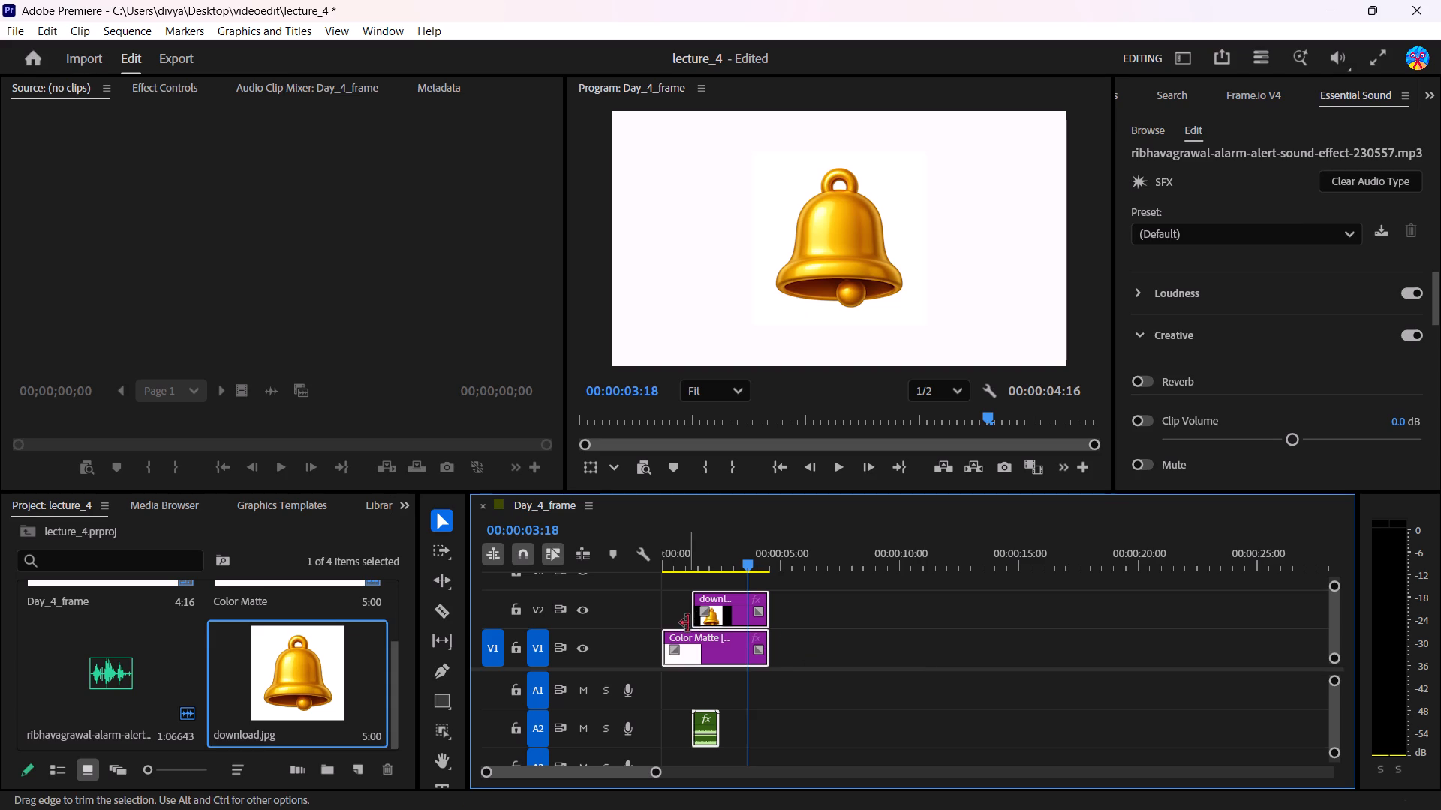
Play the sequence from 00:00:03:18 to its end to check the linked clips.
{"action": "key", "text": "space"}
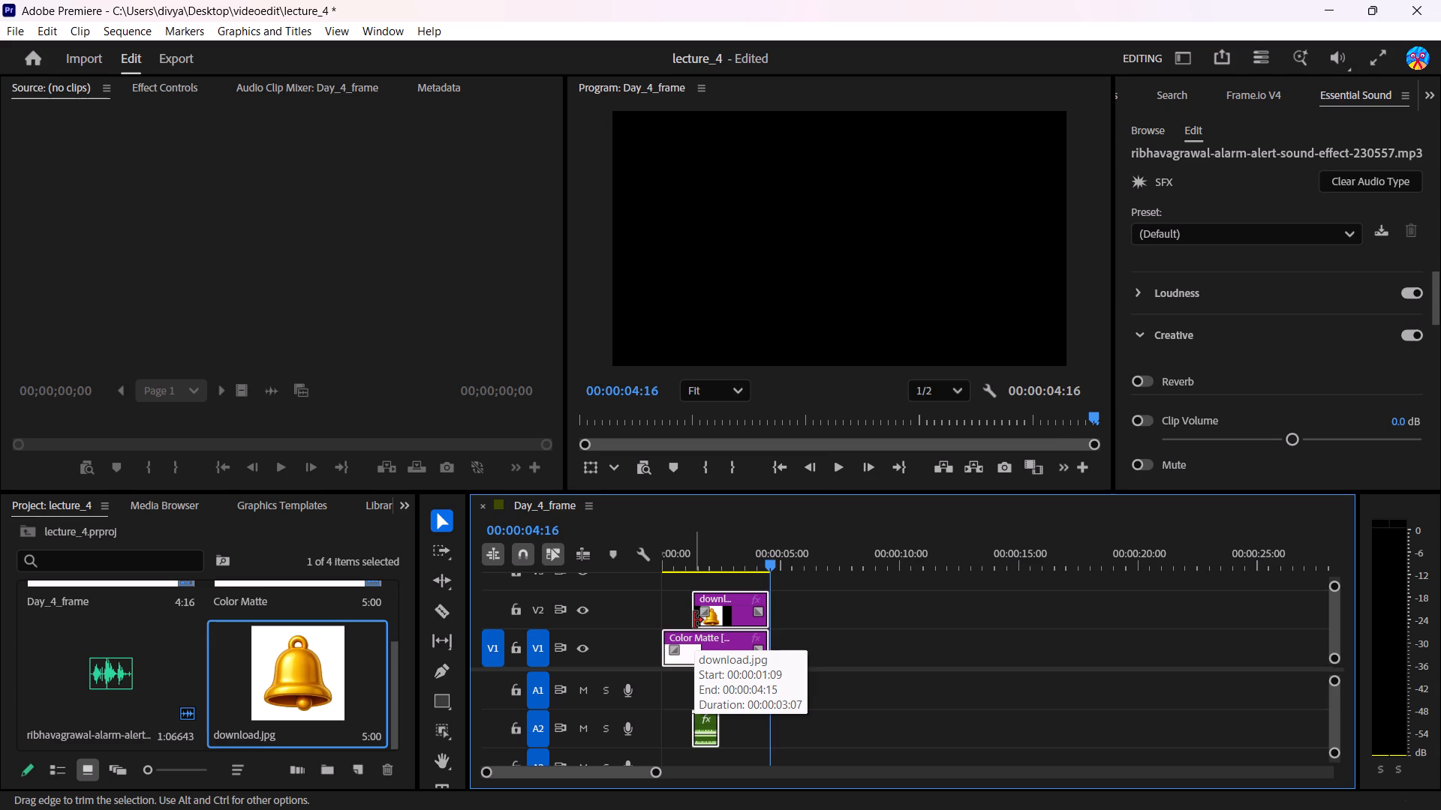
{"action": "key", "text": "space"}
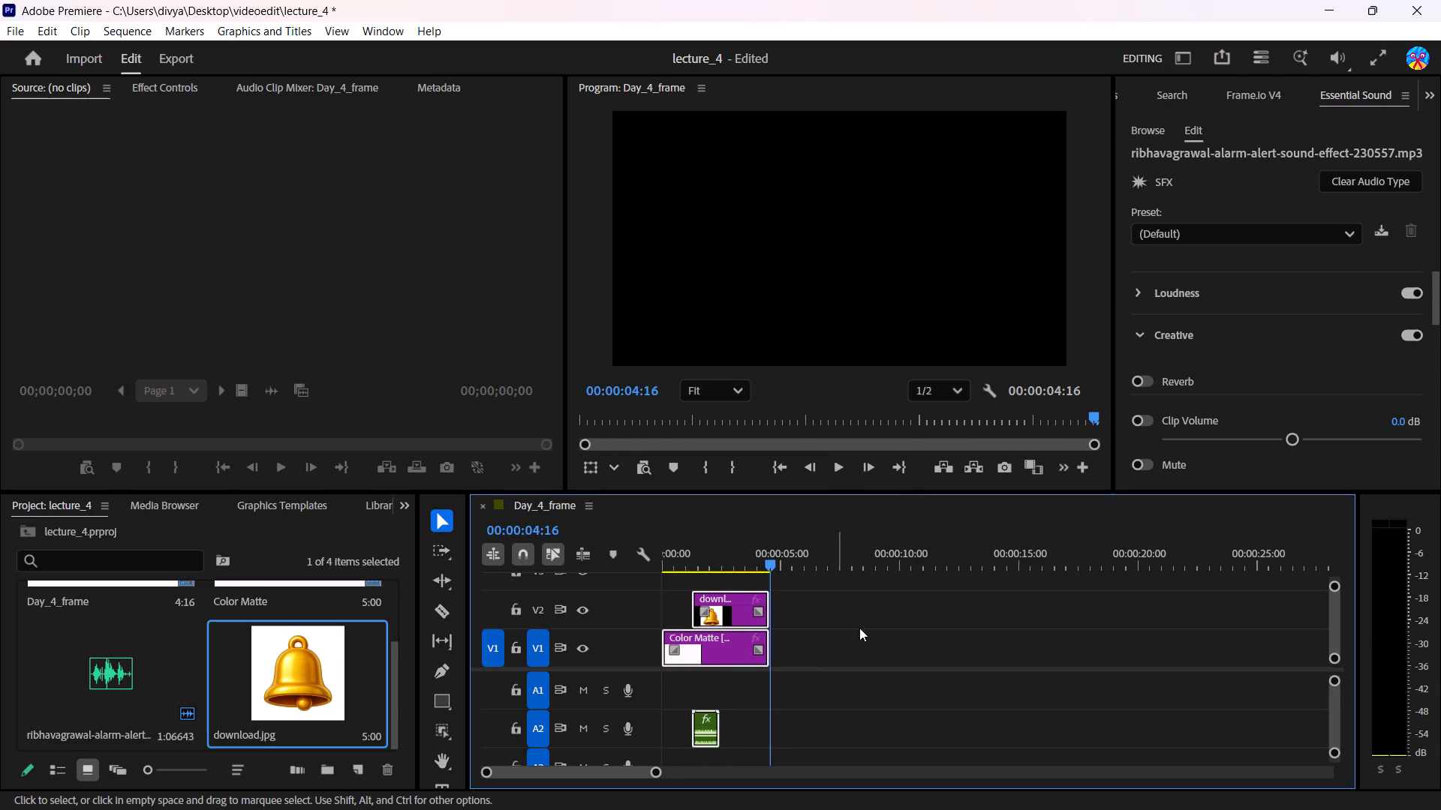
{"action": "key", "text": "space"}
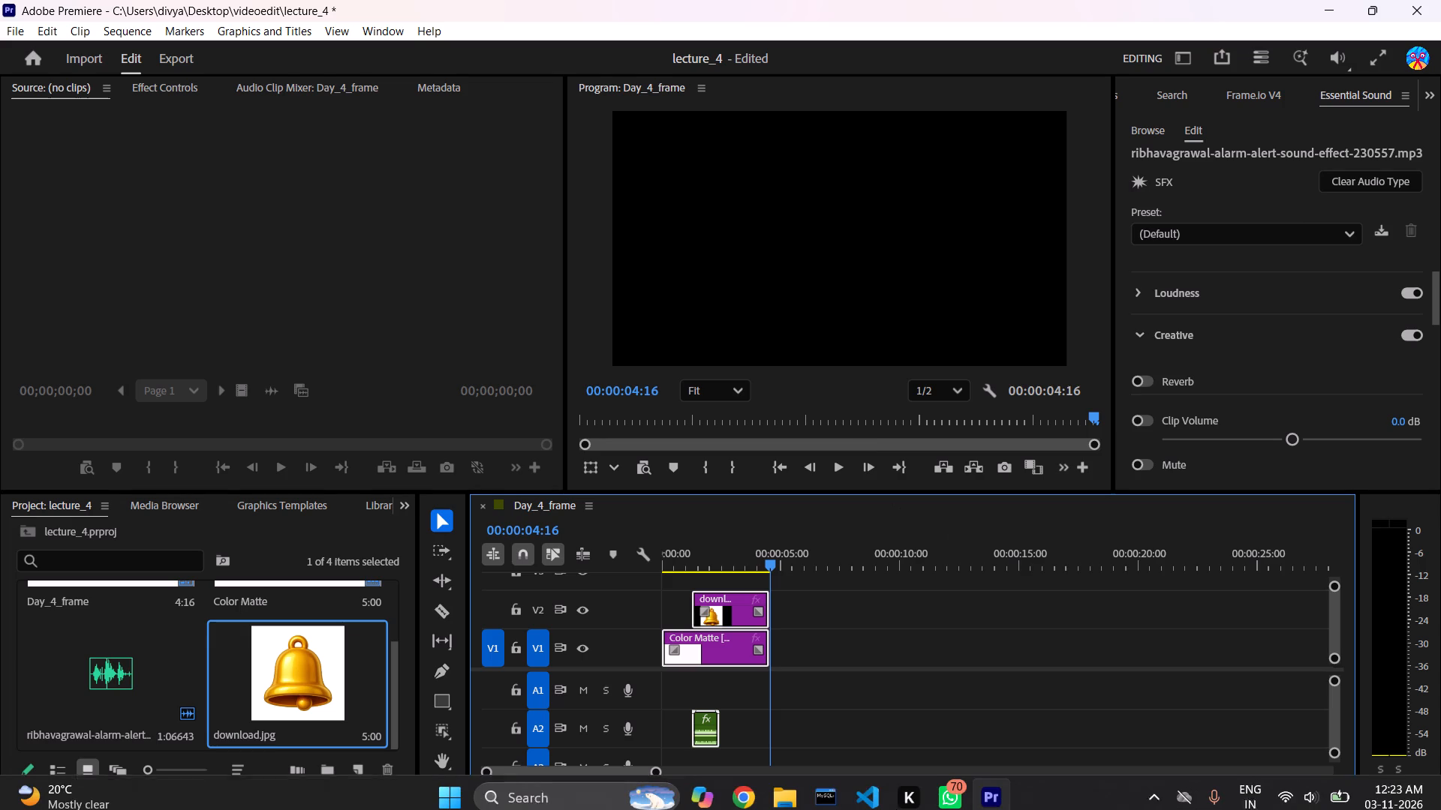
Switch to the K app.
{"action": "left_click", "coordinate": [910, 795]}
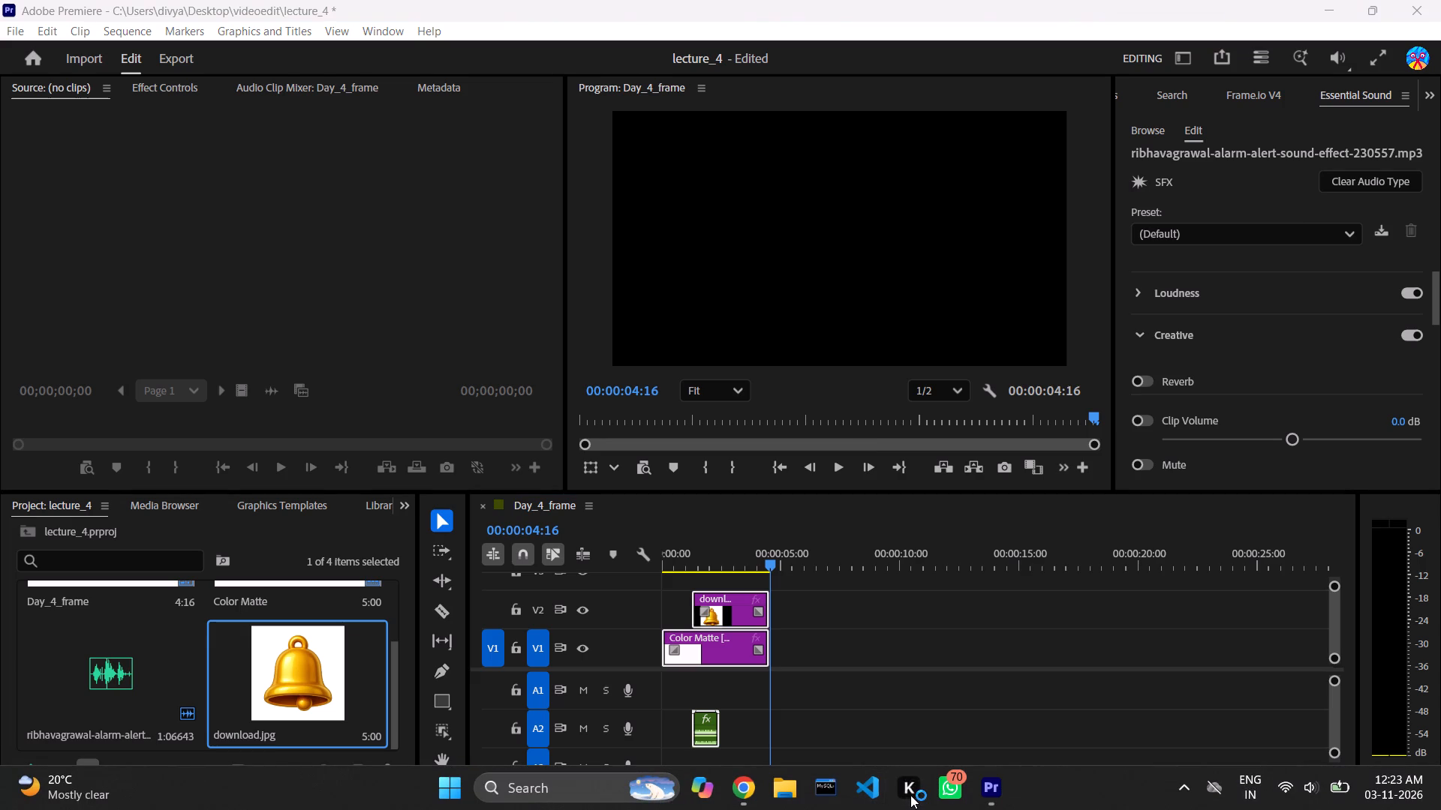